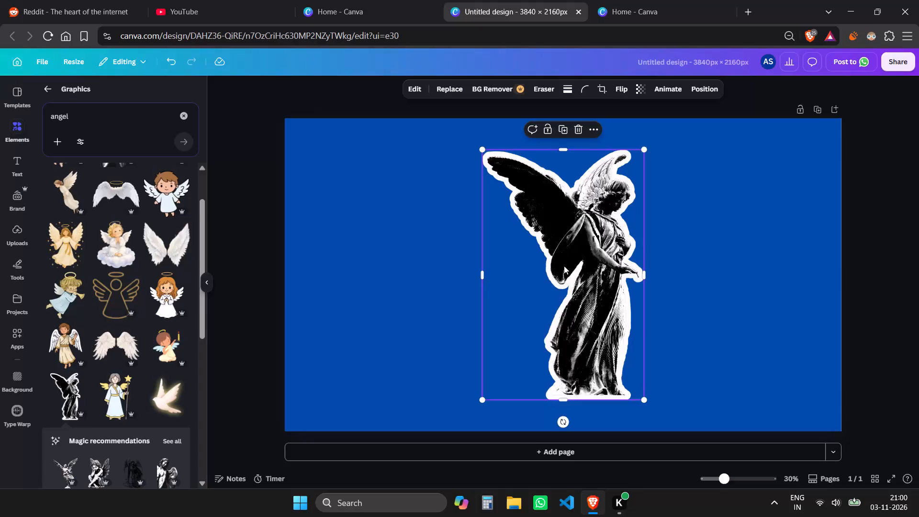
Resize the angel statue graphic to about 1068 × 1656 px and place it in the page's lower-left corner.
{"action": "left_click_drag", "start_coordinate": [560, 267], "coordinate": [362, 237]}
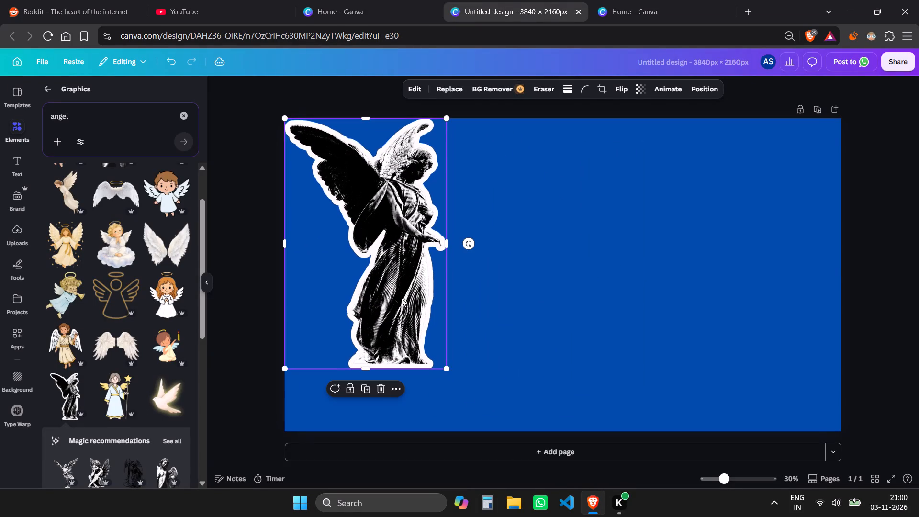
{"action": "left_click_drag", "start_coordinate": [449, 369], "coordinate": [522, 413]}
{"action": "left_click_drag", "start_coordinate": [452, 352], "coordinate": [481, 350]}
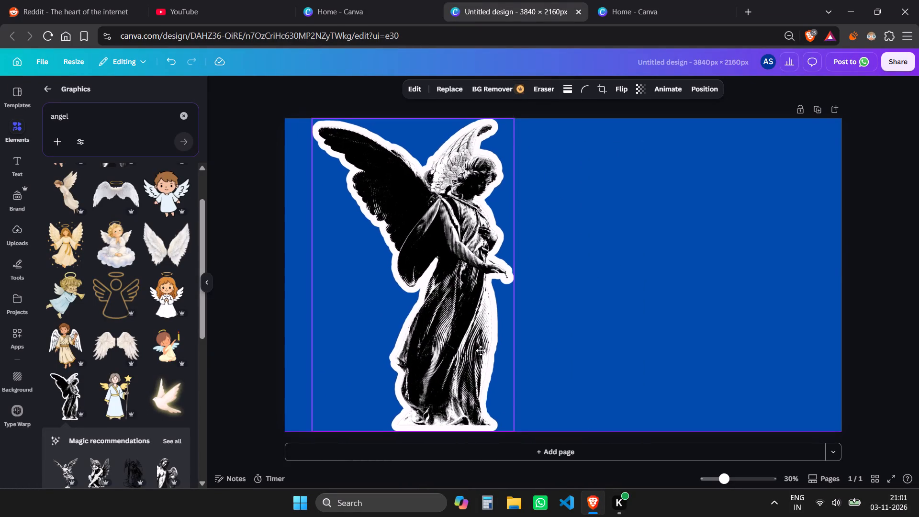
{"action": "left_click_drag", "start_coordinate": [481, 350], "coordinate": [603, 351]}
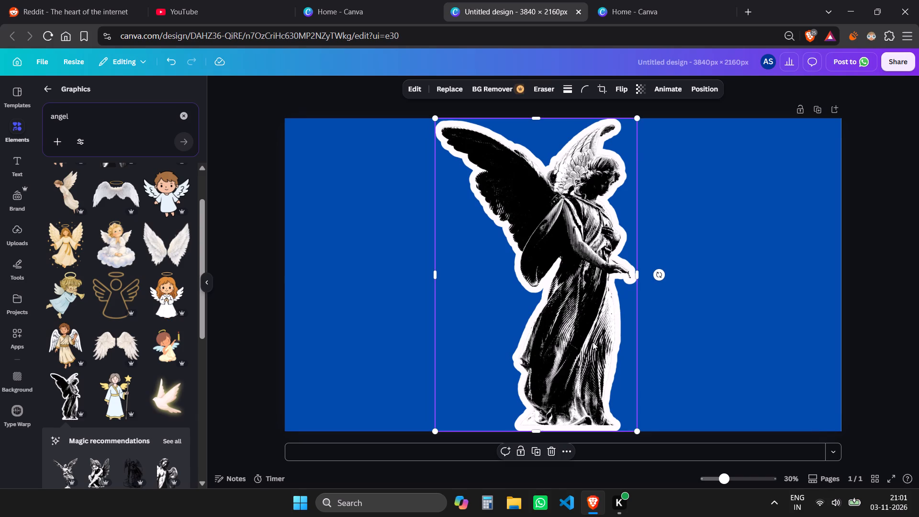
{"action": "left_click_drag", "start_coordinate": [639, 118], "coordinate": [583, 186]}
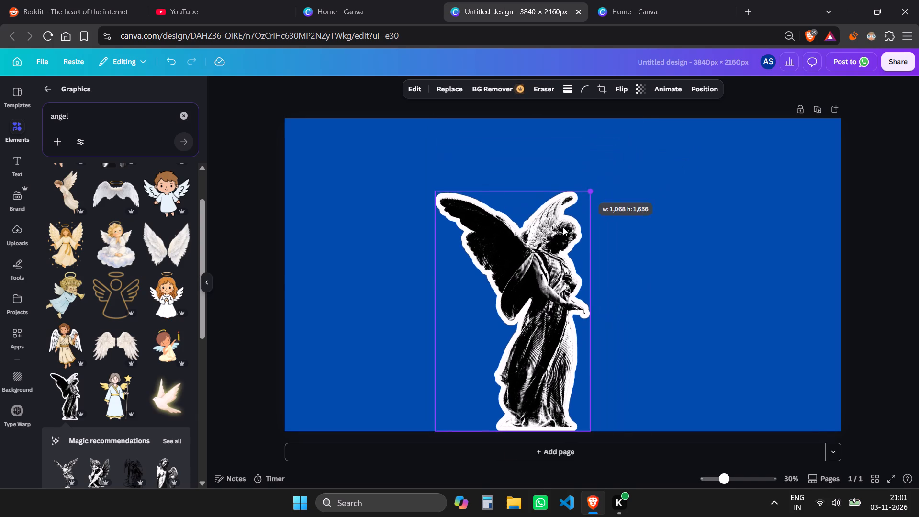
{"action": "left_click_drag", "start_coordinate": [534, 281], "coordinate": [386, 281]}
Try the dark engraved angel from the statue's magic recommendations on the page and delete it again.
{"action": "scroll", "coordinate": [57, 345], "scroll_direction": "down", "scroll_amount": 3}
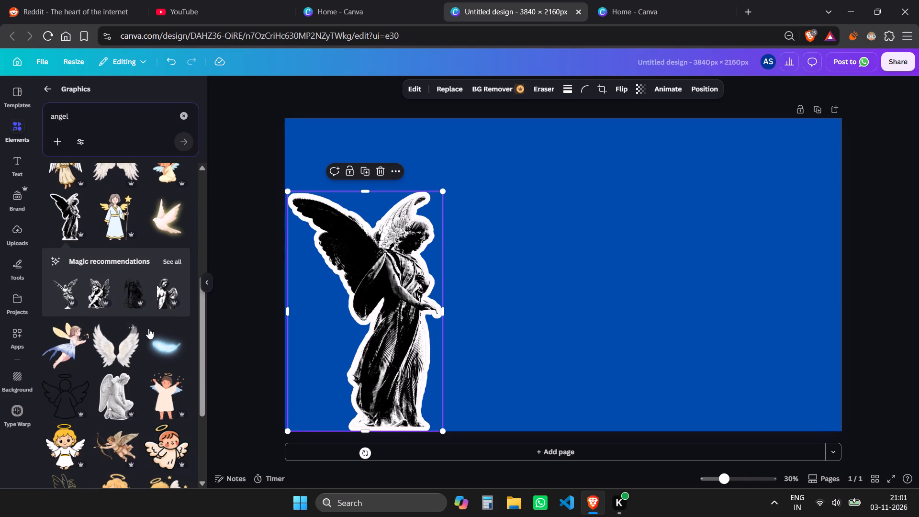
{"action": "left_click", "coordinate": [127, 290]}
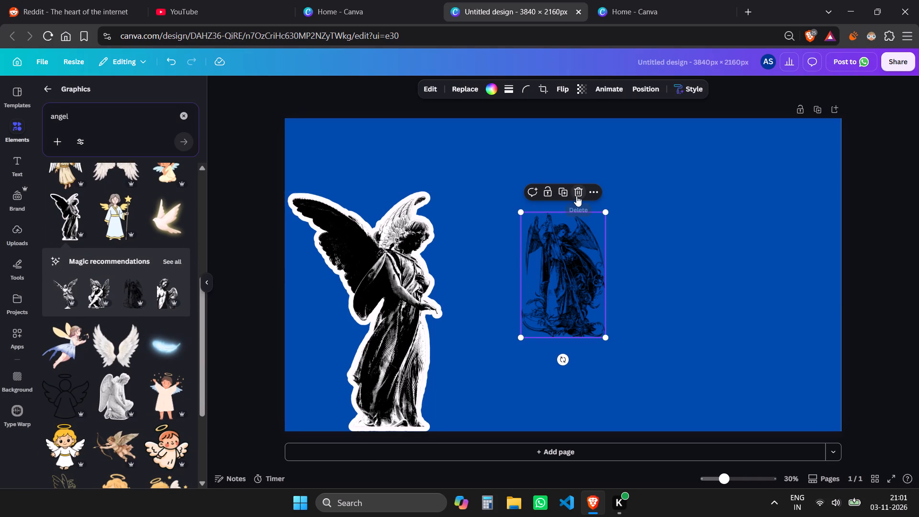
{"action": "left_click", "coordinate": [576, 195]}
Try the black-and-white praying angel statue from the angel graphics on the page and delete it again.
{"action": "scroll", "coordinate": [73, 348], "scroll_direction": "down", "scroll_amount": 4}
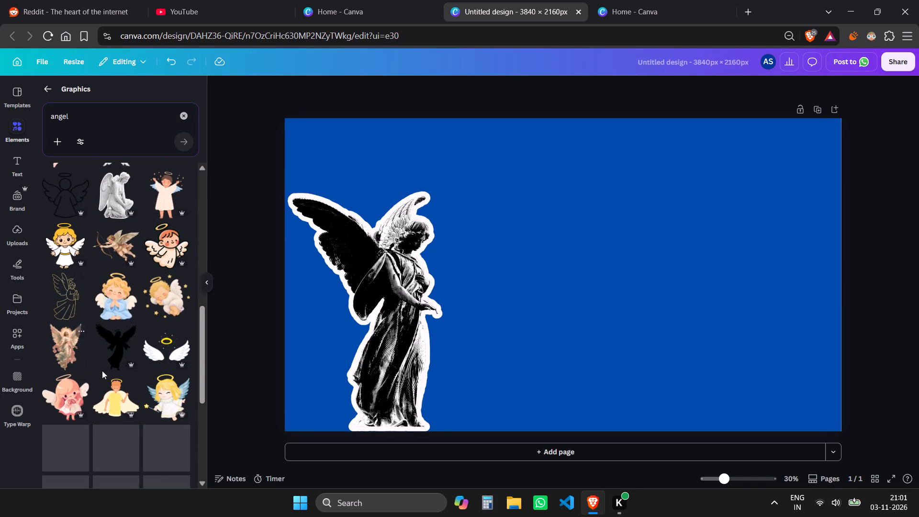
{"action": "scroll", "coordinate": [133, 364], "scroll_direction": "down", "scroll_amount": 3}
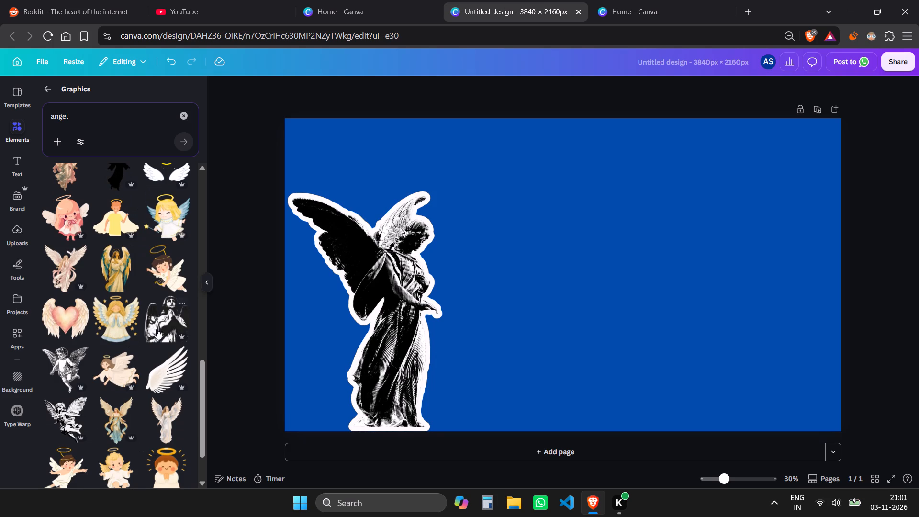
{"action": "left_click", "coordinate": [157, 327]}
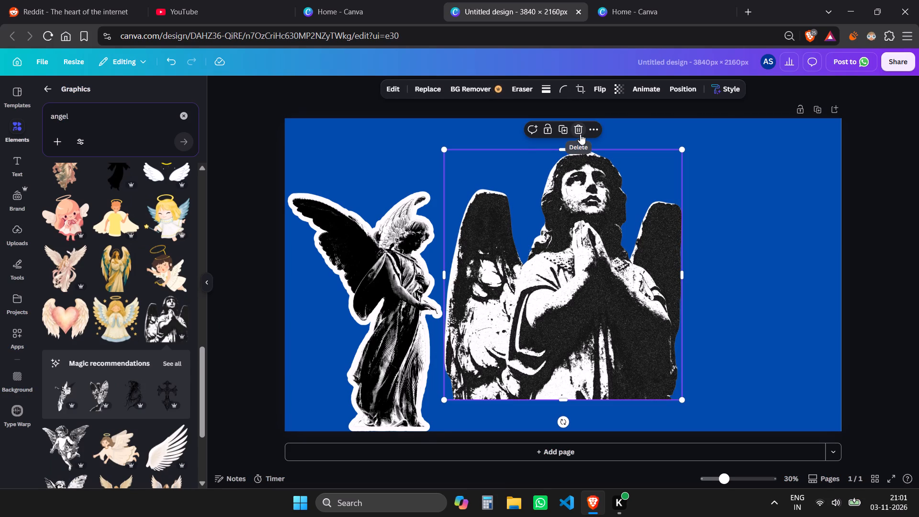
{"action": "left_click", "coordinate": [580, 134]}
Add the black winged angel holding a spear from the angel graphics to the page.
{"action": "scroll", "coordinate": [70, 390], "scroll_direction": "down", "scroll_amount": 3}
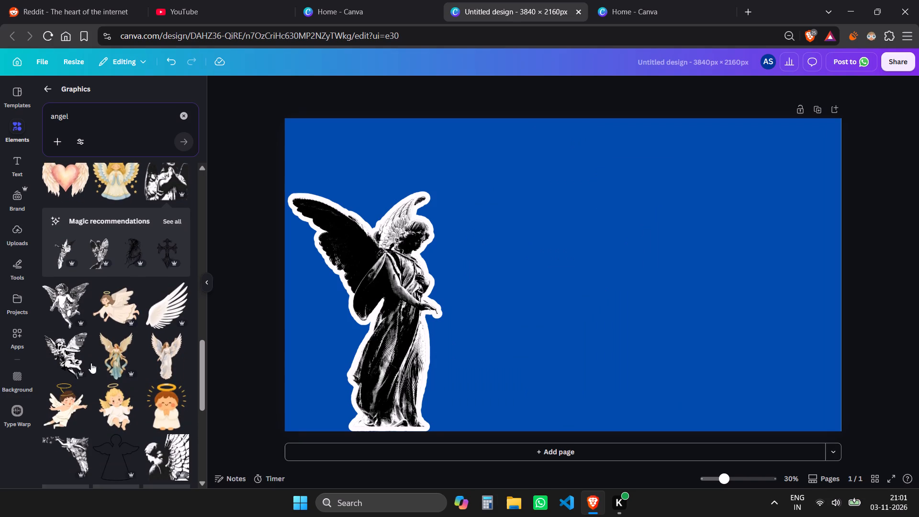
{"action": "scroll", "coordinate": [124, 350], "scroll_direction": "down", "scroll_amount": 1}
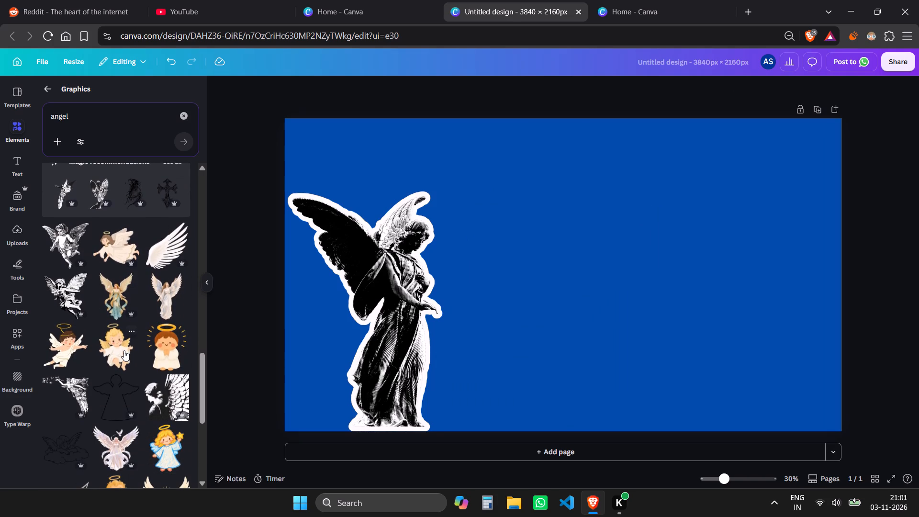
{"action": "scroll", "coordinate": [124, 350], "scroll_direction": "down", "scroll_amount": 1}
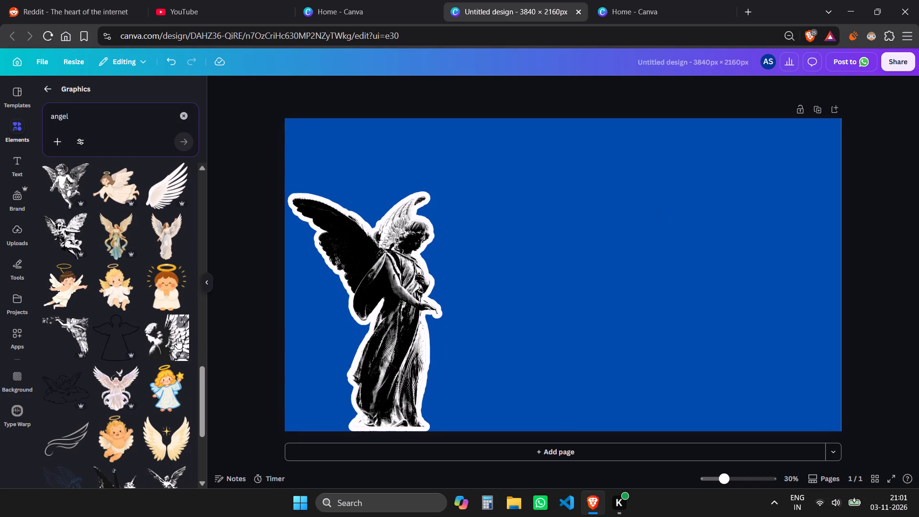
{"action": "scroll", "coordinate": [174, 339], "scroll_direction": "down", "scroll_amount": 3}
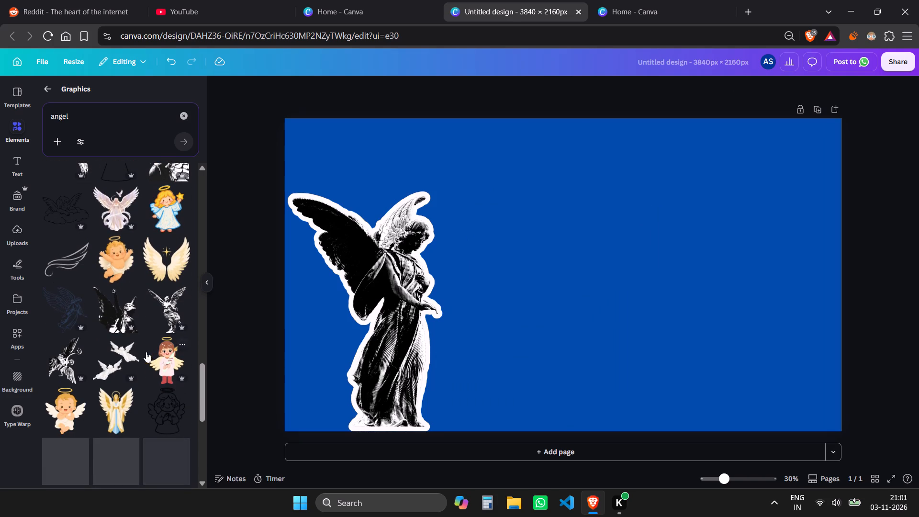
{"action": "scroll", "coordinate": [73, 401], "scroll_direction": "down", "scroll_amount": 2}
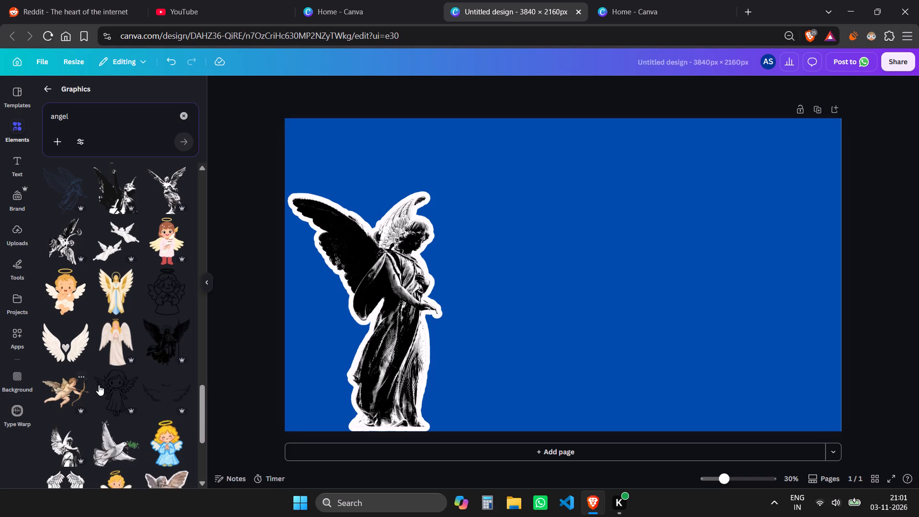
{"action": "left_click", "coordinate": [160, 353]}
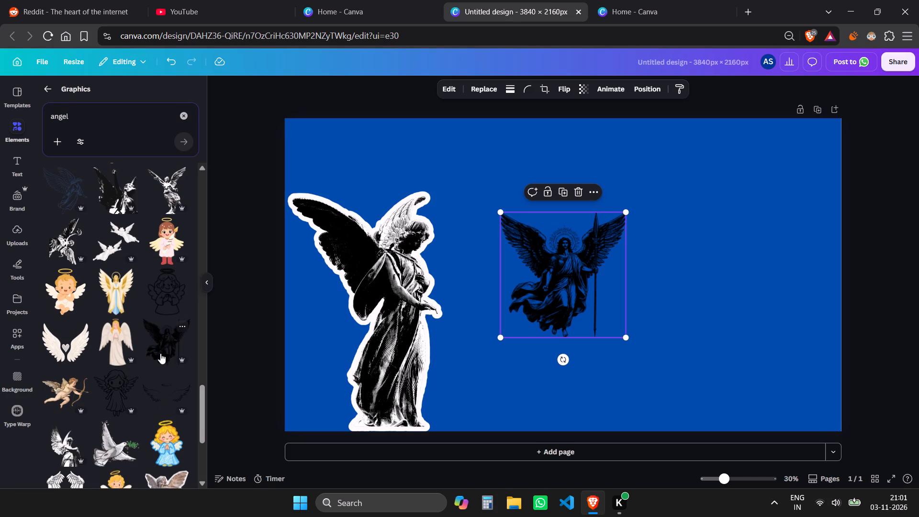
Delete the white-outlined angel statue from the page.
{"action": "left_click", "coordinate": [388, 306]}
{"action": "left_click", "coordinate": [379, 169]}
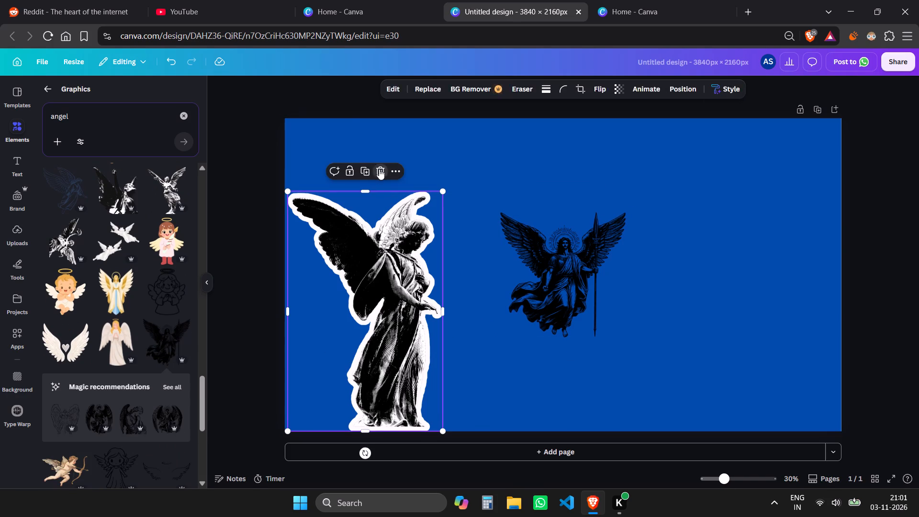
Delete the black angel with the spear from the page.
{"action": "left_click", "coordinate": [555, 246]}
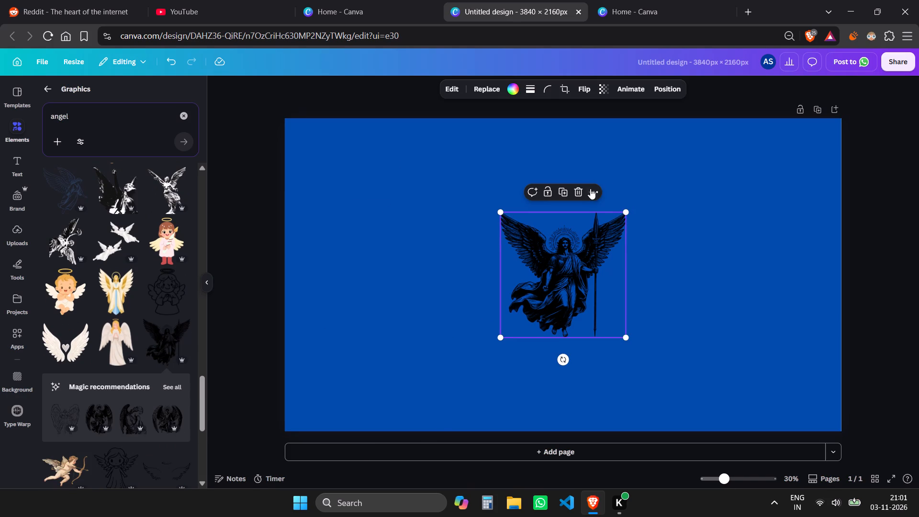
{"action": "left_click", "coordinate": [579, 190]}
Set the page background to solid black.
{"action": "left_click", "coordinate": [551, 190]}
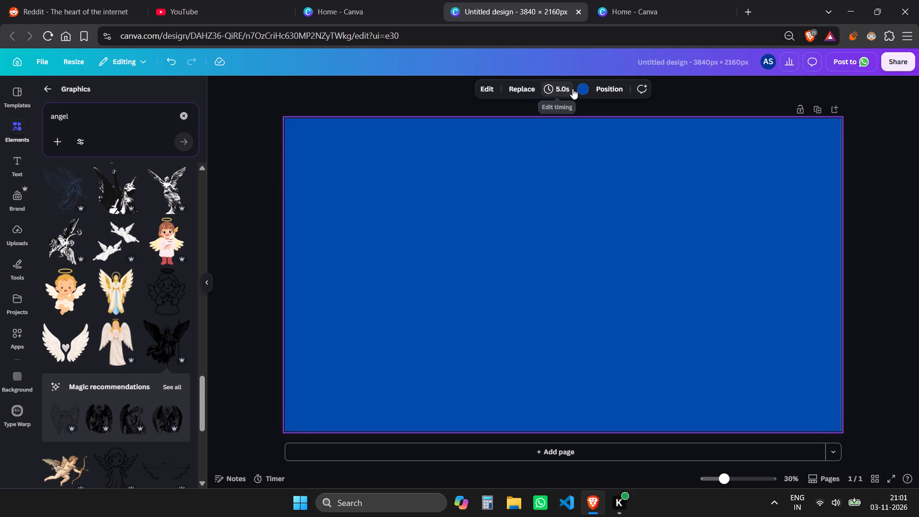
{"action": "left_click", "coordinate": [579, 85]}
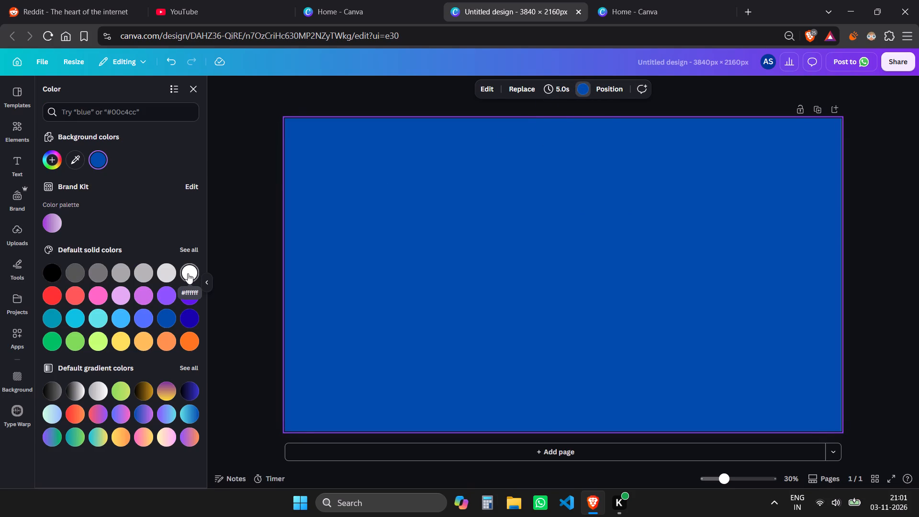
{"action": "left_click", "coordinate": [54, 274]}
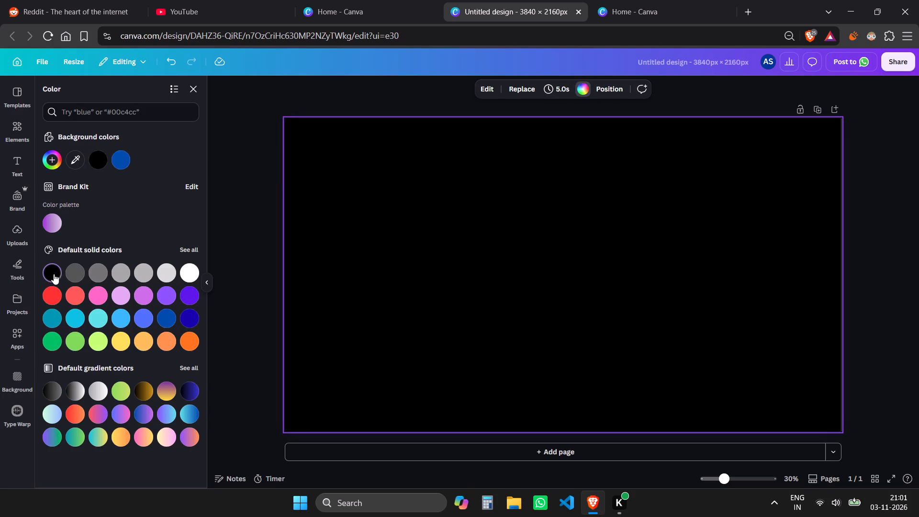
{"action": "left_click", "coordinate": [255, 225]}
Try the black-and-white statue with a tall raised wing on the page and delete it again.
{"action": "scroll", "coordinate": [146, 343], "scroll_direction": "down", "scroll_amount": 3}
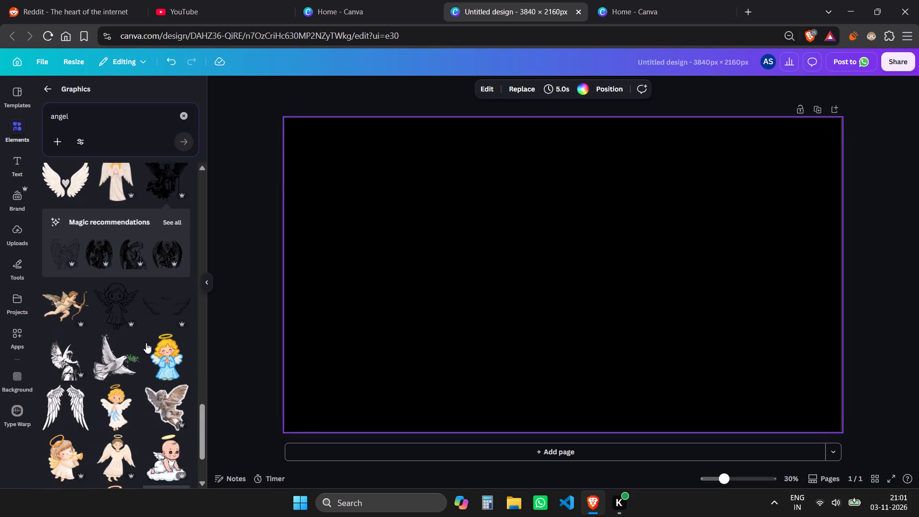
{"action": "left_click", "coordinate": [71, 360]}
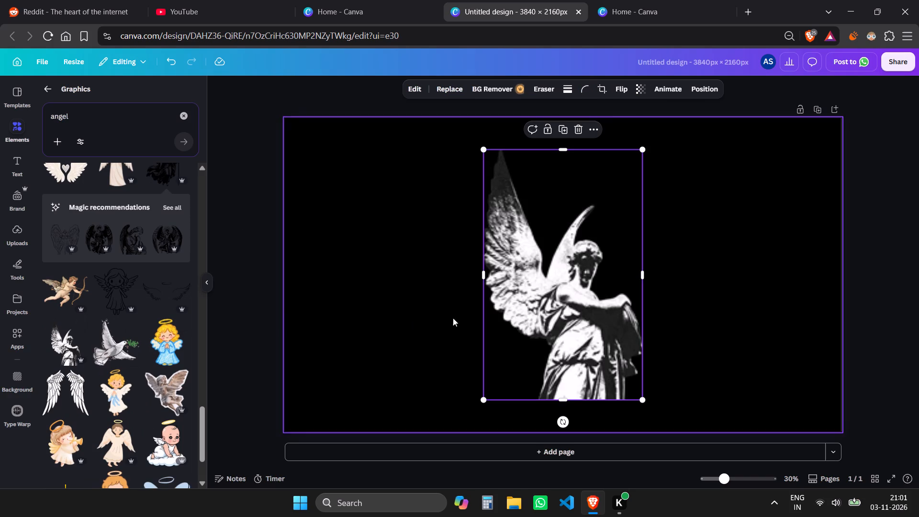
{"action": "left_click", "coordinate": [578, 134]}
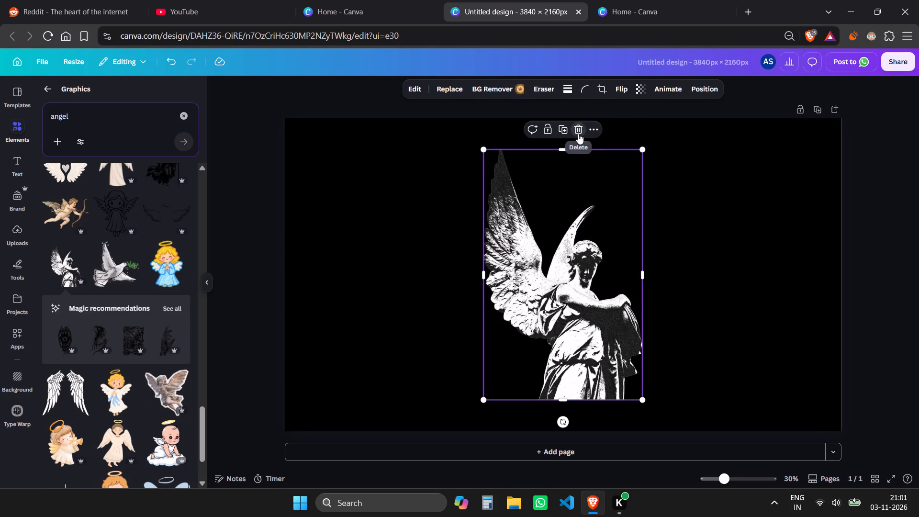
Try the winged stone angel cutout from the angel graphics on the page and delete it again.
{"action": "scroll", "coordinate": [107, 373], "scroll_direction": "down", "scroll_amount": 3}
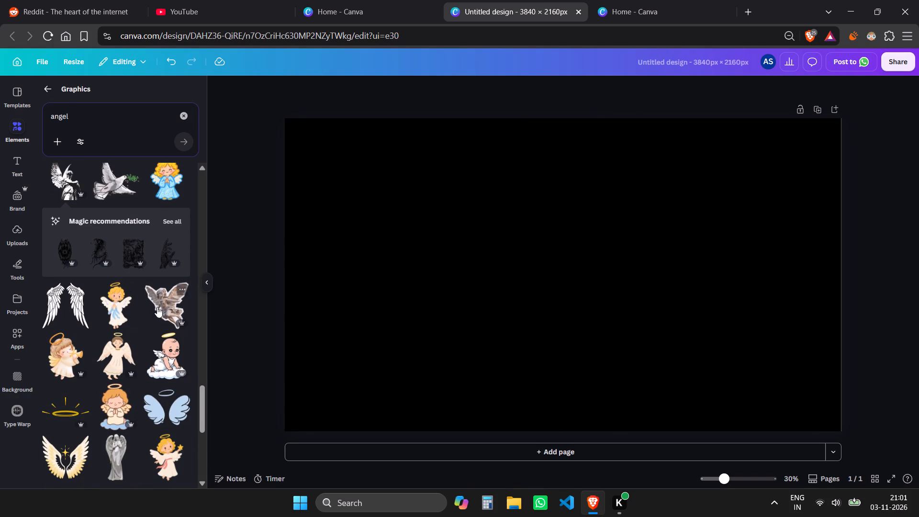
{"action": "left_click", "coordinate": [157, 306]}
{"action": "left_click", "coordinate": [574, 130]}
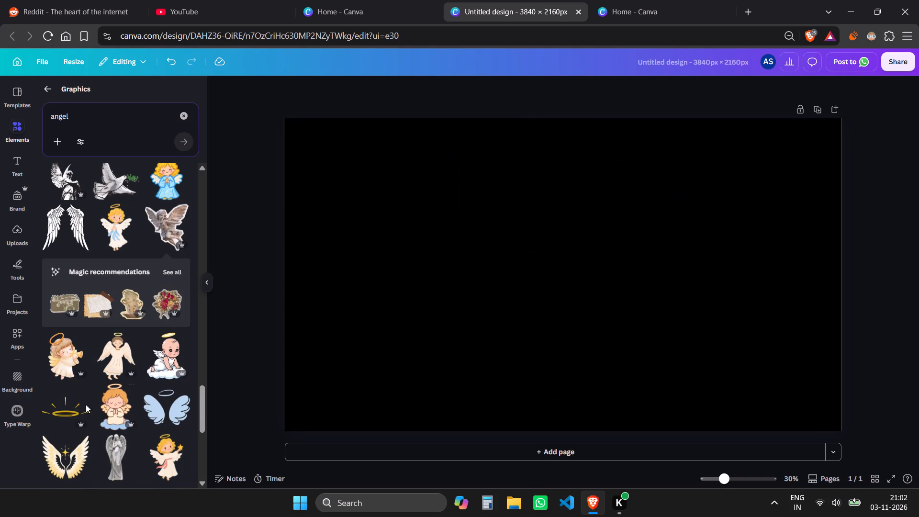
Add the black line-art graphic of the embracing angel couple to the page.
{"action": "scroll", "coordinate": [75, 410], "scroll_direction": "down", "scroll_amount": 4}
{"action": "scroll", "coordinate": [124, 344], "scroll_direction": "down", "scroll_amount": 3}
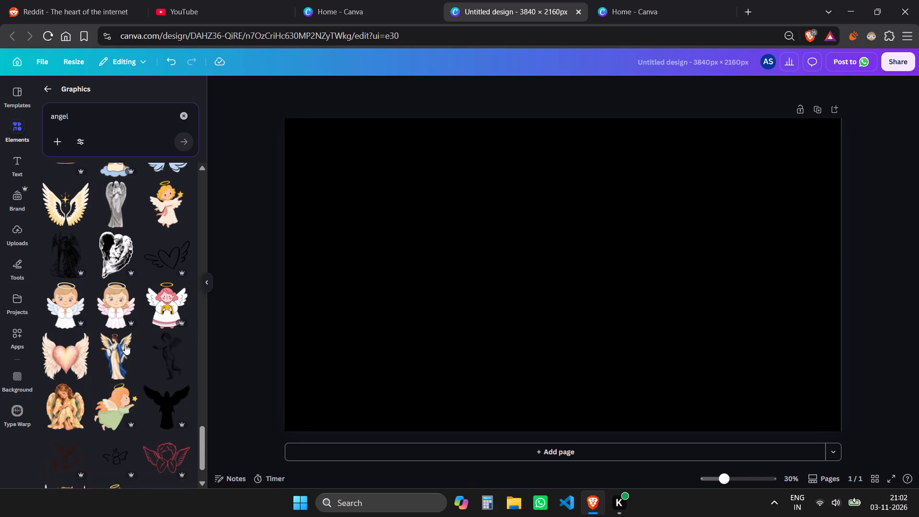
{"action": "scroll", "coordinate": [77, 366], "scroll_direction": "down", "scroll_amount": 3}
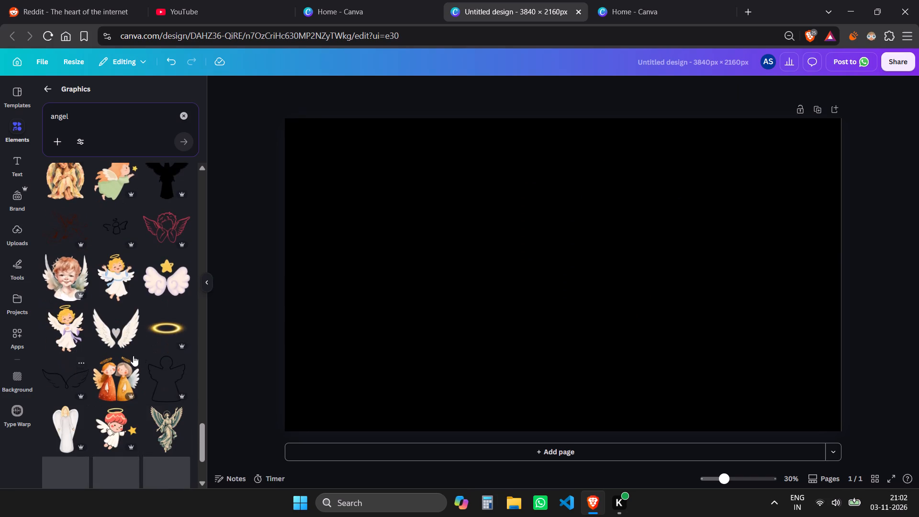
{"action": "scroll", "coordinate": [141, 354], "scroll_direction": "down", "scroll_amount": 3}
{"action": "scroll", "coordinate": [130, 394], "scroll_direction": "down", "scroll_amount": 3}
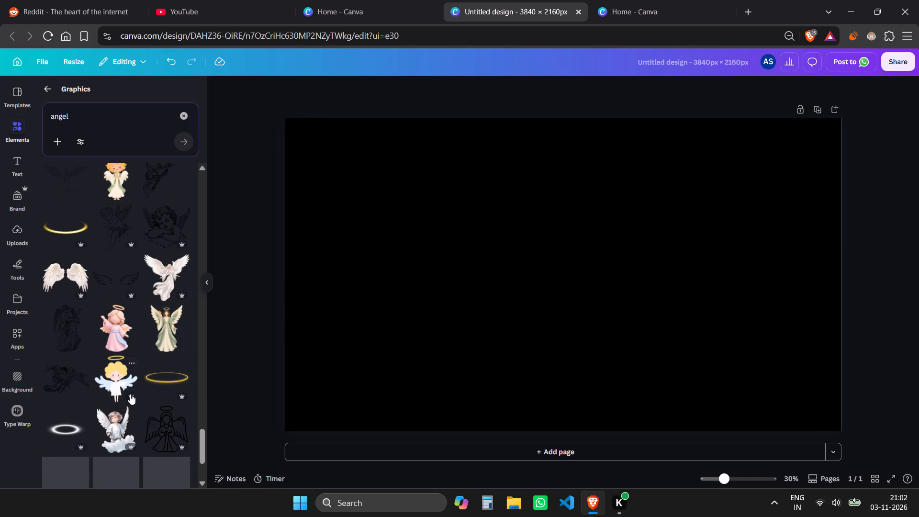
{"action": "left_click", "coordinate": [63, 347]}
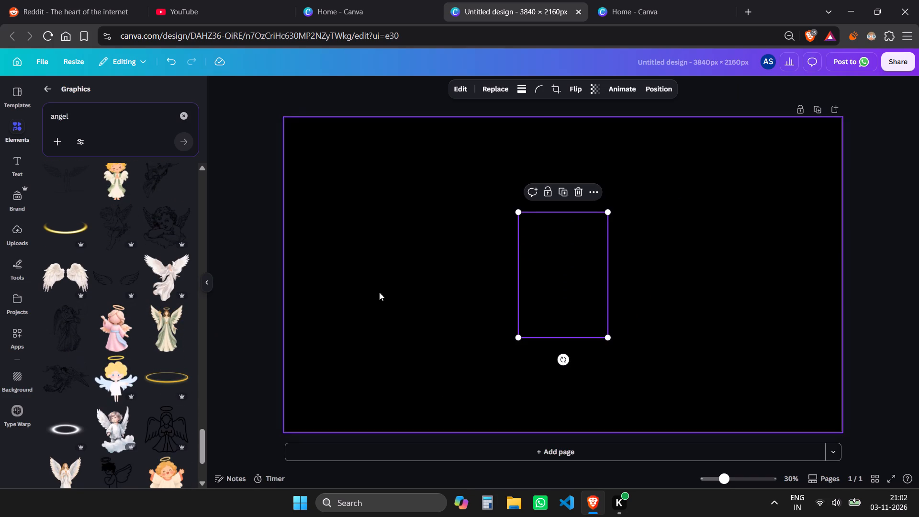
Set the page background to solid white.
{"action": "left_click", "coordinate": [439, 217]}
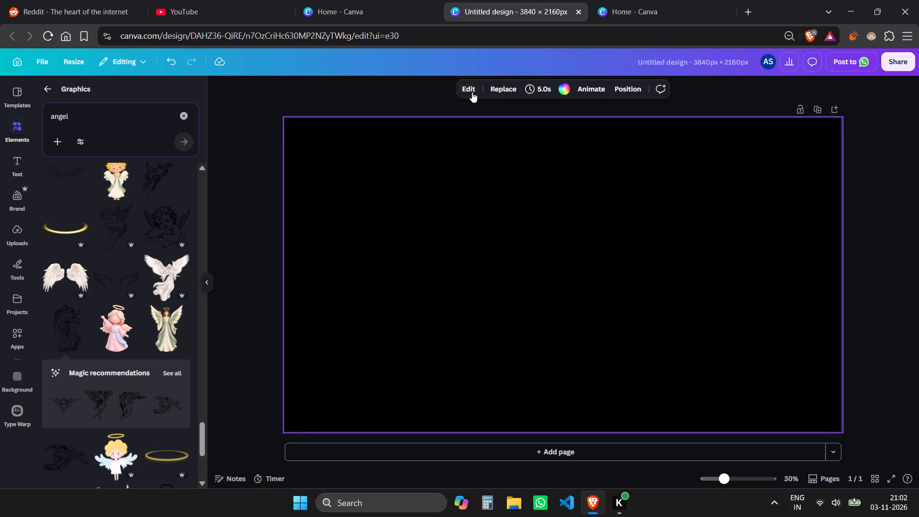
{"action": "left_click", "coordinate": [561, 92]}
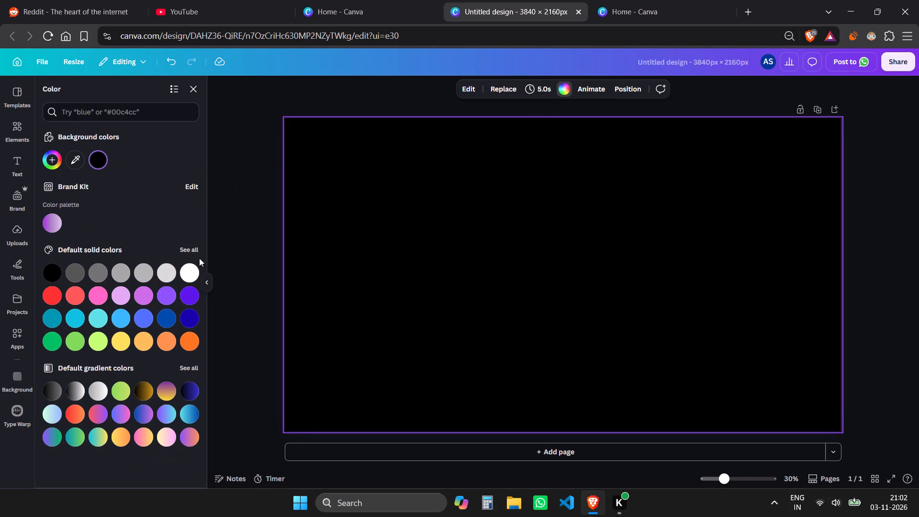
{"action": "left_click", "coordinate": [186, 273]}
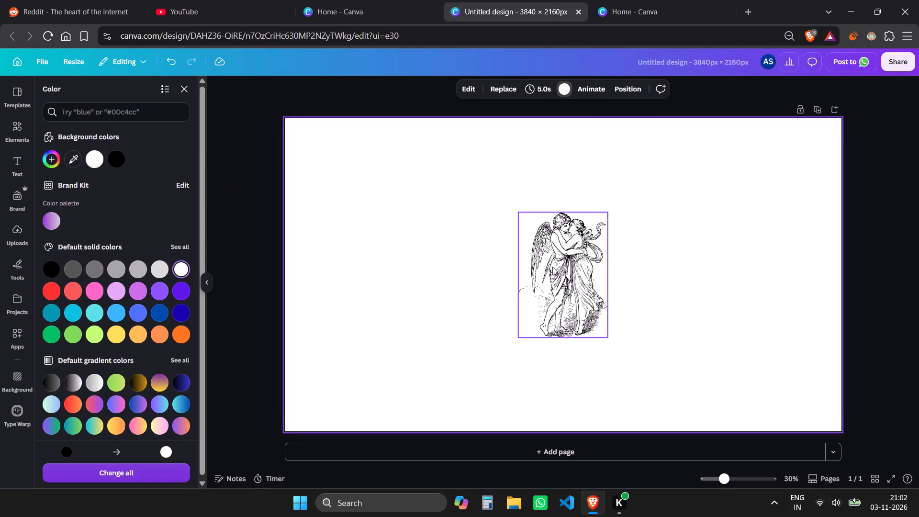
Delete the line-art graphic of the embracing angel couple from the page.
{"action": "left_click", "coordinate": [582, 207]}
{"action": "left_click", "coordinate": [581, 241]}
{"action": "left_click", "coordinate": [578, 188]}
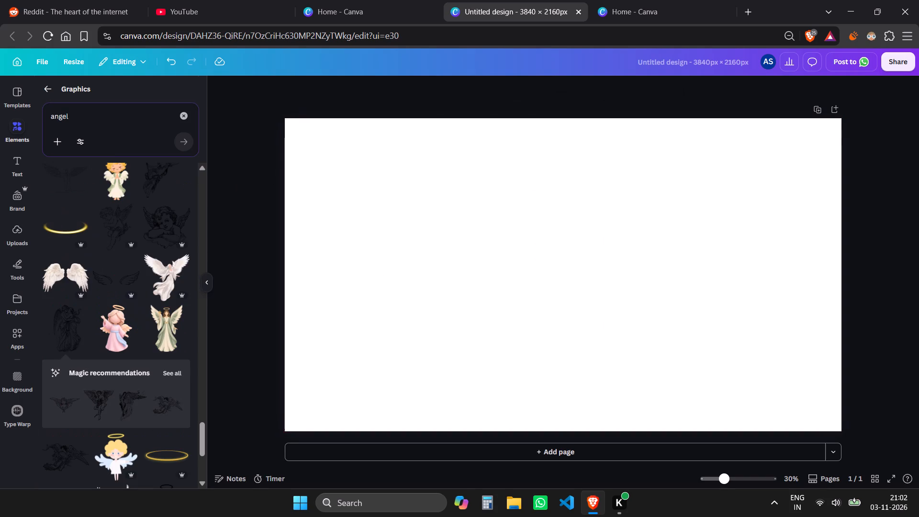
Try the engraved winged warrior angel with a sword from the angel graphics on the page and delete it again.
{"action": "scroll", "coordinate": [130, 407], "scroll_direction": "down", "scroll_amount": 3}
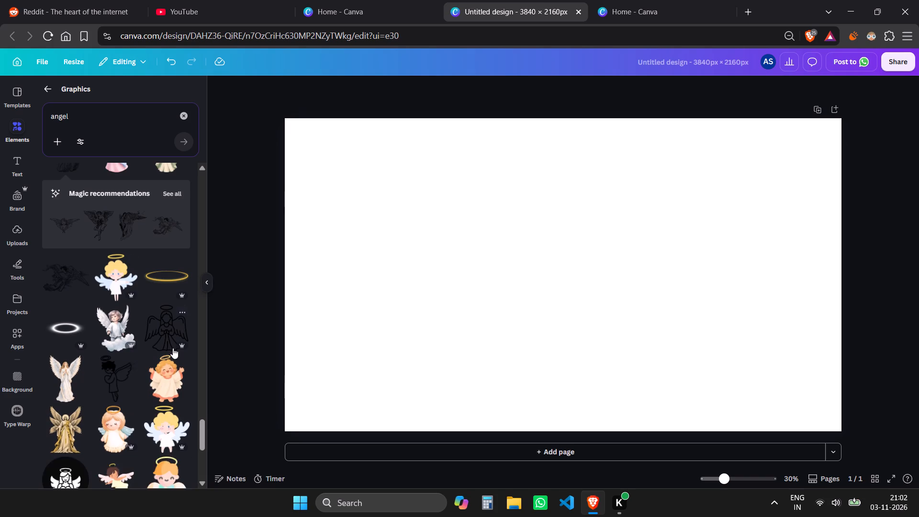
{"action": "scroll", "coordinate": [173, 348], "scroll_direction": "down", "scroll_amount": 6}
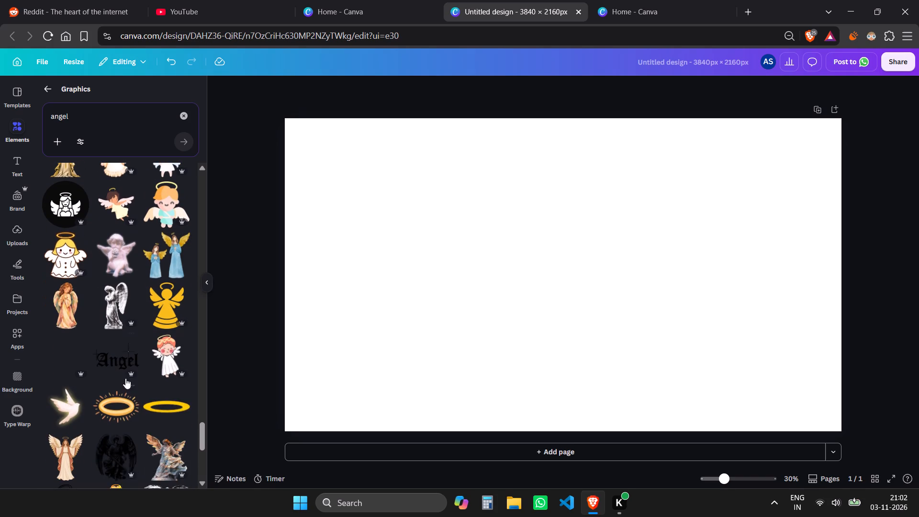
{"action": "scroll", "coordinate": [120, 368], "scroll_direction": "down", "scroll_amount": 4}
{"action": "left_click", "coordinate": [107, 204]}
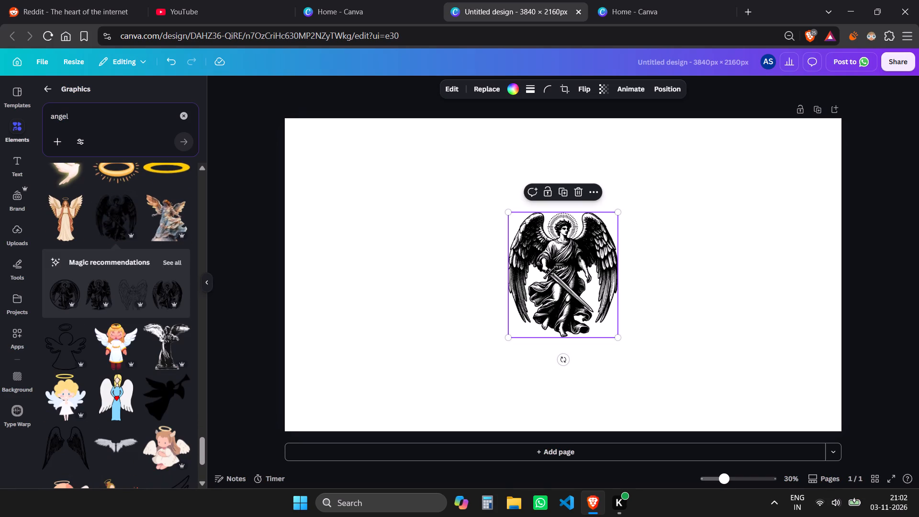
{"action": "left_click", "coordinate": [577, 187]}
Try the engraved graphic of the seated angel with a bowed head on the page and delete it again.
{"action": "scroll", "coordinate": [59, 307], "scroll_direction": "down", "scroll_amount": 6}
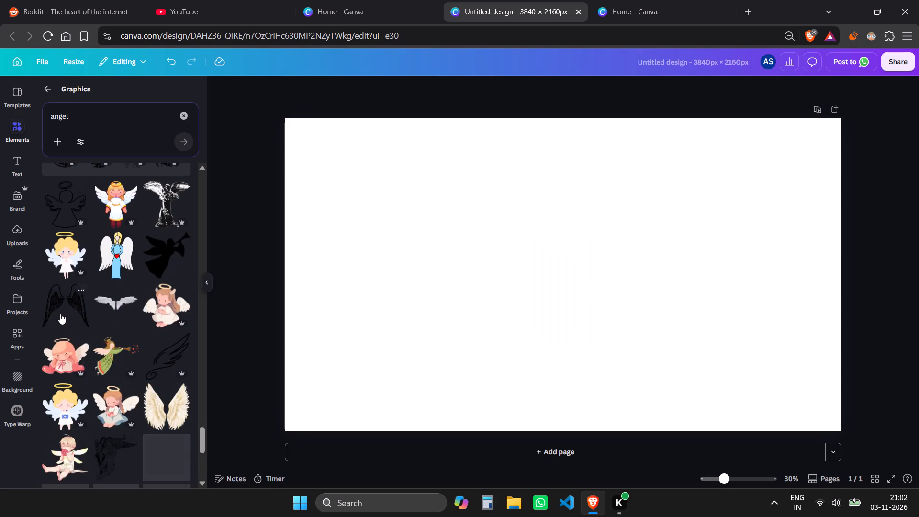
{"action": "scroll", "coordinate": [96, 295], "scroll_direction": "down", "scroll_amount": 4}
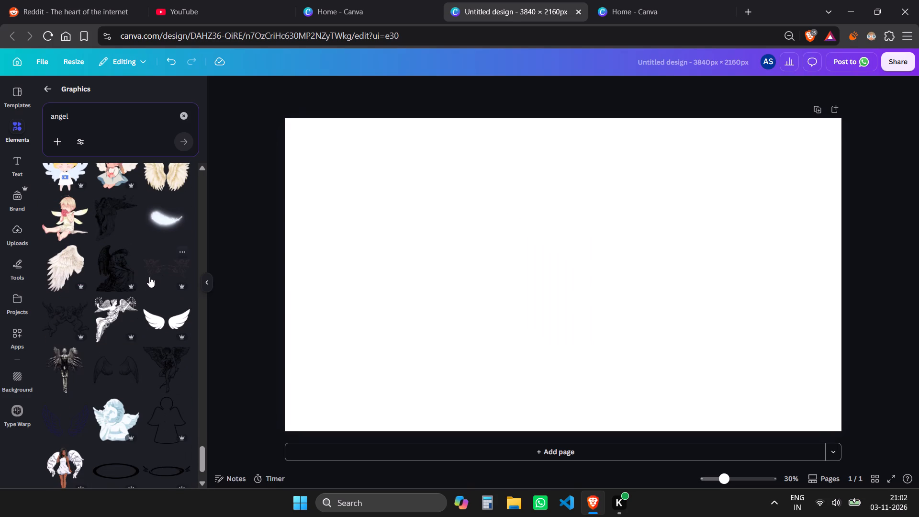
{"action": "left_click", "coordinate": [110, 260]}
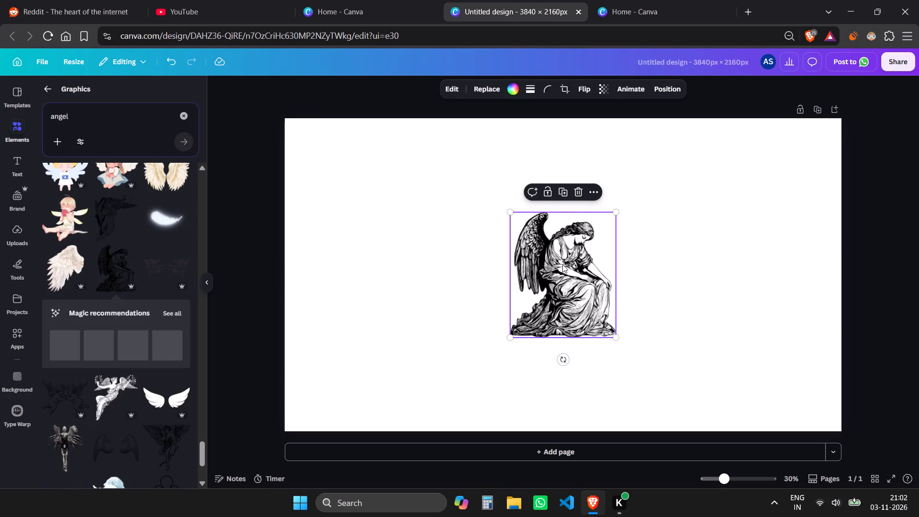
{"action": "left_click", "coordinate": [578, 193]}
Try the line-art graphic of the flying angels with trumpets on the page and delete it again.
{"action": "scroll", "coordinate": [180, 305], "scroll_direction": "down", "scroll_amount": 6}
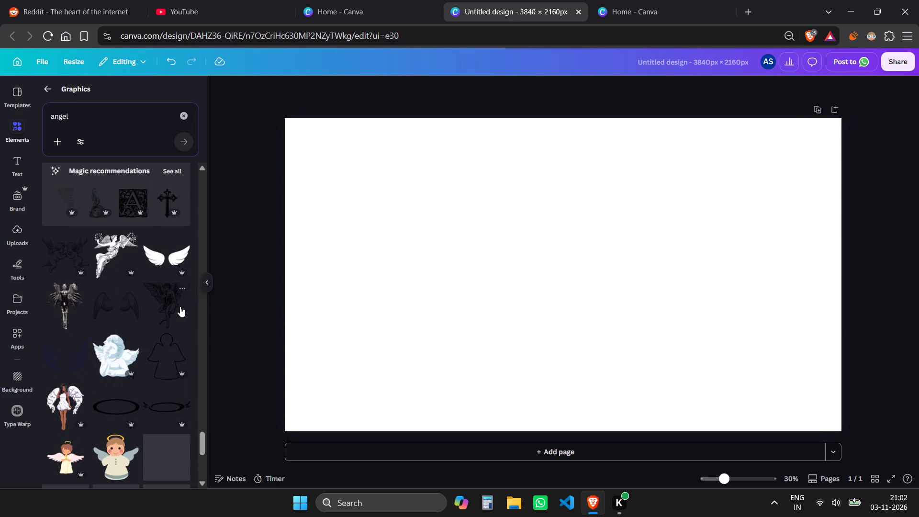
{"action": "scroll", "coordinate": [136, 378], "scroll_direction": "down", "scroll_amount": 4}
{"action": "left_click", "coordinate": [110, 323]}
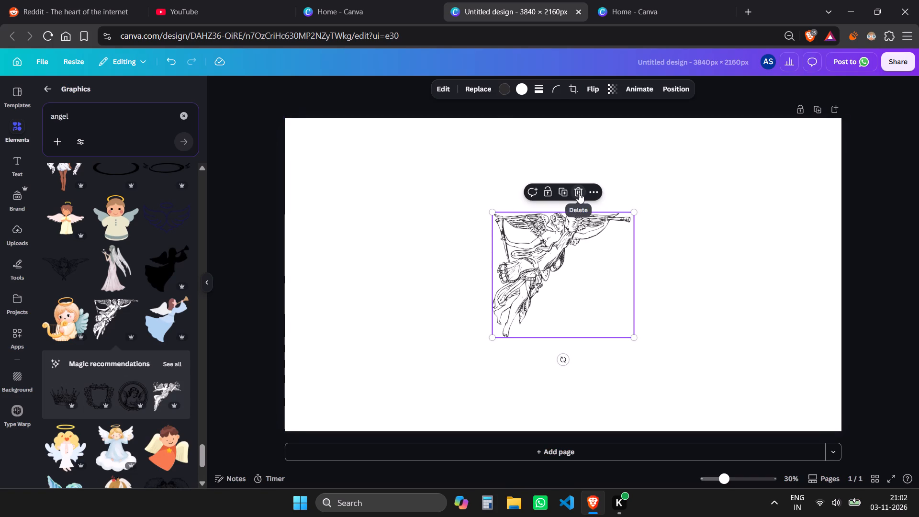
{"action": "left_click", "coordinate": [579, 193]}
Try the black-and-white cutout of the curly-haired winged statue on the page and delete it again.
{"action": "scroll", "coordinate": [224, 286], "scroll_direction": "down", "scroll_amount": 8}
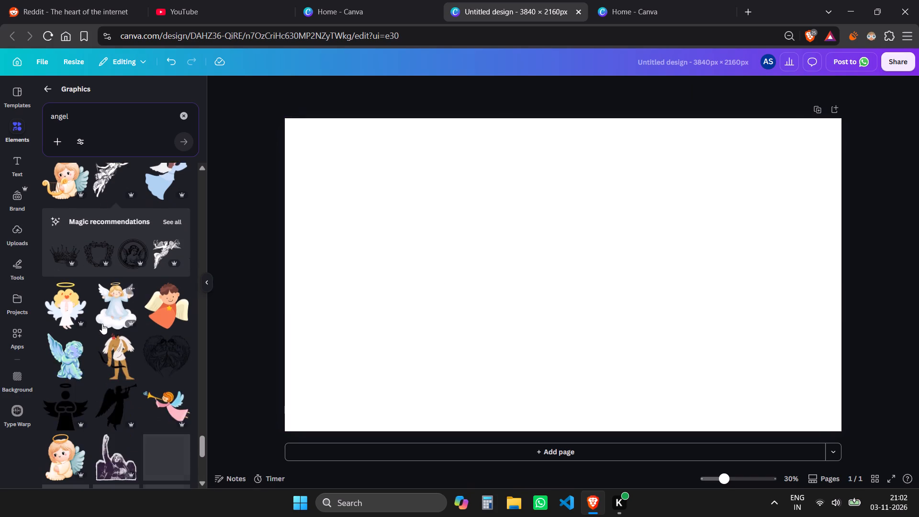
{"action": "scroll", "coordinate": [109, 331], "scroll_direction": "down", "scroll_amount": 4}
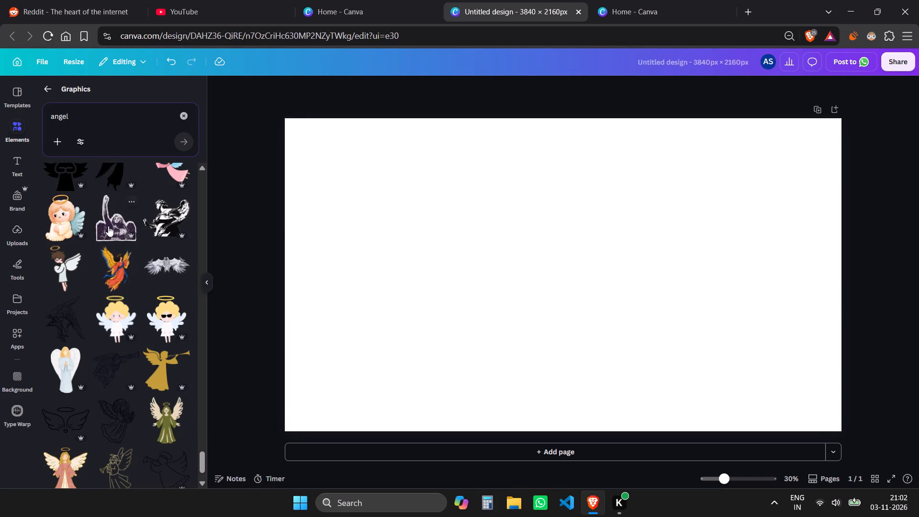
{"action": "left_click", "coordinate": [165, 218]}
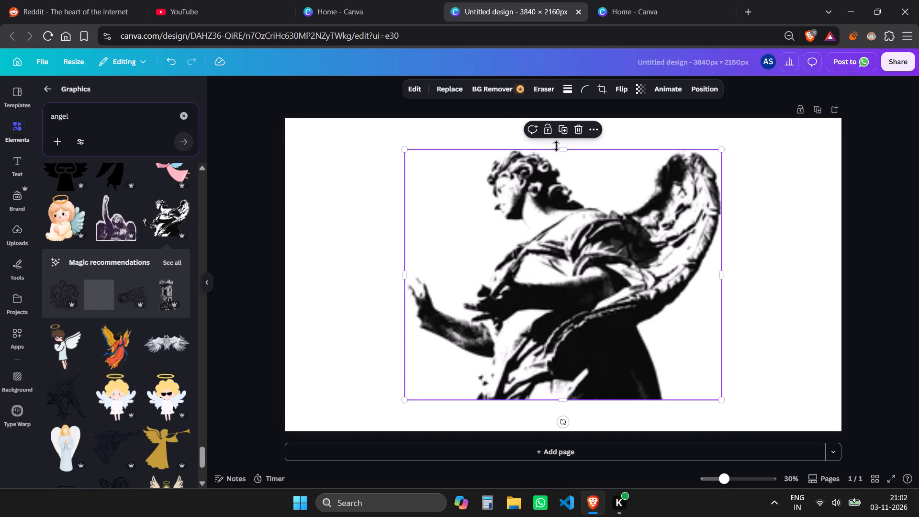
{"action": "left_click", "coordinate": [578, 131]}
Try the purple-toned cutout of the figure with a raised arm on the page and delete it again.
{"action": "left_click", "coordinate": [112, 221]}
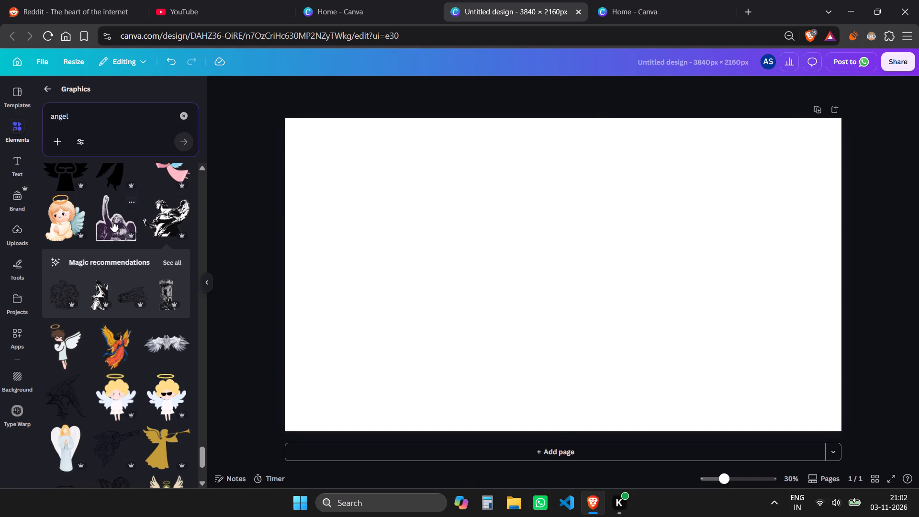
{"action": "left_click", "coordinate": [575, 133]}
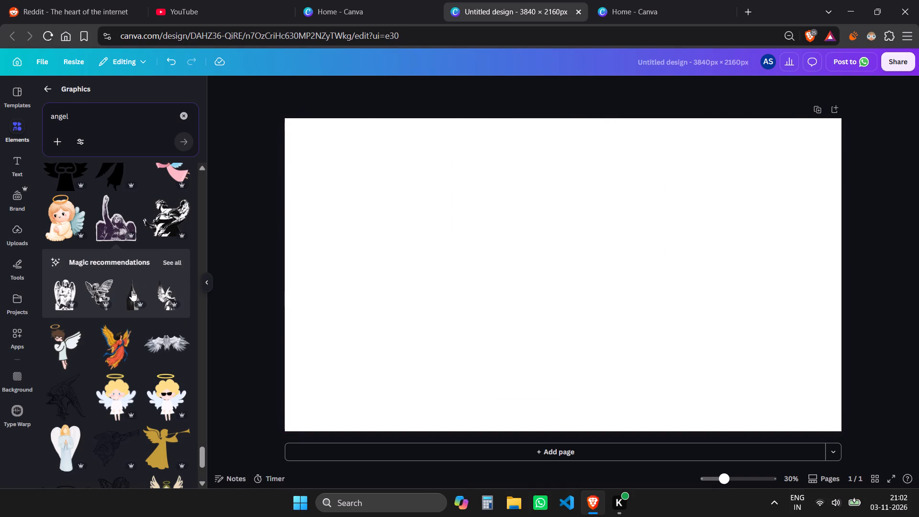
Add the painted angel with spread wings and pink drapery, horizontally centred close to the page's top edge.
{"action": "scroll", "coordinate": [130, 291], "scroll_direction": "down", "scroll_amount": 4}
{"action": "left_click_drag", "start_coordinate": [199, 448], "coordinate": [202, 466]}
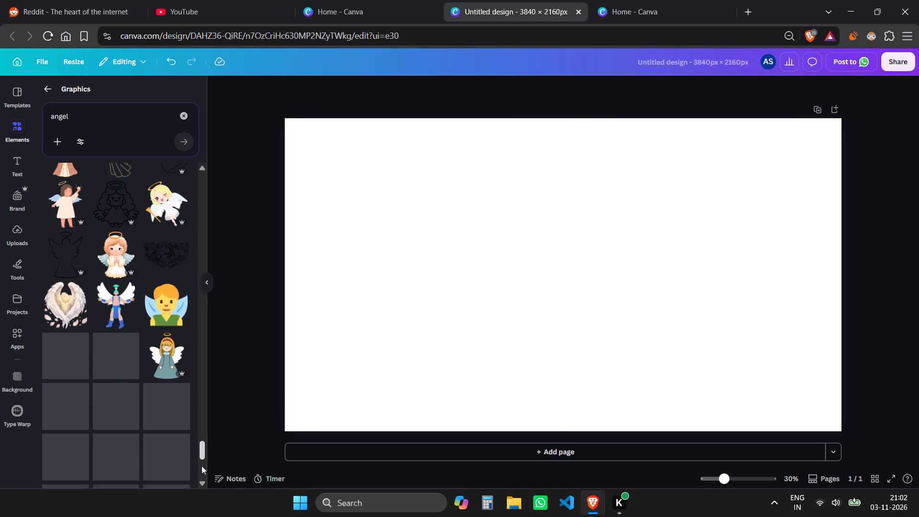
{"action": "left_click_drag", "start_coordinate": [202, 466], "coordinate": [193, 114]}
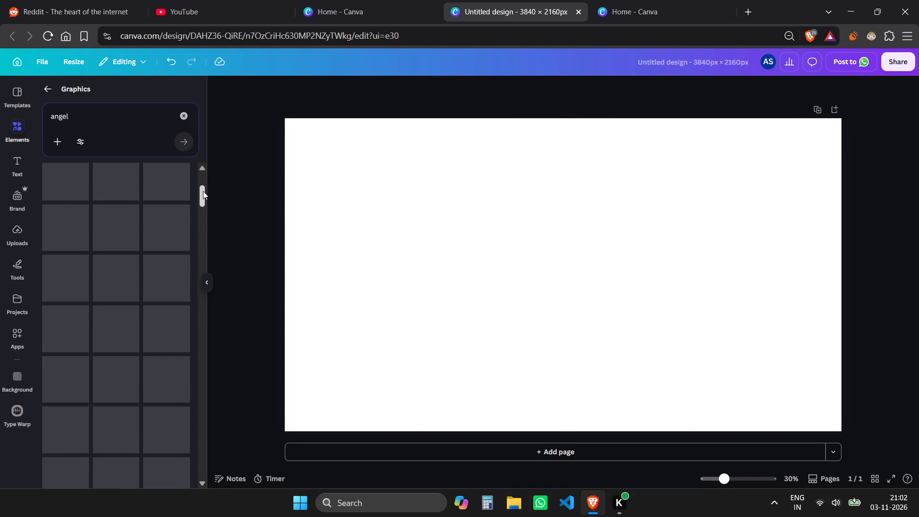
{"action": "left_click_drag", "start_coordinate": [202, 201], "coordinate": [202, 165]}
{"action": "scroll", "coordinate": [114, 255], "scroll_direction": "down", "scroll_amount": 1}
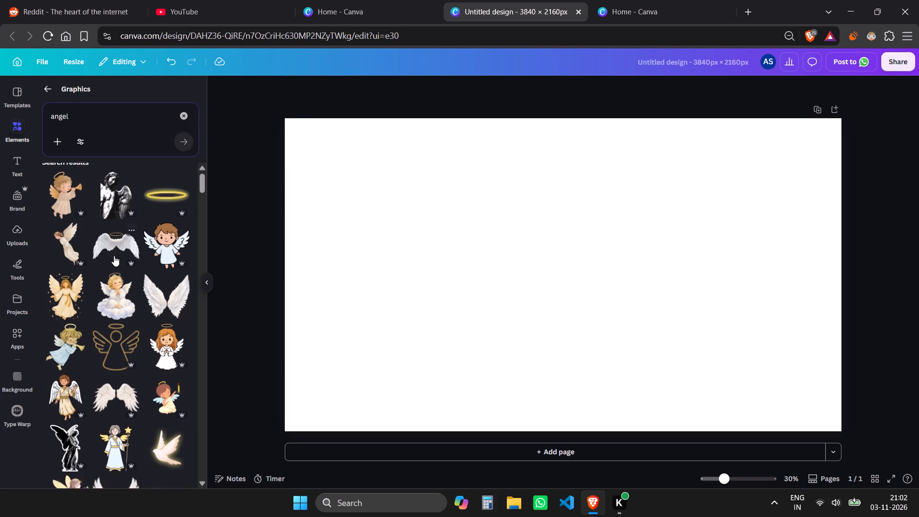
{"action": "scroll", "coordinate": [114, 256], "scroll_direction": "down", "scroll_amount": 1}
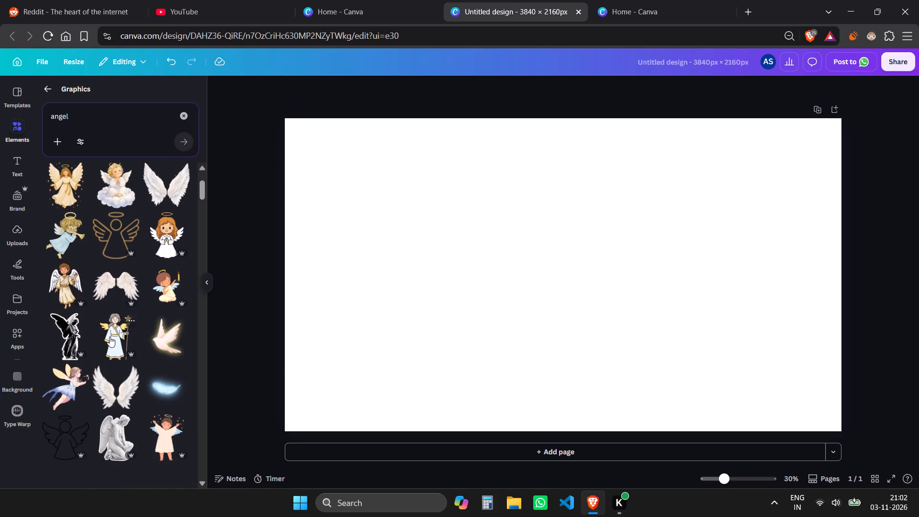
{"action": "scroll", "coordinate": [111, 336], "scroll_direction": "down", "scroll_amount": 4}
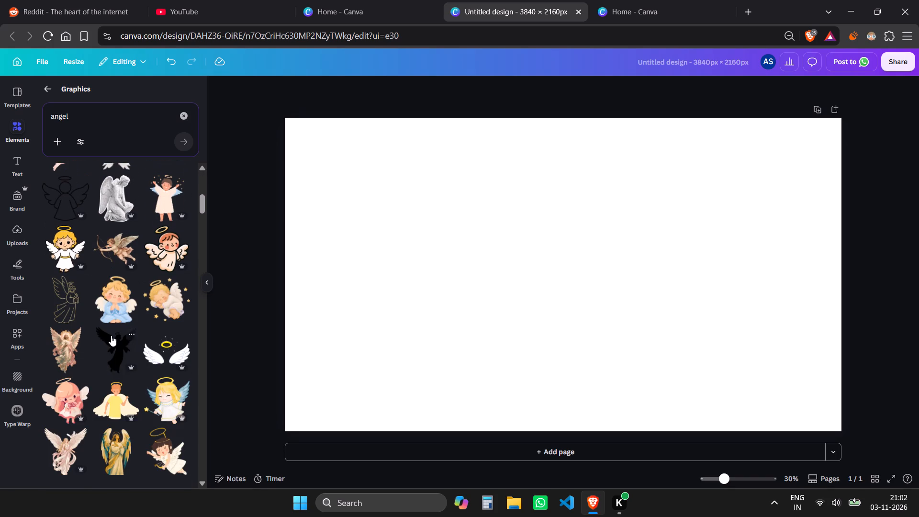
{"action": "left_click", "coordinate": [59, 361]}
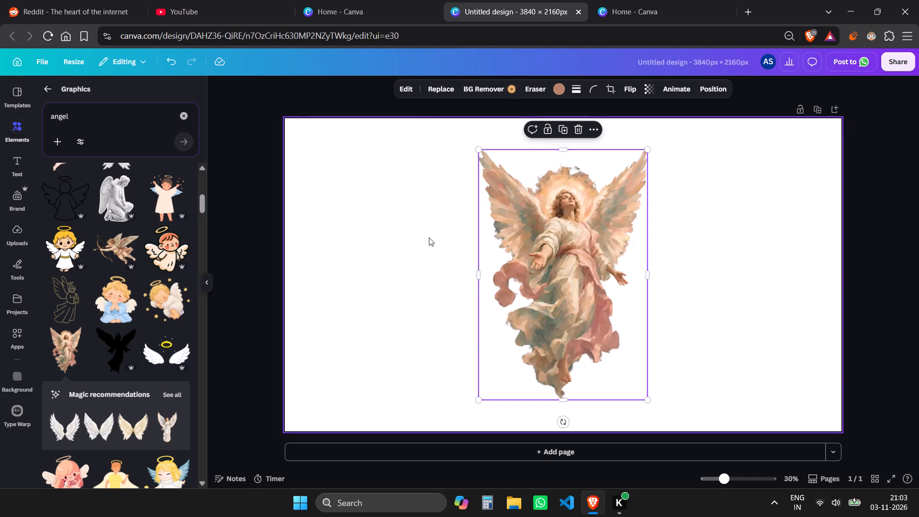
{"action": "left_click_drag", "start_coordinate": [545, 237], "coordinate": [542, 216]}
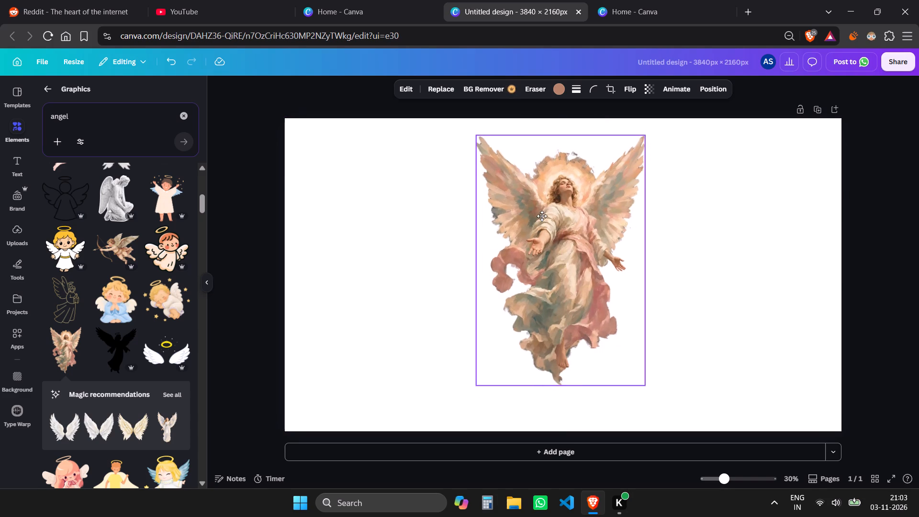
{"action": "left_click_drag", "start_coordinate": [542, 216], "coordinate": [529, 215]}
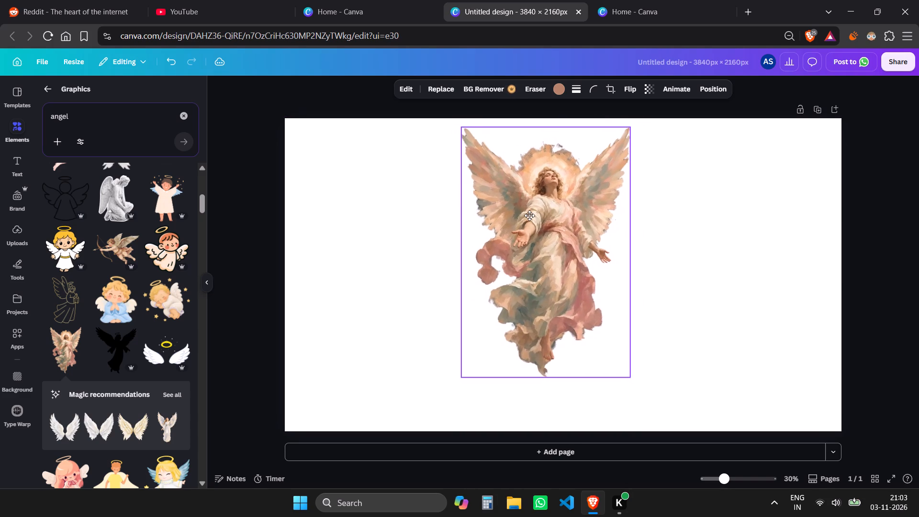
{"action": "left_click_drag", "start_coordinate": [529, 215], "coordinate": [545, 215]}
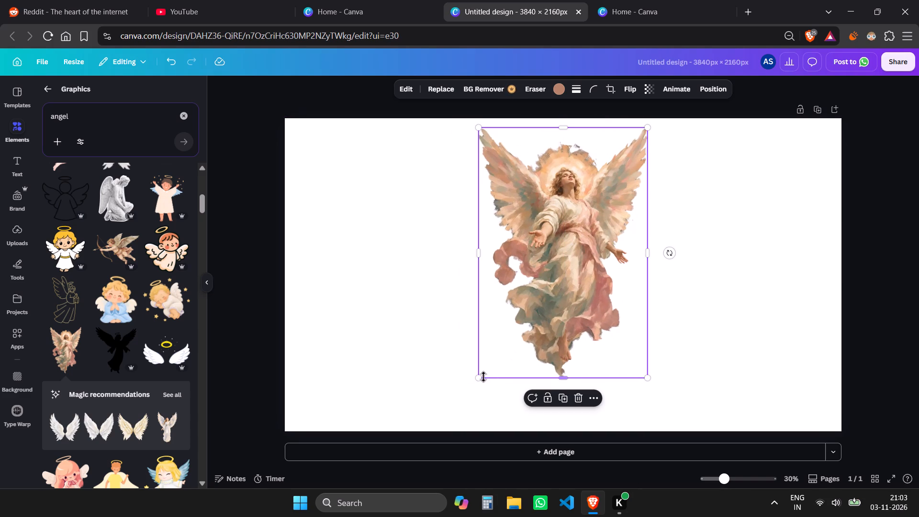
Try the angel's photo colours as the page background, including tan and terracotta, and settle on the dark brown.
{"action": "left_click", "coordinate": [416, 258]}
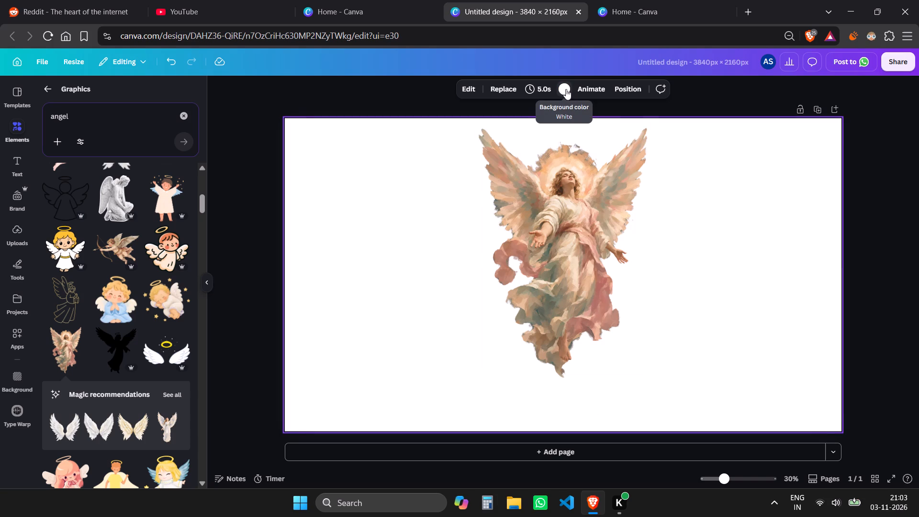
{"action": "left_click", "coordinate": [566, 89]}
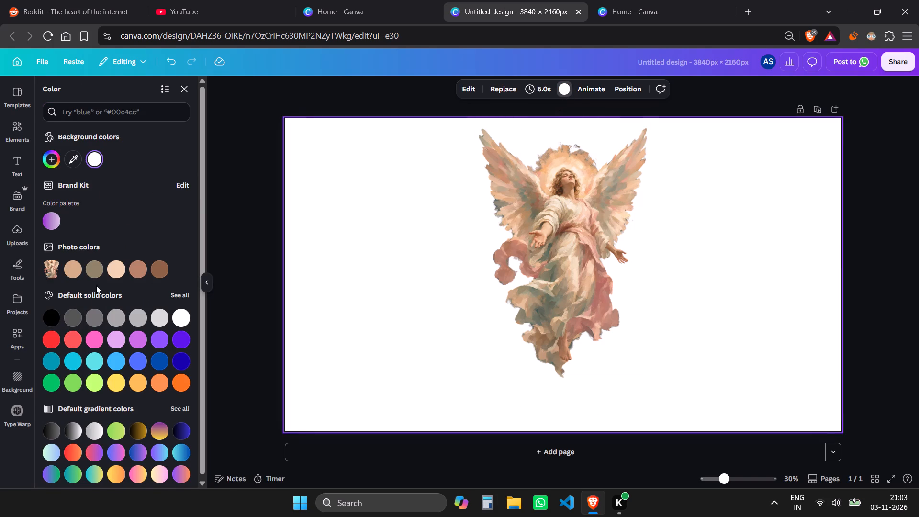
{"action": "left_click", "coordinate": [67, 271]}
{"action": "left_click", "coordinate": [92, 269]}
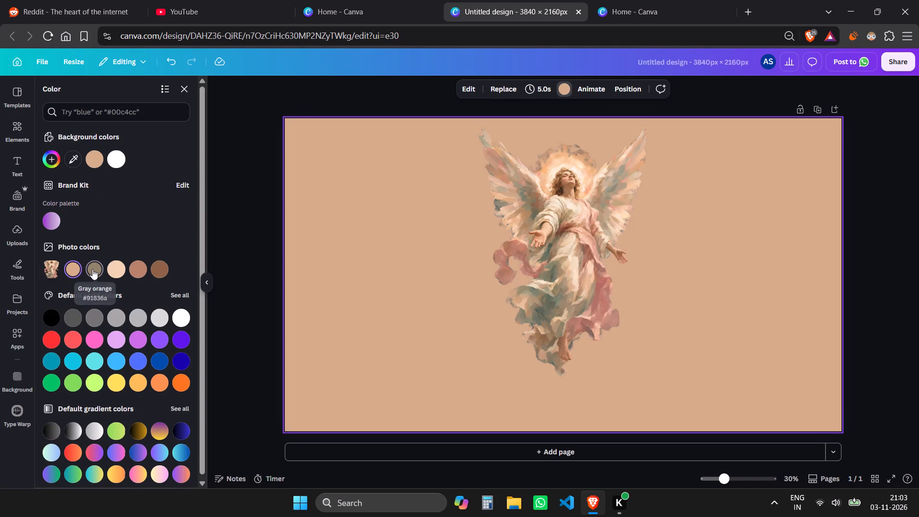
{"action": "left_click", "coordinate": [145, 268]}
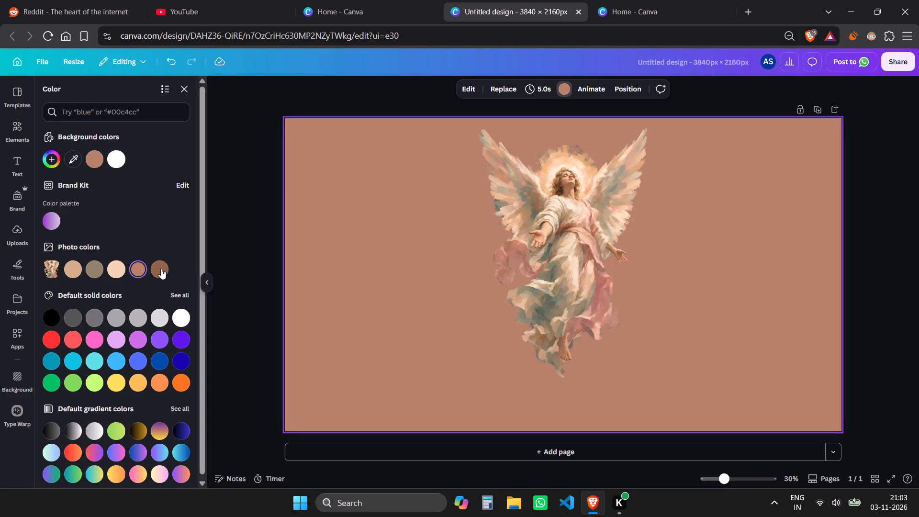
{"action": "left_click", "coordinate": [162, 269]}
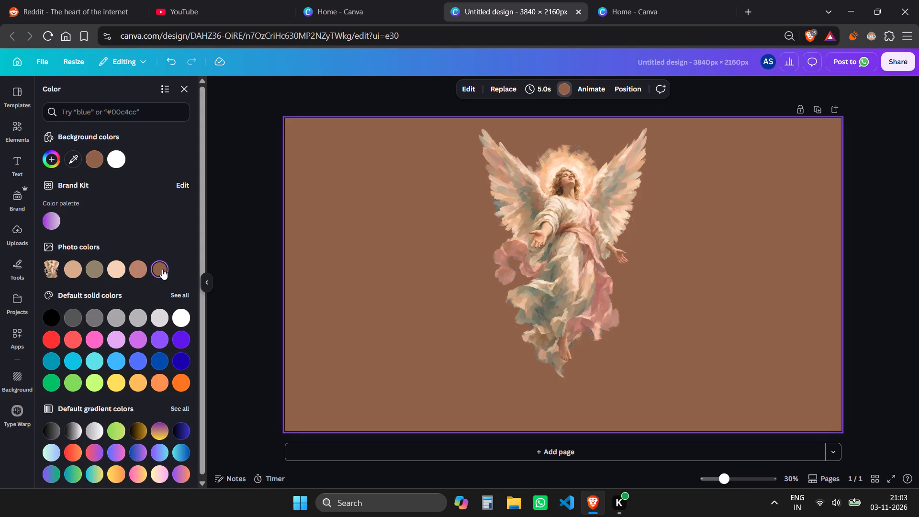
{"action": "left_click", "coordinate": [264, 261]}
{"action": "left_click", "coordinate": [379, 247]}
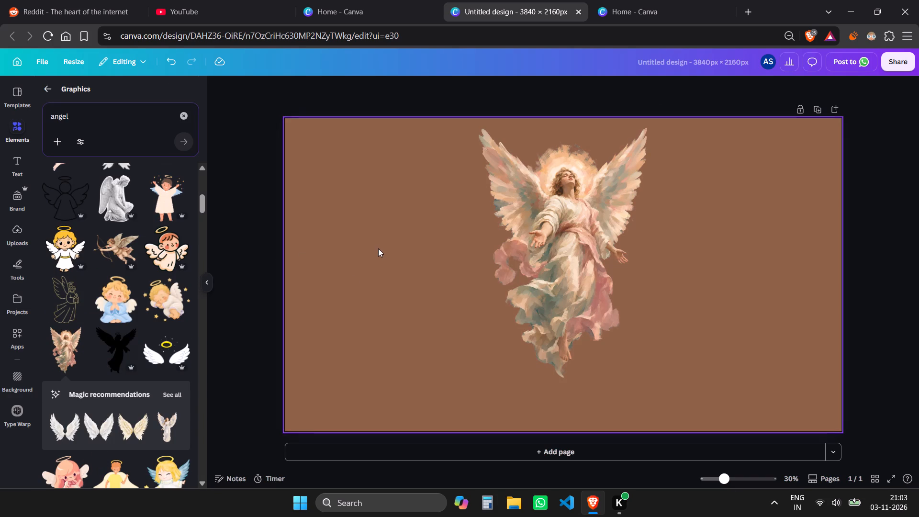
{"action": "left_click", "coordinate": [255, 297]}
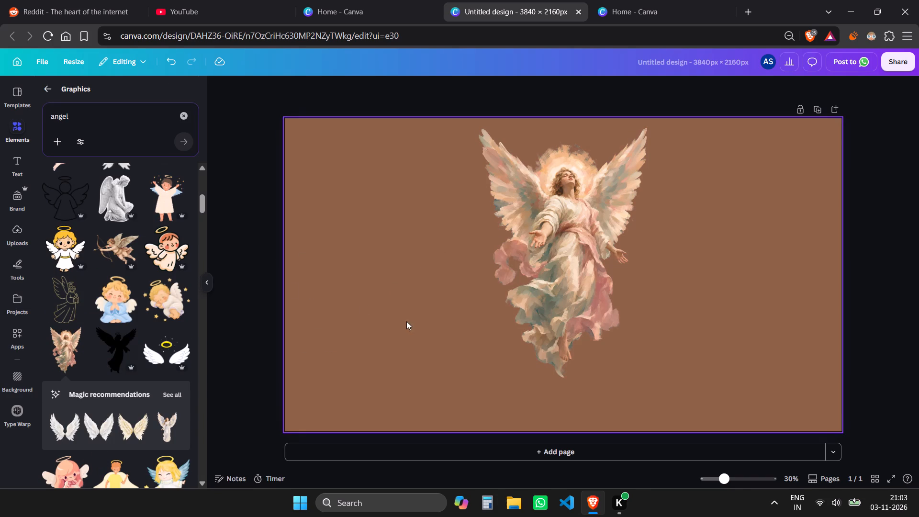
Search the graphics for "heaven" and place the golden sun-ray light flare in the page's upper-right corner.
{"action": "scroll", "coordinate": [168, 205], "scroll_direction": "down", "scroll_amount": 5}
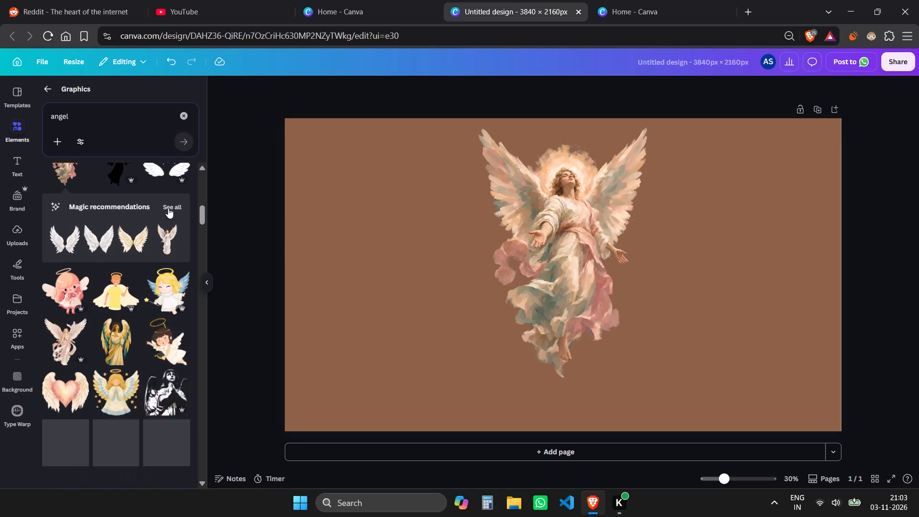
{"action": "scroll", "coordinate": [168, 208], "scroll_direction": "down", "scroll_amount": 1}
{"action": "left_click", "coordinate": [188, 115]}
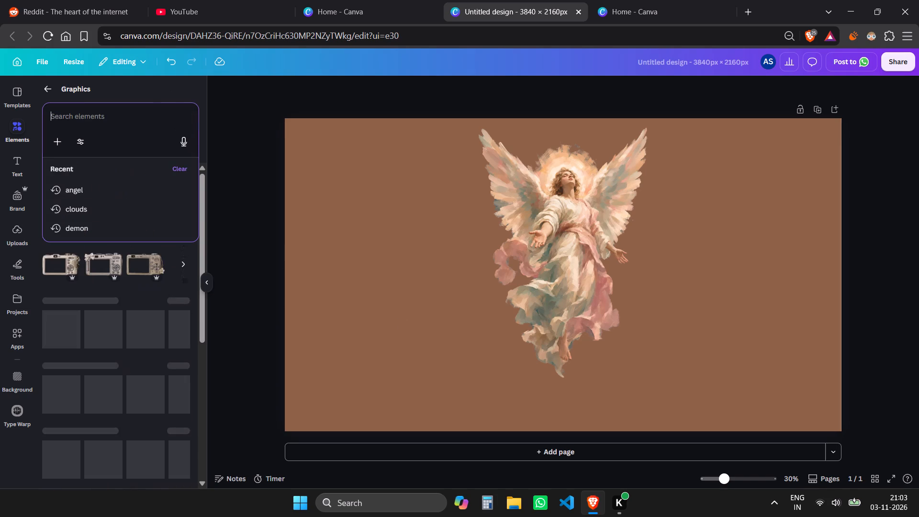
{"action": "type", "text": "heavel"}
{"action": "key", "text": "equal"}
{"action": "key", "text": "BackSpace"}
{"action": "key", "text": "BackSpace"}
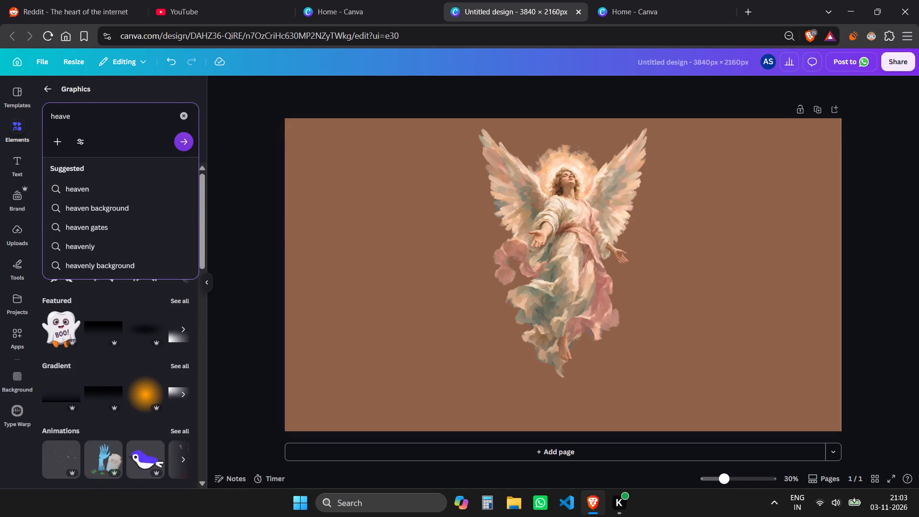
{"action": "key", "text": "n"}
{"action": "key", "text": "Return"}
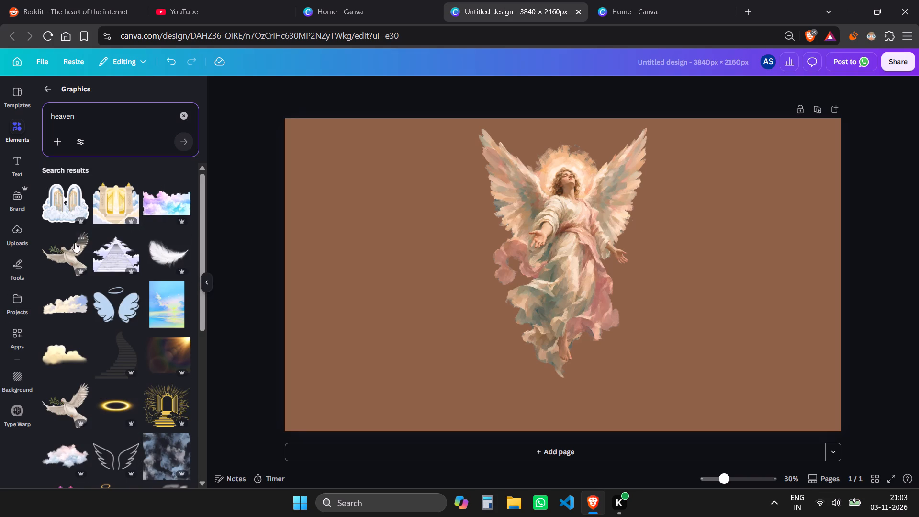
{"action": "left_click", "coordinate": [165, 360]}
{"action": "left_click_drag", "start_coordinate": [671, 251], "coordinate": [605, 228]}
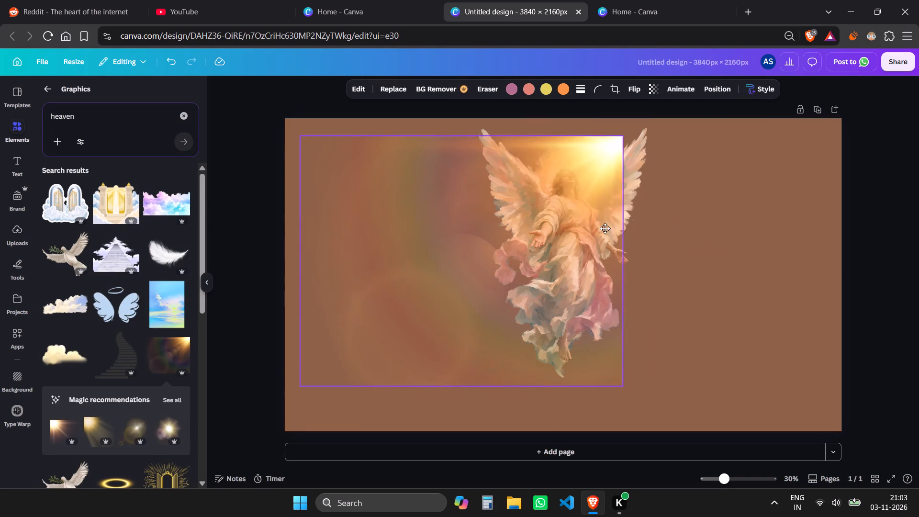
{"action": "left_click_drag", "start_coordinate": [605, 228], "coordinate": [789, 218]}
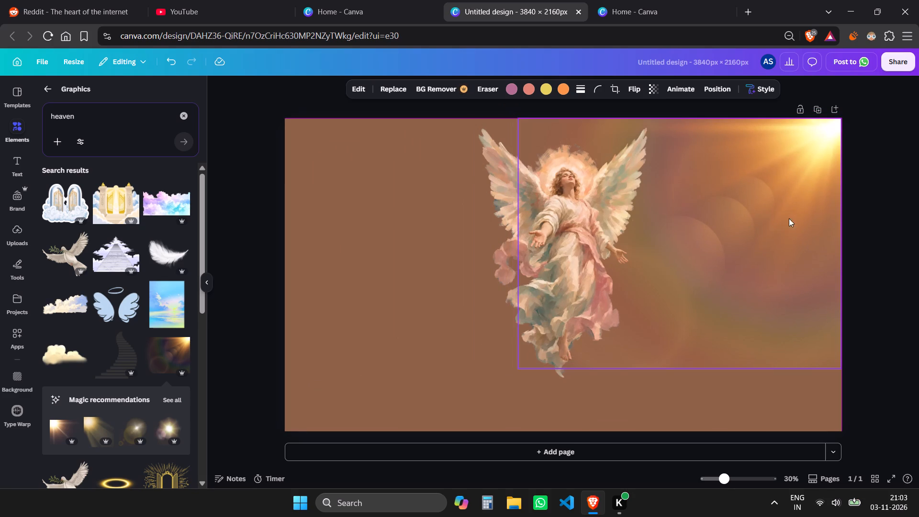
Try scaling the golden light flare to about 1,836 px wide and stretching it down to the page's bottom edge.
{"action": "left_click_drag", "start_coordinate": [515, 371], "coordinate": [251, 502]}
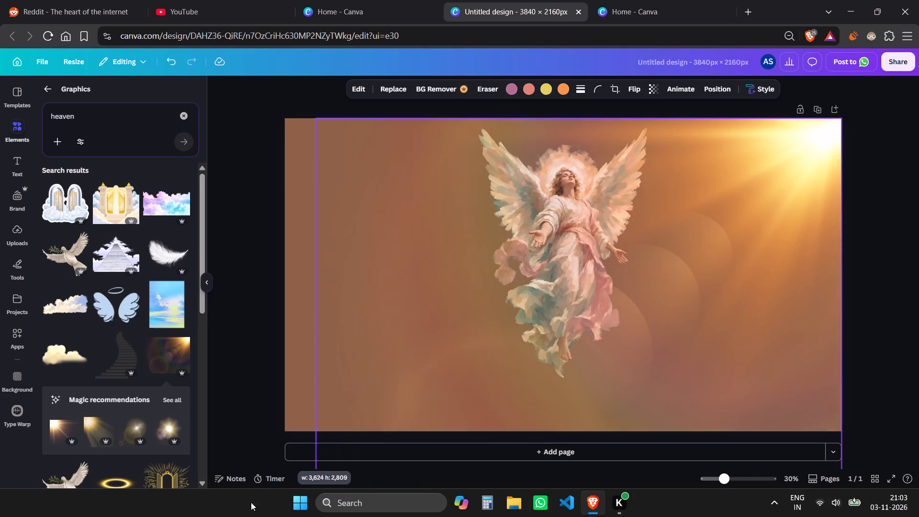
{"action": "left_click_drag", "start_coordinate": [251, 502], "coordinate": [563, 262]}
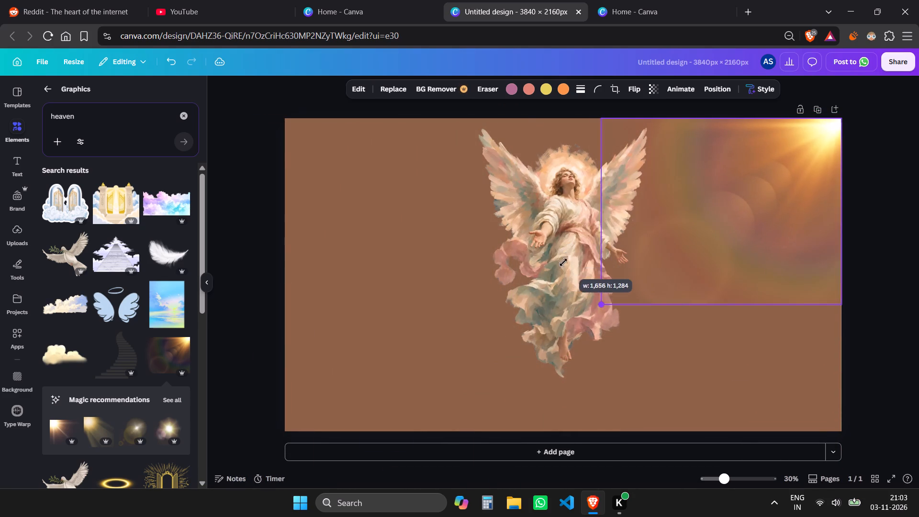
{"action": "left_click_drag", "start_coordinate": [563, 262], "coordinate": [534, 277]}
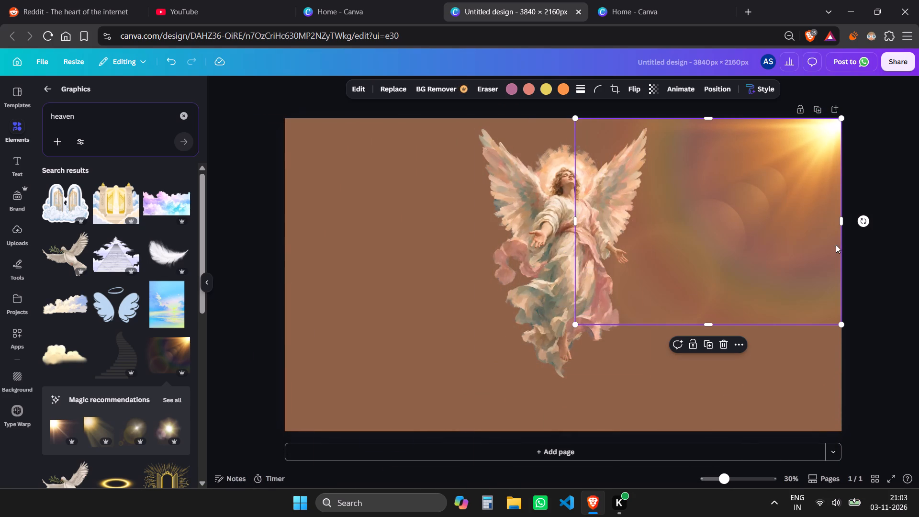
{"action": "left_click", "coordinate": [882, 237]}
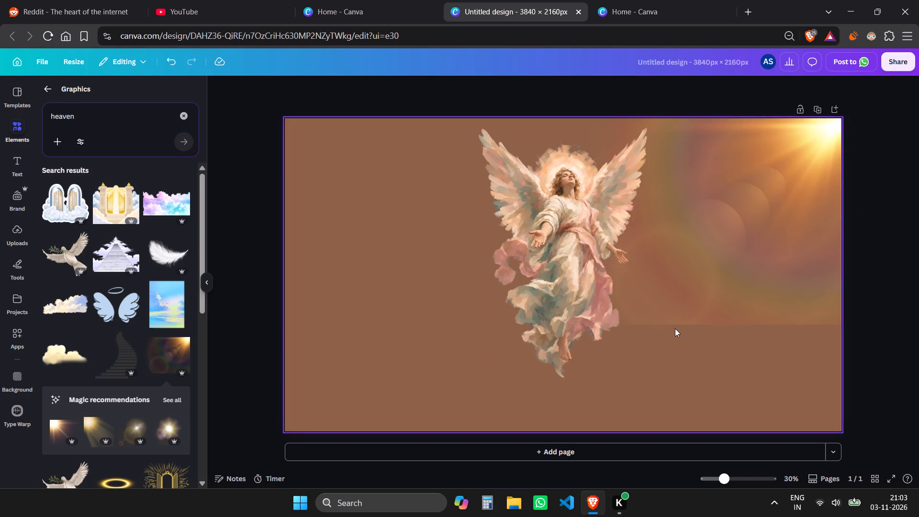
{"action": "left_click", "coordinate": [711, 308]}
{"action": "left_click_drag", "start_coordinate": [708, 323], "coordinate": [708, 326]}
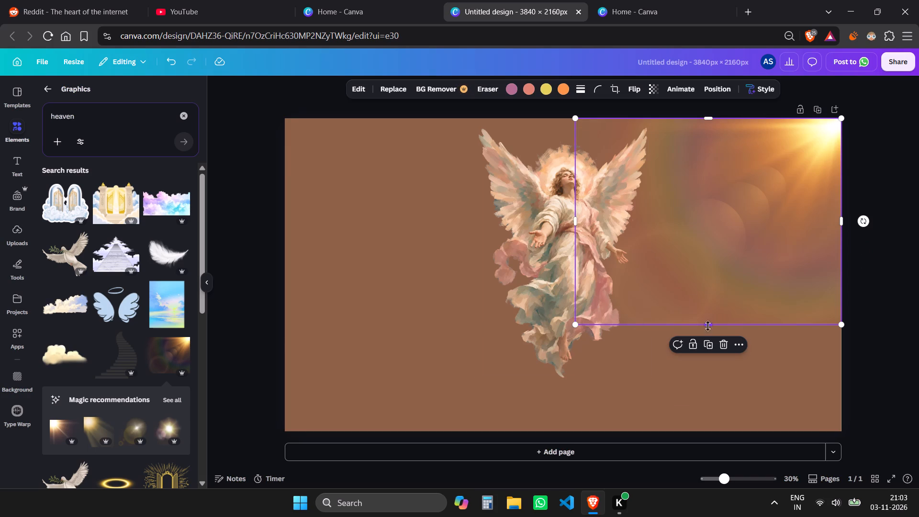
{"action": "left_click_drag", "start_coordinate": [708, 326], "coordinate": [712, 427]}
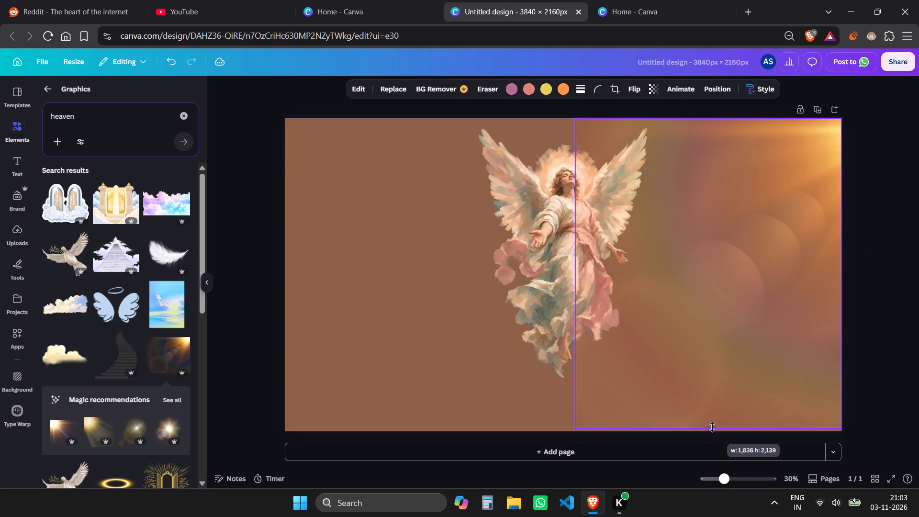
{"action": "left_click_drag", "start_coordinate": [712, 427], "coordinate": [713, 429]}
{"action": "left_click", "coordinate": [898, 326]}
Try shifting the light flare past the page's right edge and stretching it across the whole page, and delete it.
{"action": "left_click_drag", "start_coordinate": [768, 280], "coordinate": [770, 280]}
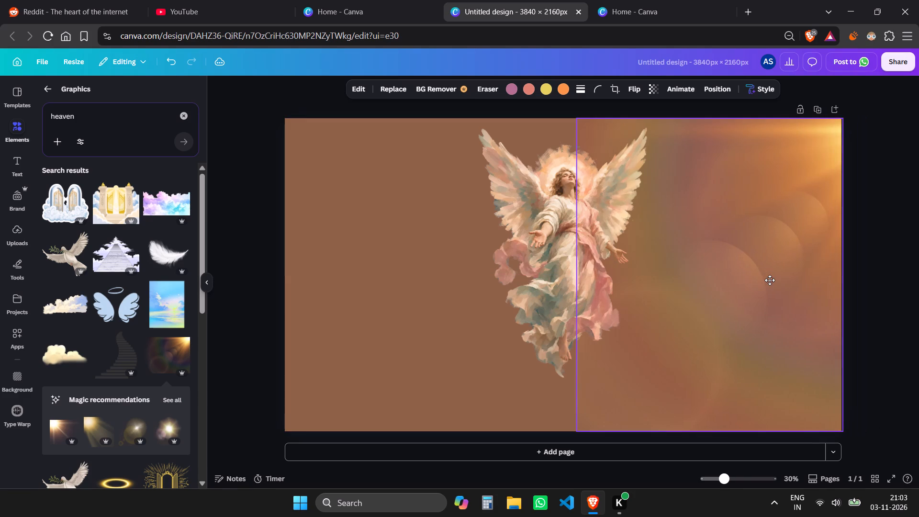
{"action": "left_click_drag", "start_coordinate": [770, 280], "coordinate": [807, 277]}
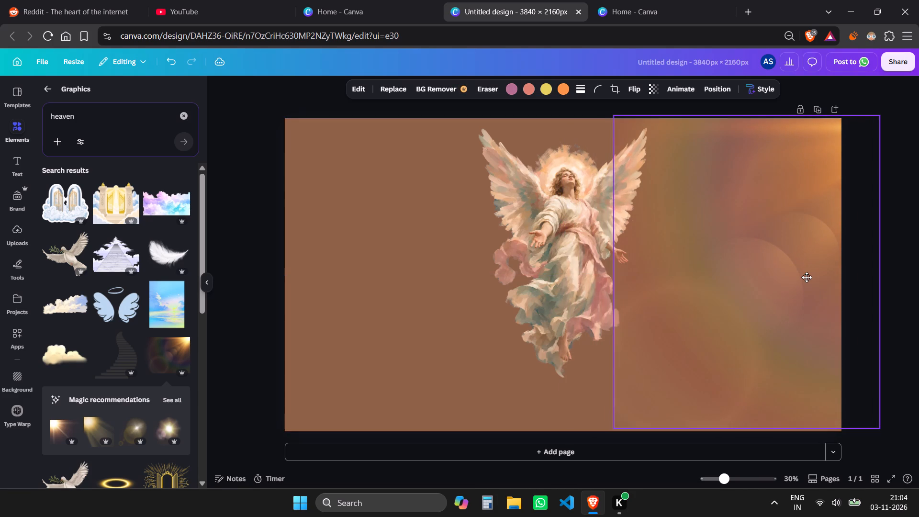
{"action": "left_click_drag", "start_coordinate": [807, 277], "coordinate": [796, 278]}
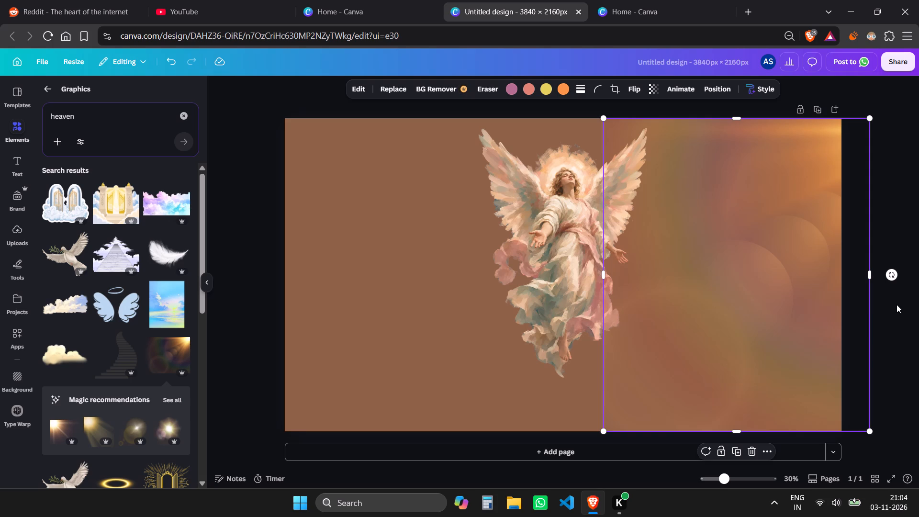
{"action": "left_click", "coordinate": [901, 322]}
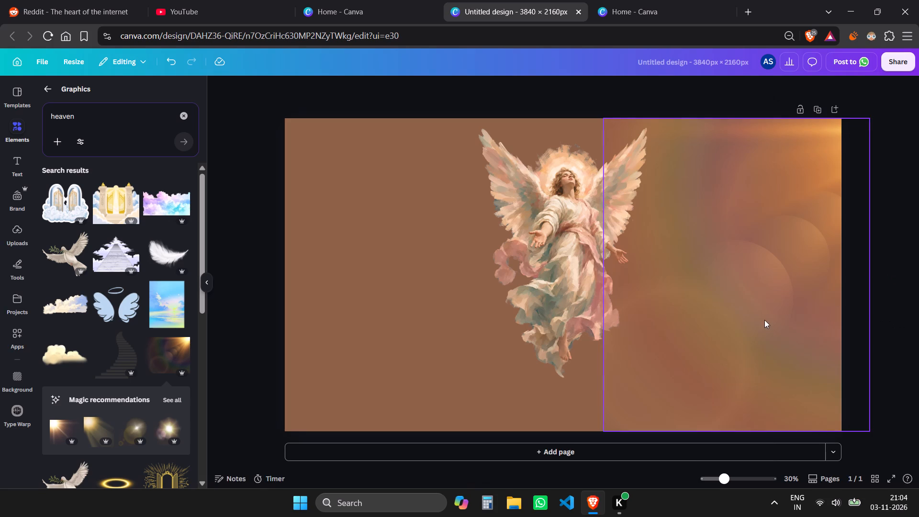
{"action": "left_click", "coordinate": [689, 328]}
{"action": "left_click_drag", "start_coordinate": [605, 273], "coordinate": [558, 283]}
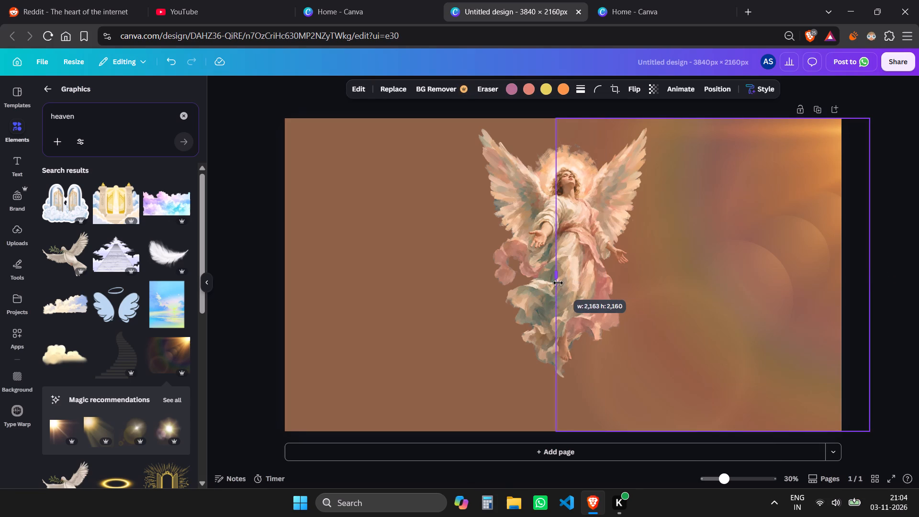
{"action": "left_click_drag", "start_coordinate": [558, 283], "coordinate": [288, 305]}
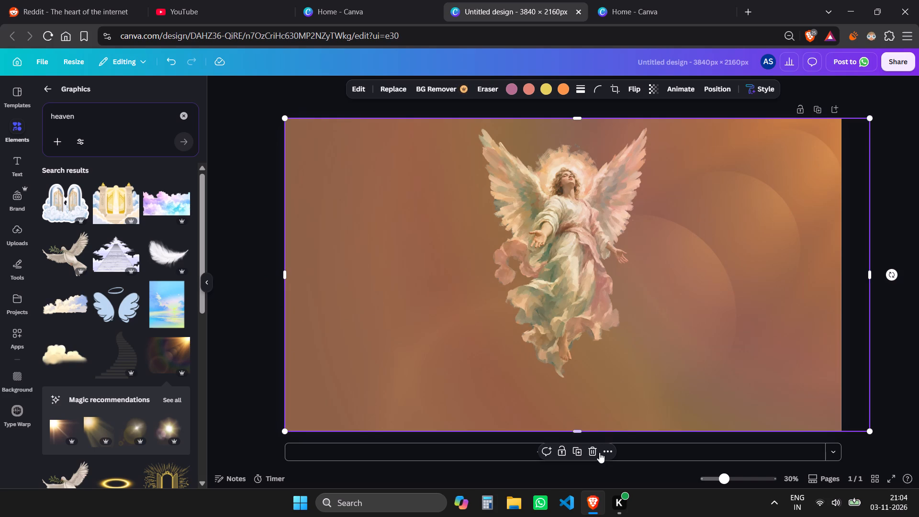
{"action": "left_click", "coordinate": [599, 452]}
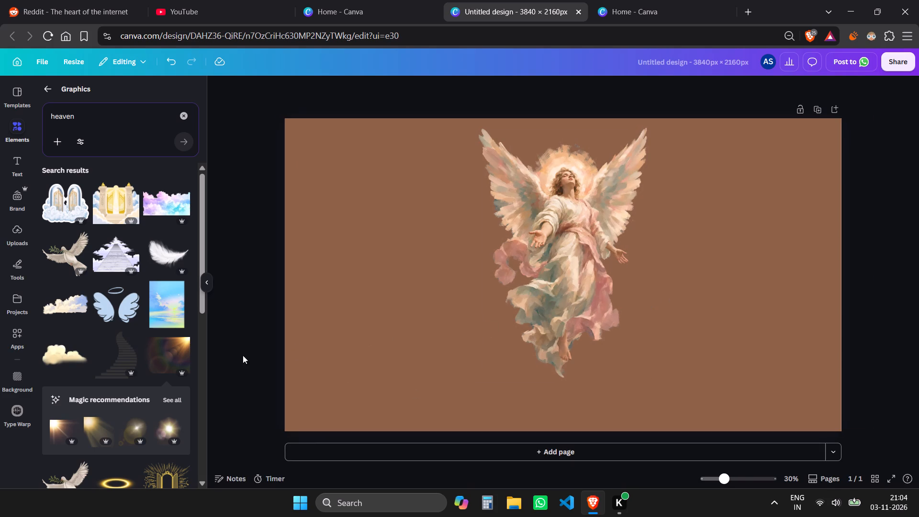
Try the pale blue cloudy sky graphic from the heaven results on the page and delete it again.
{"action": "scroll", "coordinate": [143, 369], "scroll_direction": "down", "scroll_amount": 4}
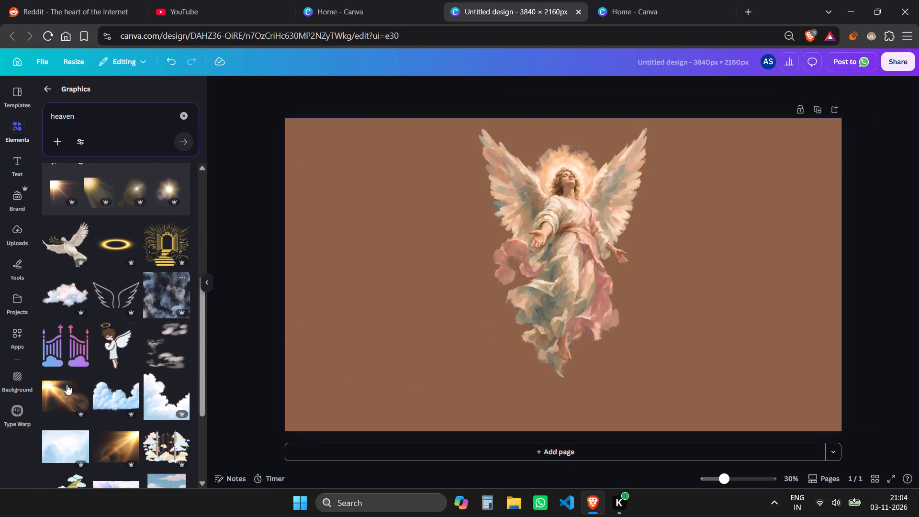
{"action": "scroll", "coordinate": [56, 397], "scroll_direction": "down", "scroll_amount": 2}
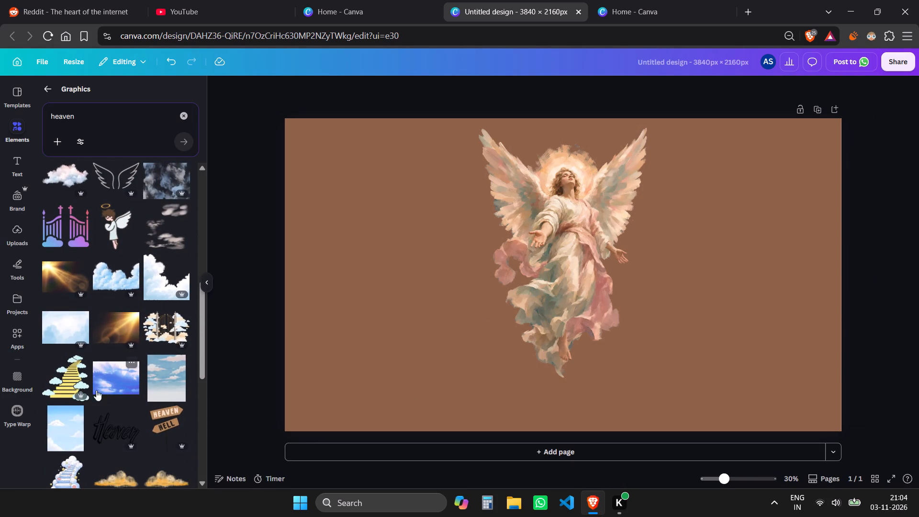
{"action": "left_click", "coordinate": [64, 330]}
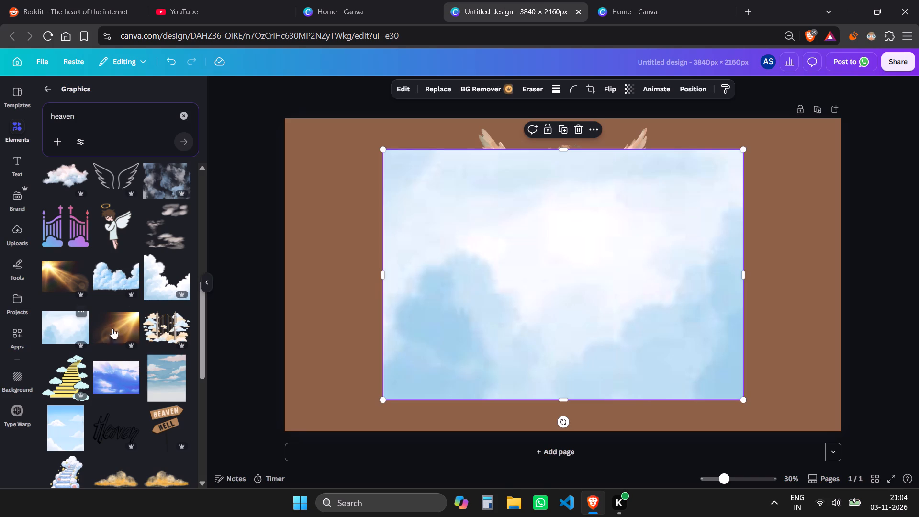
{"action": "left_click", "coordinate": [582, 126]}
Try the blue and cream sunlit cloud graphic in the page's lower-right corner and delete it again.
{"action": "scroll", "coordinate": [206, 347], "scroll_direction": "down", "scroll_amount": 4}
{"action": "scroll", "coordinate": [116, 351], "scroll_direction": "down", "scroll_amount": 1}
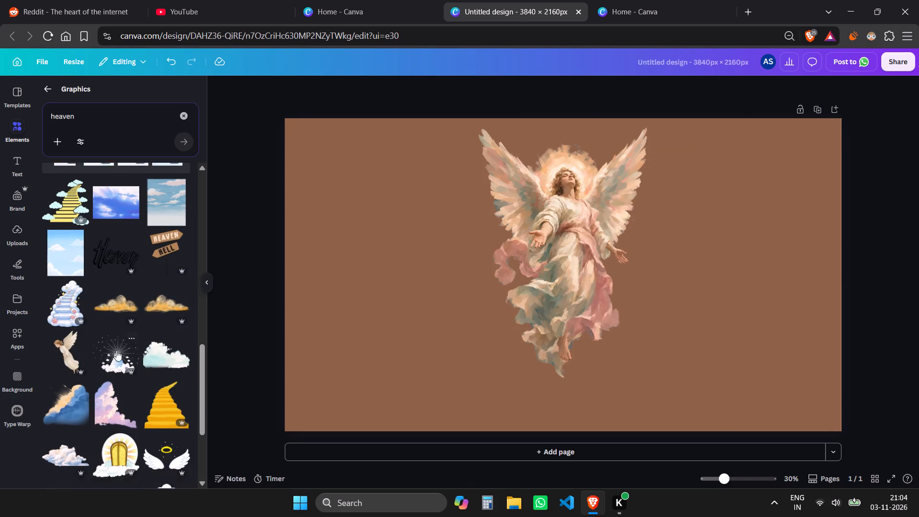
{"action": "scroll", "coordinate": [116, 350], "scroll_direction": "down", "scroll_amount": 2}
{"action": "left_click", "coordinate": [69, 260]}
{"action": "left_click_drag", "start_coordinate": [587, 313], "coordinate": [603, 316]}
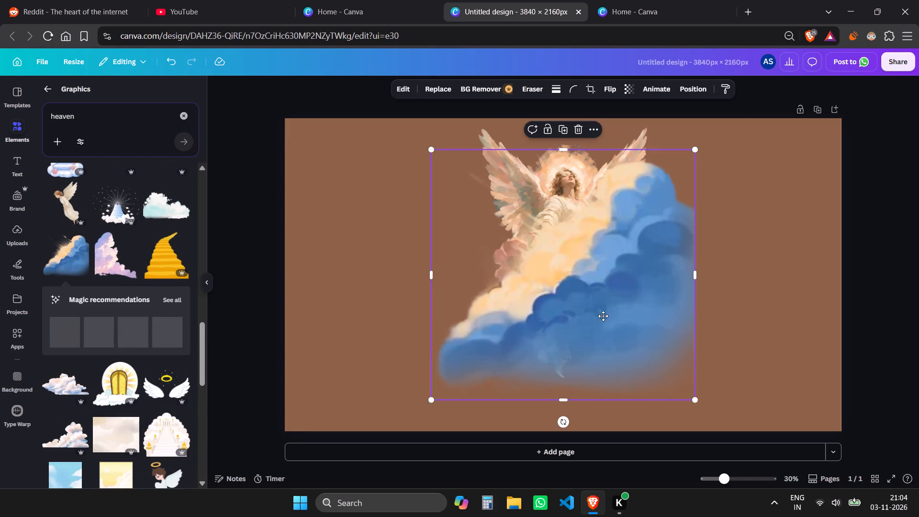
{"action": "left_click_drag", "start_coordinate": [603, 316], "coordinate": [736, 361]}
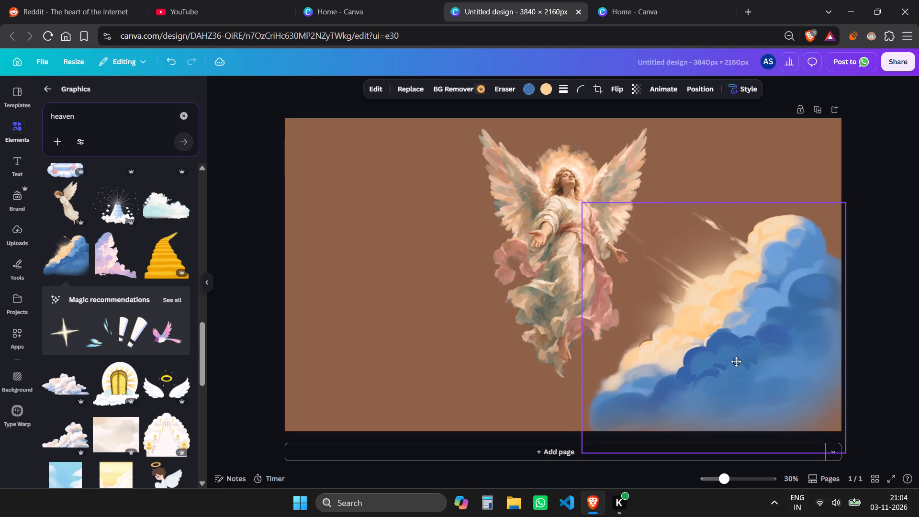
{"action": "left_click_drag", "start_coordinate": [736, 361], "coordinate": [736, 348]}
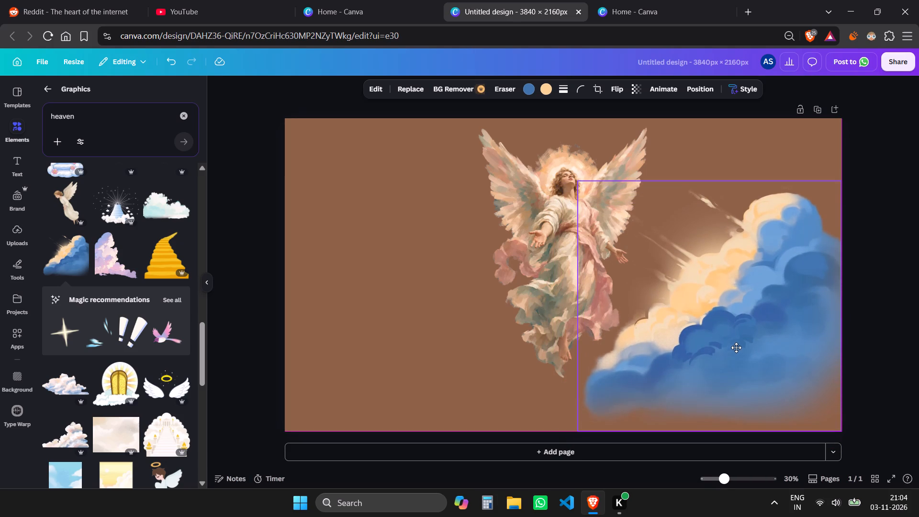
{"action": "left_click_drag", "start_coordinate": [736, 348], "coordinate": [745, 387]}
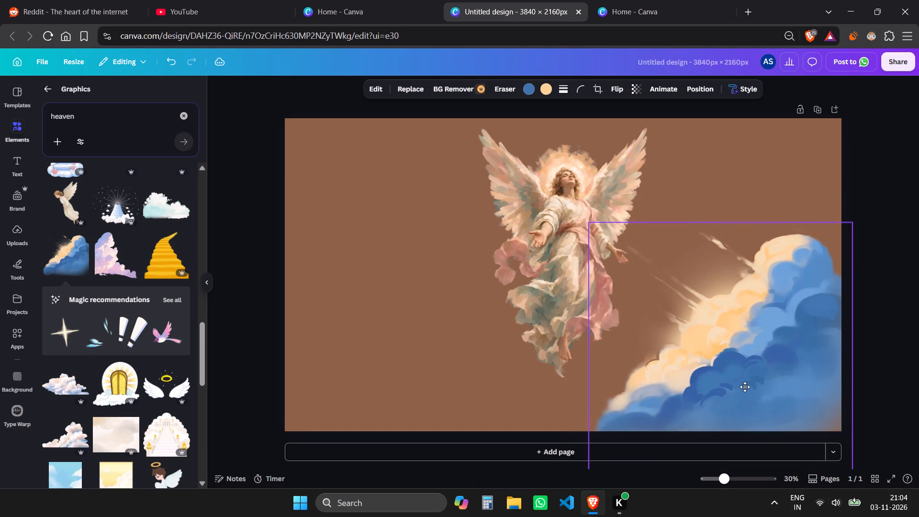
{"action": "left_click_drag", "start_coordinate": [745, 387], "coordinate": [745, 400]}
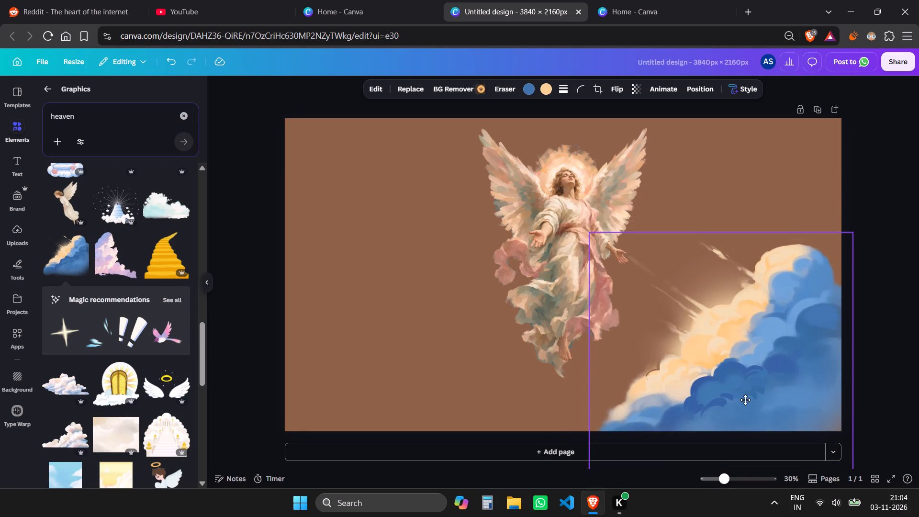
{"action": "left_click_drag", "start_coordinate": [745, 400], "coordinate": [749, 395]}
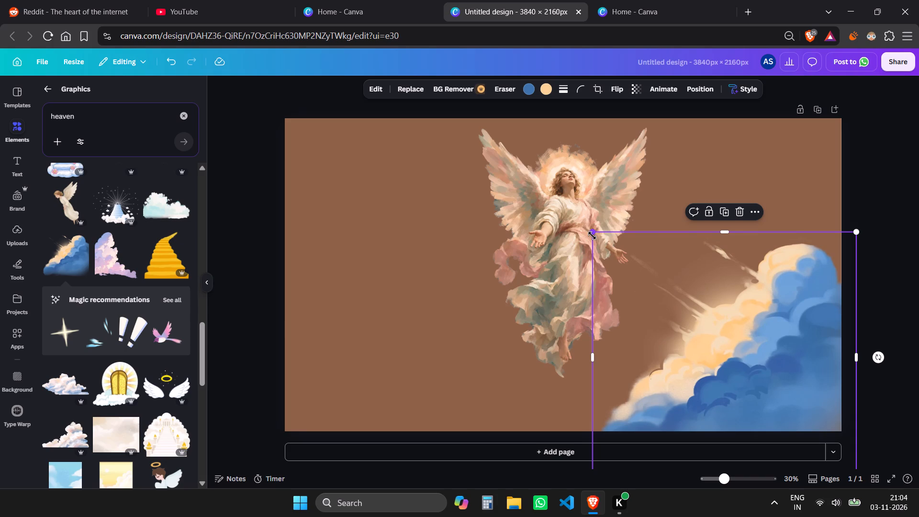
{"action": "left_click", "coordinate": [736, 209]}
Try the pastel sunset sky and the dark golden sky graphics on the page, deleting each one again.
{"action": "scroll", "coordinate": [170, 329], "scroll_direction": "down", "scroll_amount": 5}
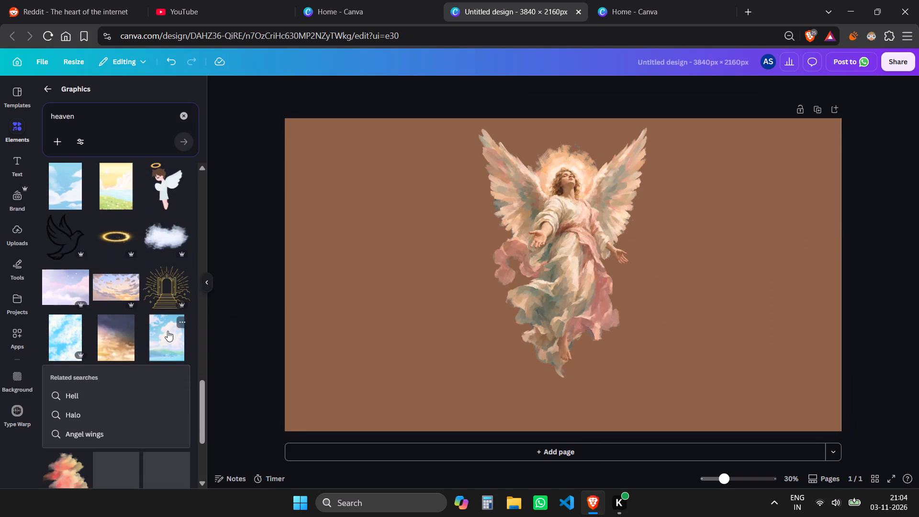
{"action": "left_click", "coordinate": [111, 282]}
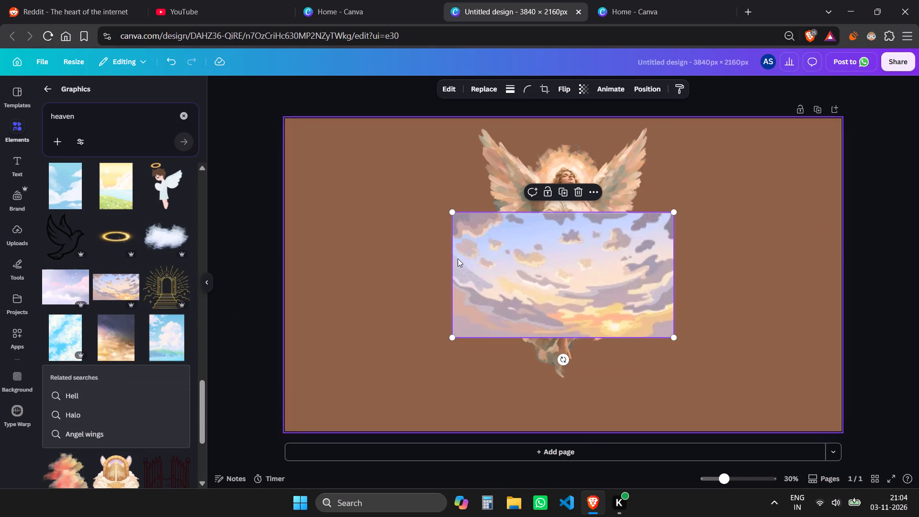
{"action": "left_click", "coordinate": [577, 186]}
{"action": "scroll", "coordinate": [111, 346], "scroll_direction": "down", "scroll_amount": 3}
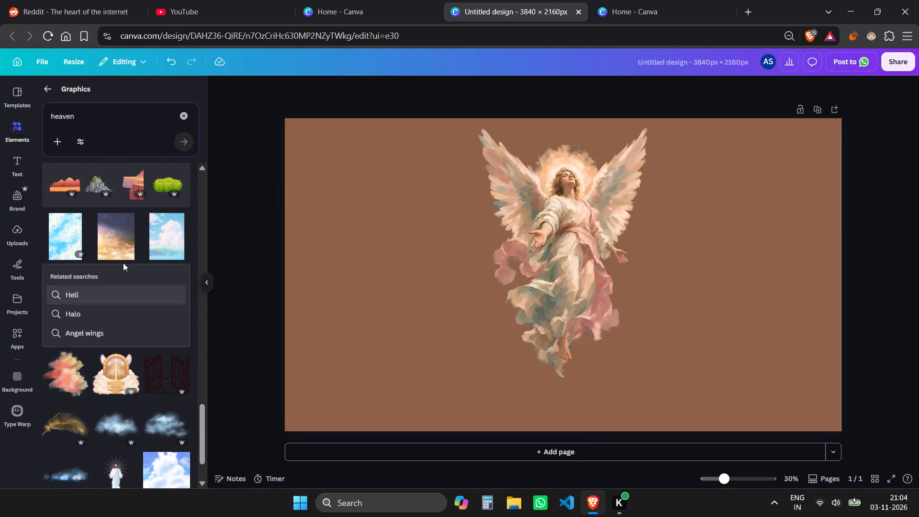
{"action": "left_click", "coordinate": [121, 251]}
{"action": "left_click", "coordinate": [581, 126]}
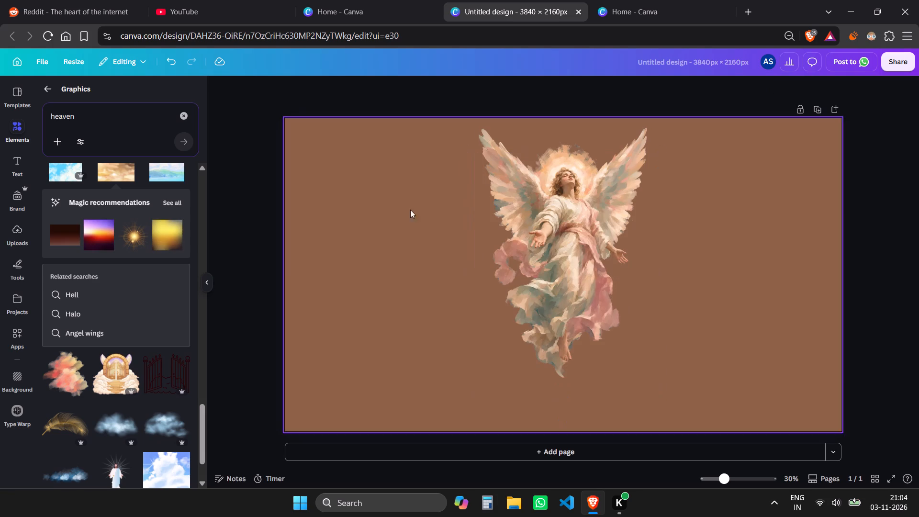
Add the coral and yellow painted cloud, enlarge it beyond the page's height and place it roughly centred over the angel.
{"action": "scroll", "coordinate": [124, 352], "scroll_direction": "down", "scroll_amount": 5}
{"action": "left_click", "coordinate": [70, 253]}
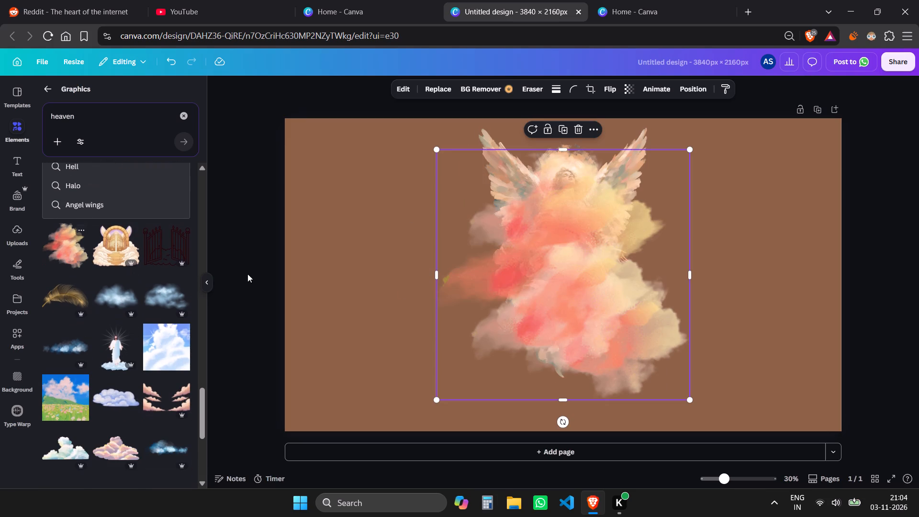
{"action": "left_click_drag", "start_coordinate": [585, 281], "coordinate": [551, 225]}
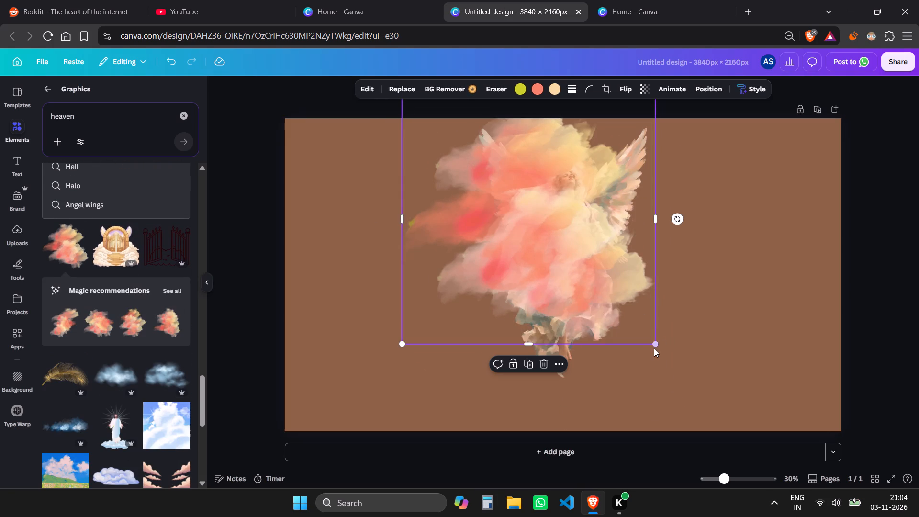
{"action": "left_click_drag", "start_coordinate": [654, 348], "coordinate": [819, 481]}
{"action": "left_click_drag", "start_coordinate": [686, 358], "coordinate": [631, 337]}
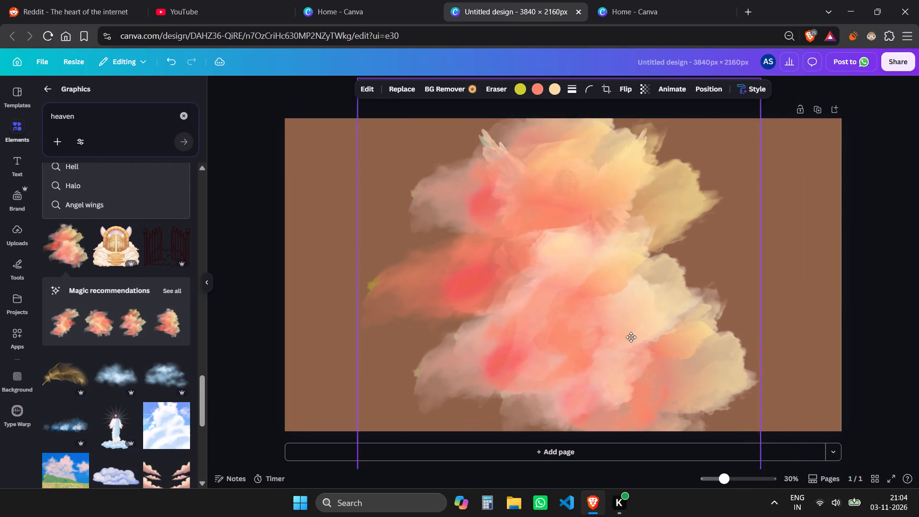
{"action": "left_click_drag", "start_coordinate": [631, 337], "coordinate": [627, 323]}
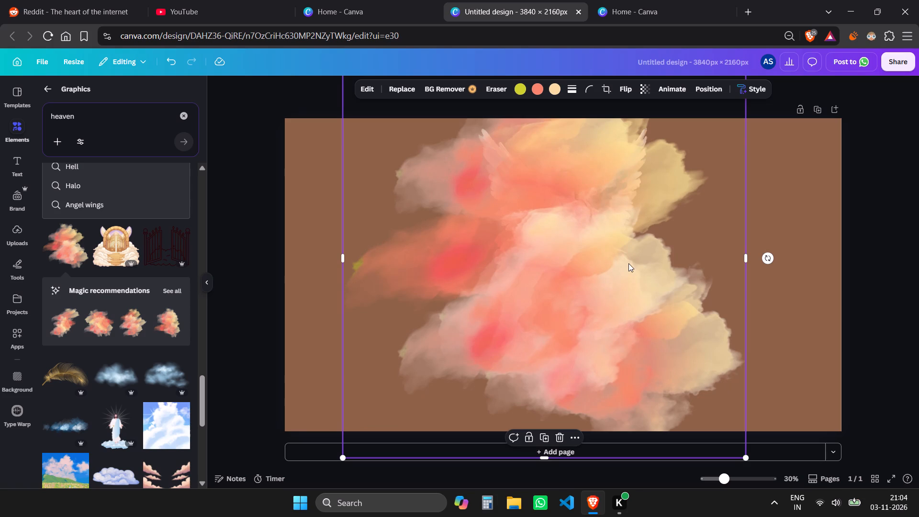
Send the coral cloud backward so that it lies behind the angel.
{"action": "right_click", "coordinate": [593, 225]}
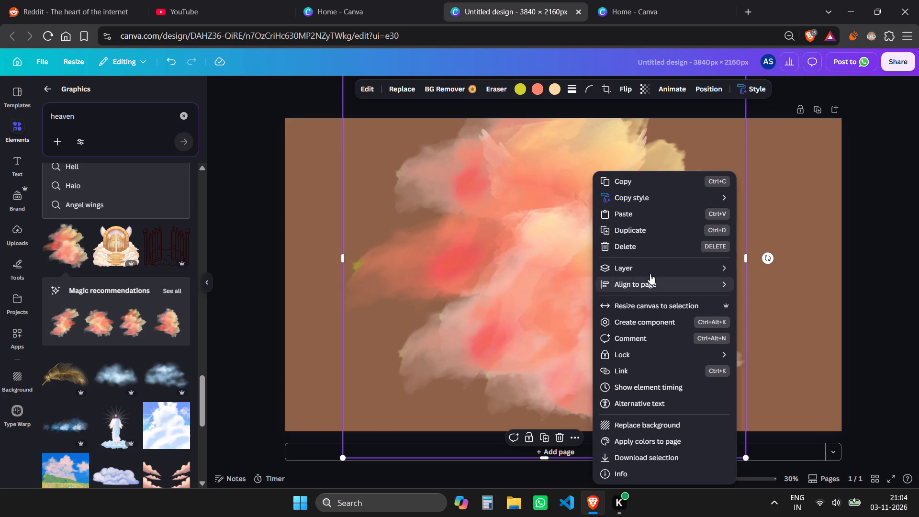
{"action": "left_click", "coordinate": [650, 269]}
{"action": "left_click", "coordinate": [760, 303]}
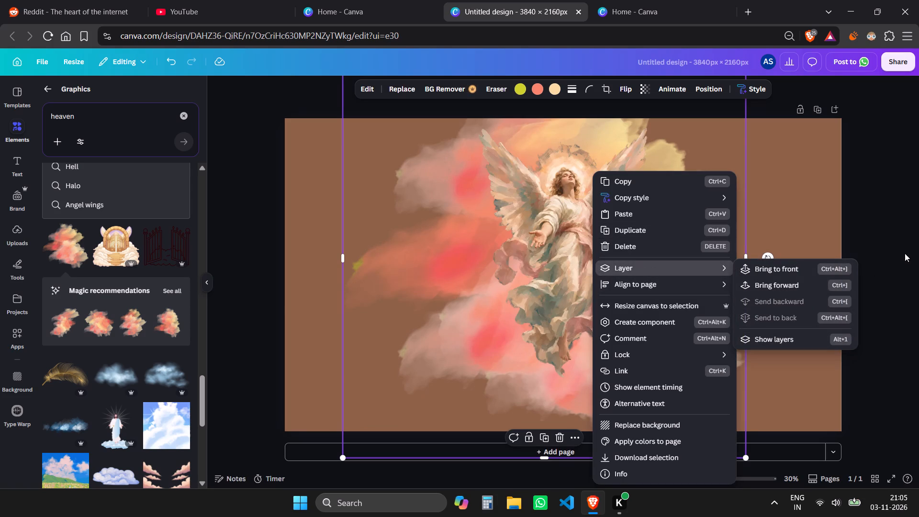
{"action": "left_click", "coordinate": [905, 253]}
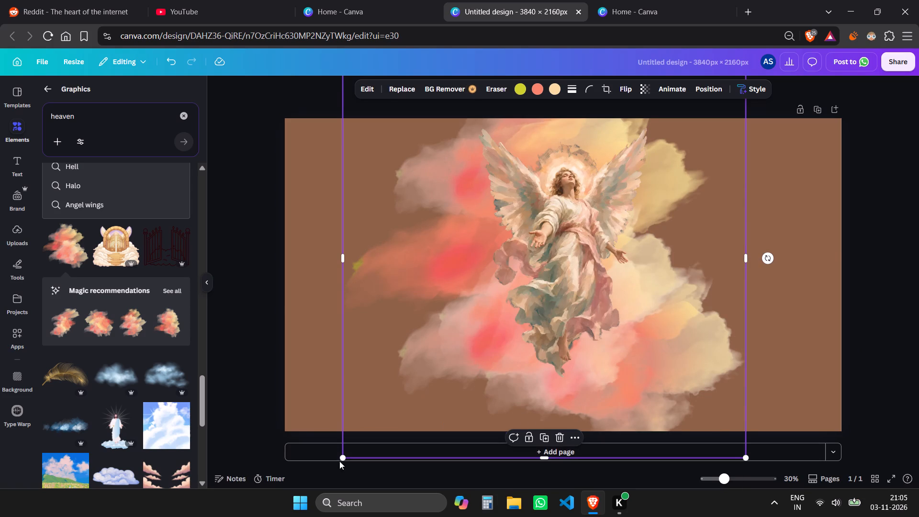
Enlarge the coral cloud slightly and reposition it so that it spreads around the angel on both sides.
{"action": "left_click_drag", "start_coordinate": [342, 456], "coordinate": [314, 492]}
{"action": "left_click_drag", "start_coordinate": [567, 393], "coordinate": [584, 391]}
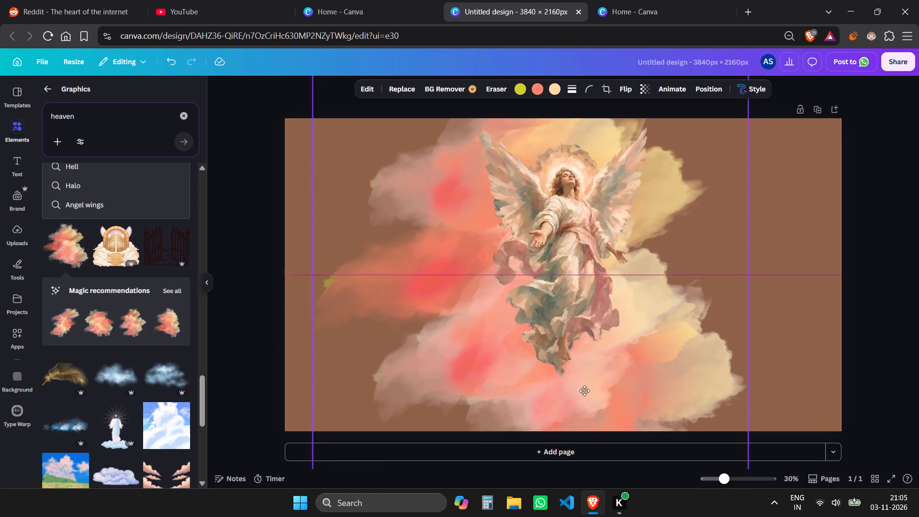
{"action": "left_click_drag", "start_coordinate": [584, 391], "coordinate": [590, 367]}
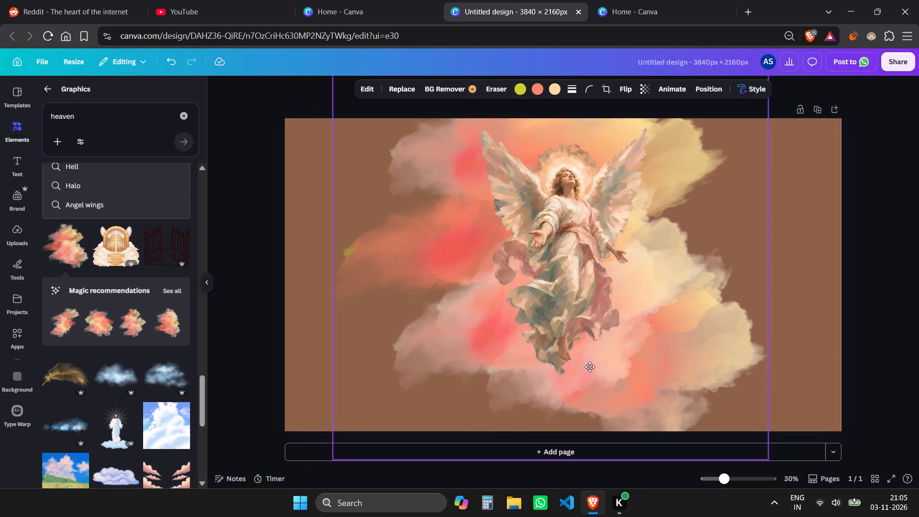
{"action": "left_click_drag", "start_coordinate": [590, 367], "coordinate": [590, 376]}
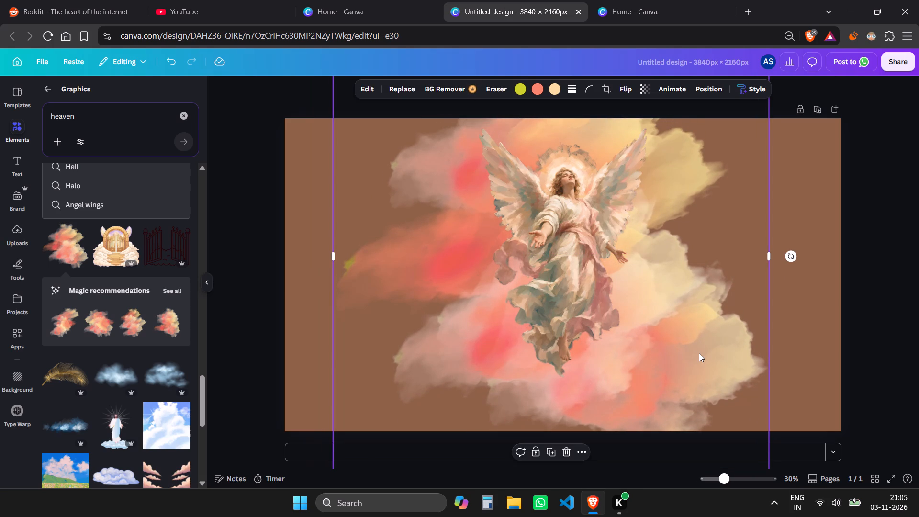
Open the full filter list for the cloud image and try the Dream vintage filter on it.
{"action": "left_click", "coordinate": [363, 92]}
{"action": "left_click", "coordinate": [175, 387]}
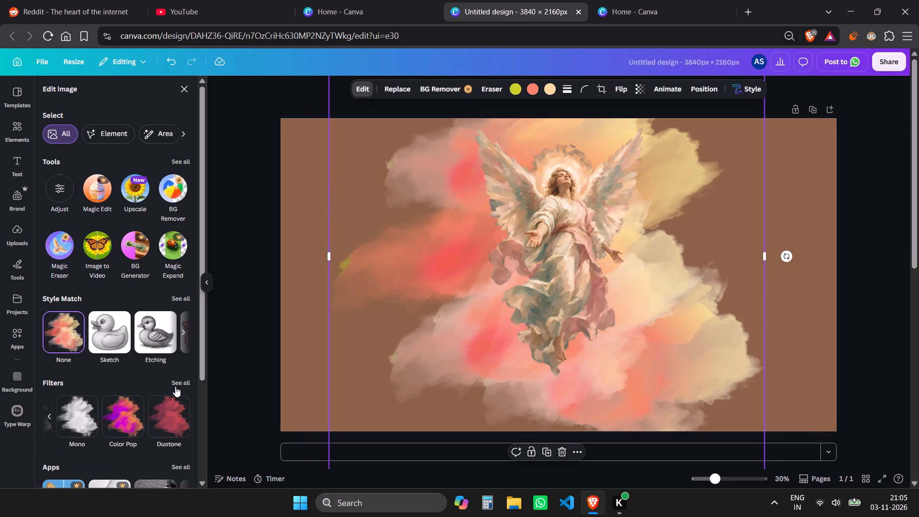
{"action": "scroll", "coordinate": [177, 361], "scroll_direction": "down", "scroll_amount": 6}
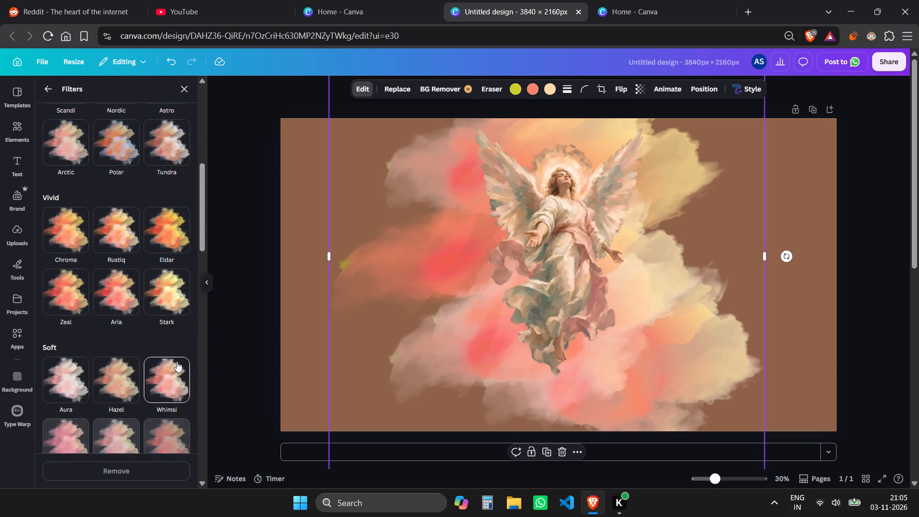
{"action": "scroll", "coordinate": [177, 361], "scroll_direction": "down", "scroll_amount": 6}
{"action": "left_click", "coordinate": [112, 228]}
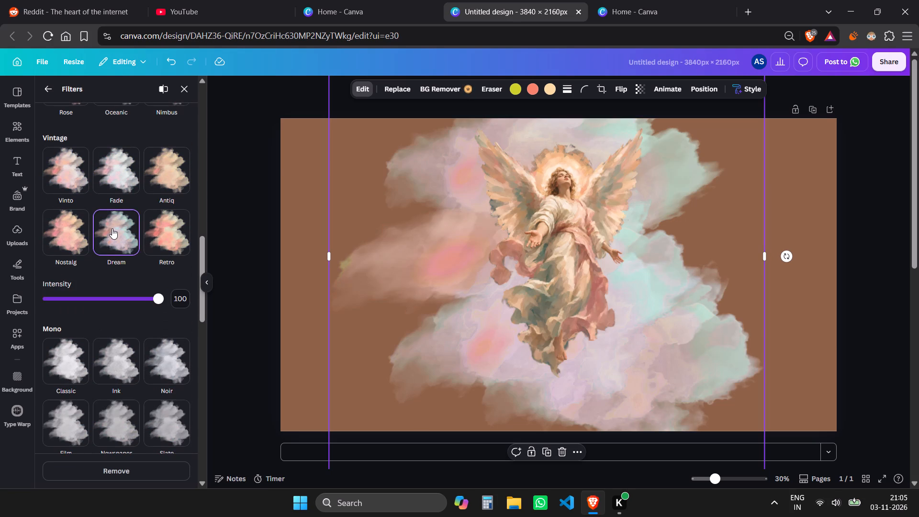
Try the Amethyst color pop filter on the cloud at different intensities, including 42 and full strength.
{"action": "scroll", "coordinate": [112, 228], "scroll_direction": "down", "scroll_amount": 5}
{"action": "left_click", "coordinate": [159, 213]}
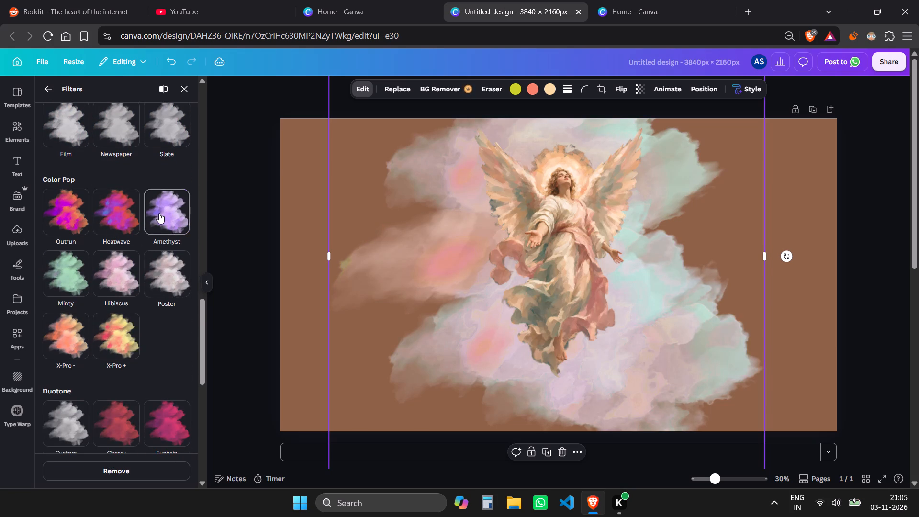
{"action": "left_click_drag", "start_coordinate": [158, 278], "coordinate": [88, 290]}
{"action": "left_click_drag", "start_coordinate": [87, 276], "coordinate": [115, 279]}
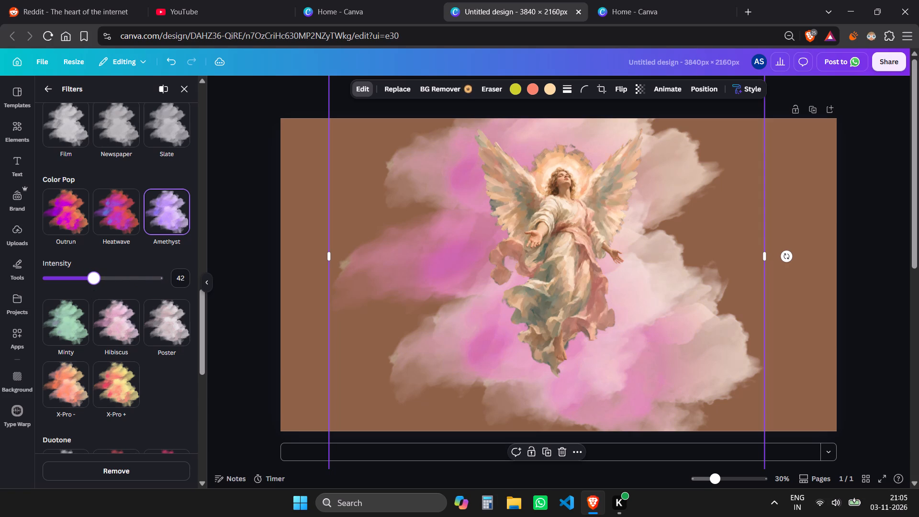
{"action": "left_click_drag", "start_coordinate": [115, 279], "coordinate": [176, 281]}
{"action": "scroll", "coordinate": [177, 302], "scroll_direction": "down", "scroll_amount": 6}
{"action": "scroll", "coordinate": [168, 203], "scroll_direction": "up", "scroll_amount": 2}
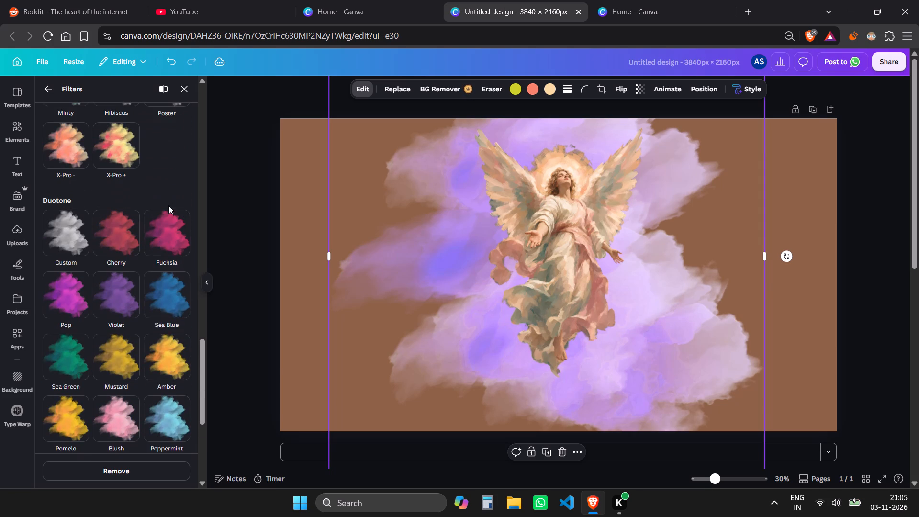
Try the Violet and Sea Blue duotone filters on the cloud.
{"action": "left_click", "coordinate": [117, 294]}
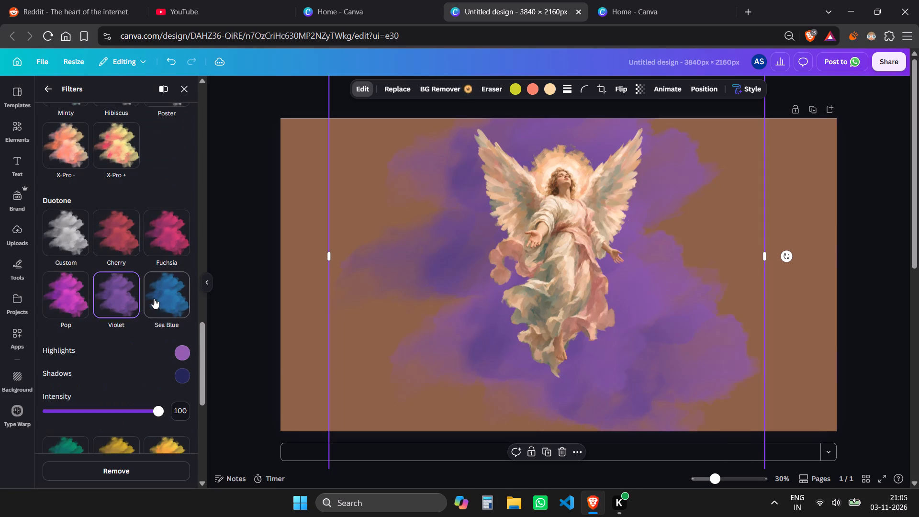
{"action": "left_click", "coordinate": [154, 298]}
Apply the Peppermint duotone filter to the cloud and set its highlights to the pale blue #E2FCFD.
{"action": "scroll", "coordinate": [154, 298], "scroll_direction": "down", "scroll_amount": 4}
{"action": "left_click", "coordinate": [164, 295]}
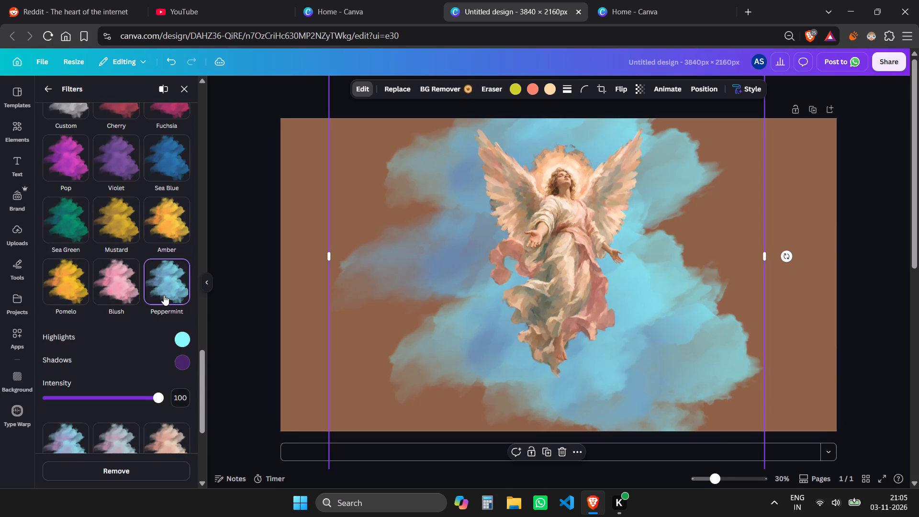
{"action": "left_click", "coordinate": [185, 341]}
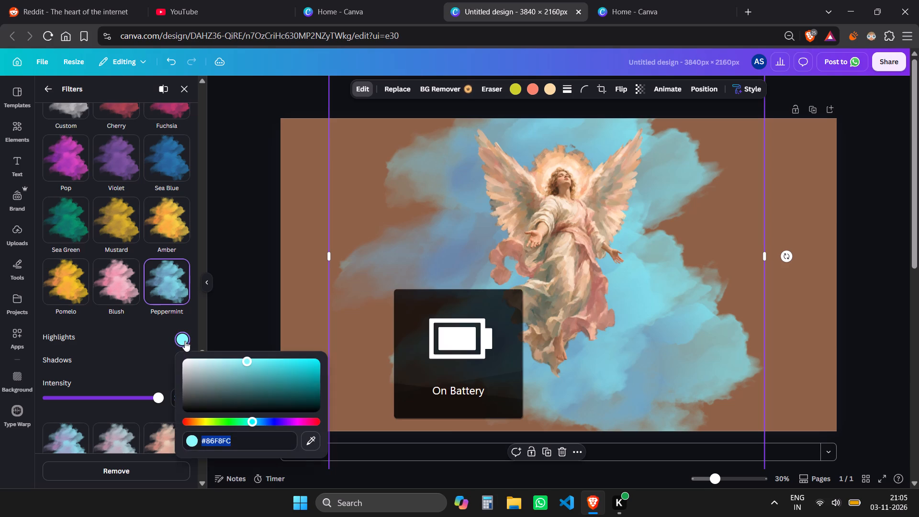
{"action": "left_click_drag", "start_coordinate": [247, 364], "coordinate": [181, 362]}
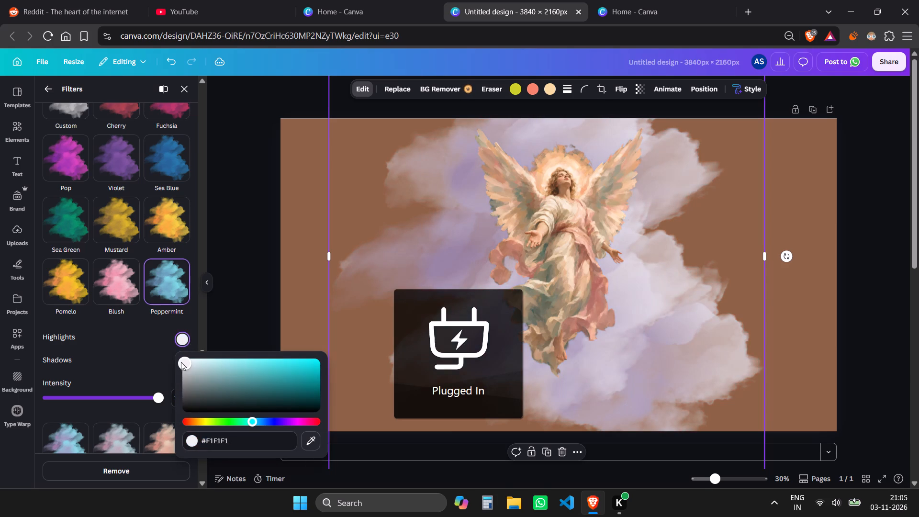
{"action": "left_click_drag", "start_coordinate": [181, 362], "coordinate": [197, 360]}
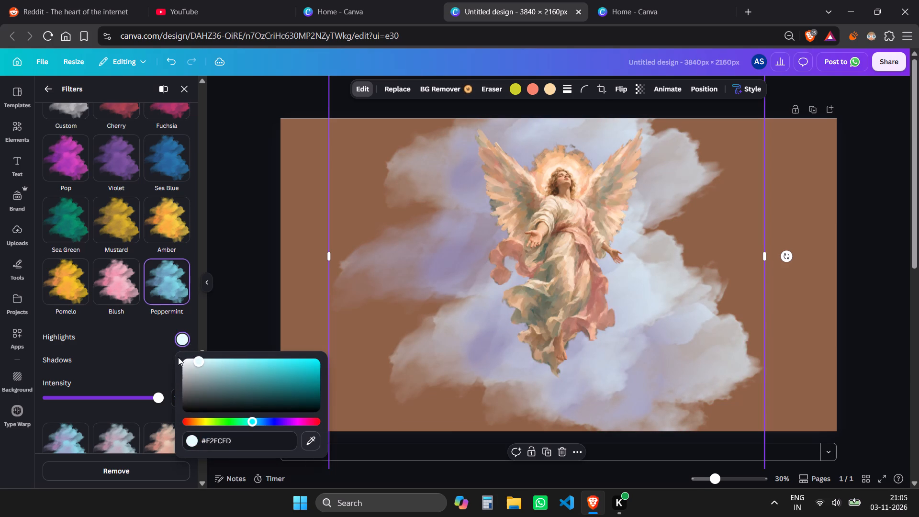
{"action": "left_click", "coordinate": [133, 360]}
Try black, white and mid purple for the duotone shadows, settling on a very dark, nearly black purple.
{"action": "left_click", "coordinate": [182, 360]}
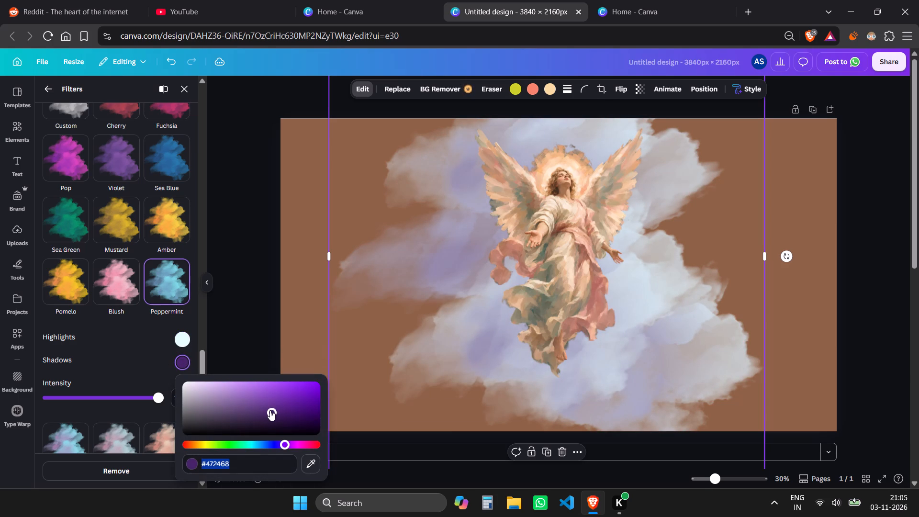
{"action": "left_click_drag", "start_coordinate": [270, 411], "coordinate": [368, 457]}
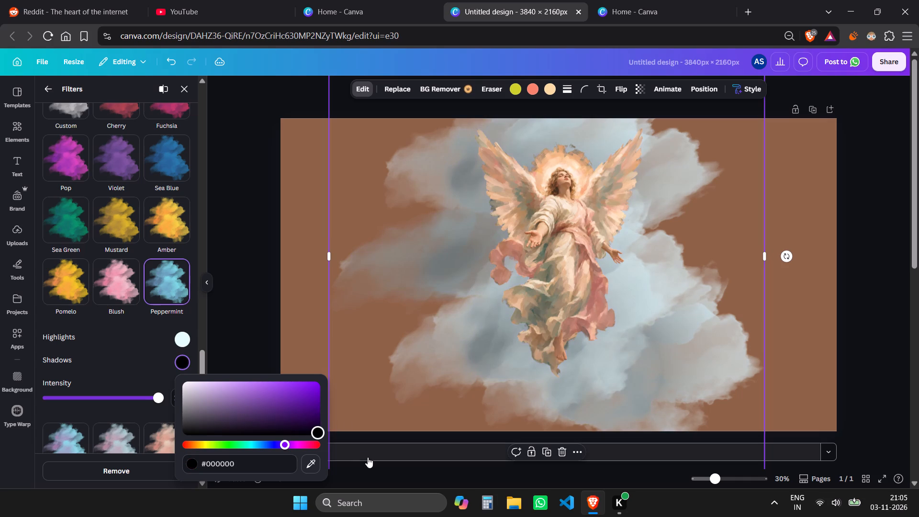
{"action": "left_click_drag", "start_coordinate": [368, 457], "coordinate": [159, 354]}
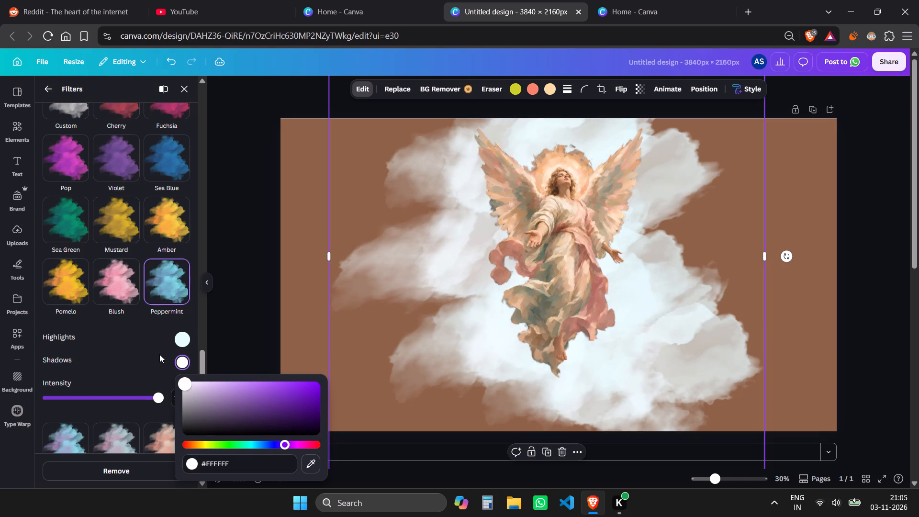
{"action": "left_click_drag", "start_coordinate": [159, 354], "coordinate": [257, 406]}
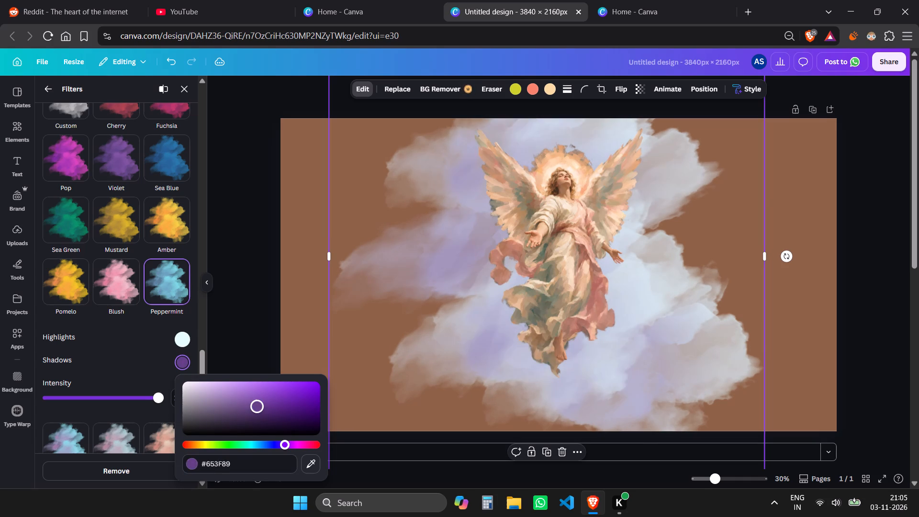
{"action": "left_click_drag", "start_coordinate": [257, 406], "coordinate": [262, 431]}
{"action": "left_click", "coordinate": [264, 314]}
{"action": "left_click", "coordinate": [854, 285]}
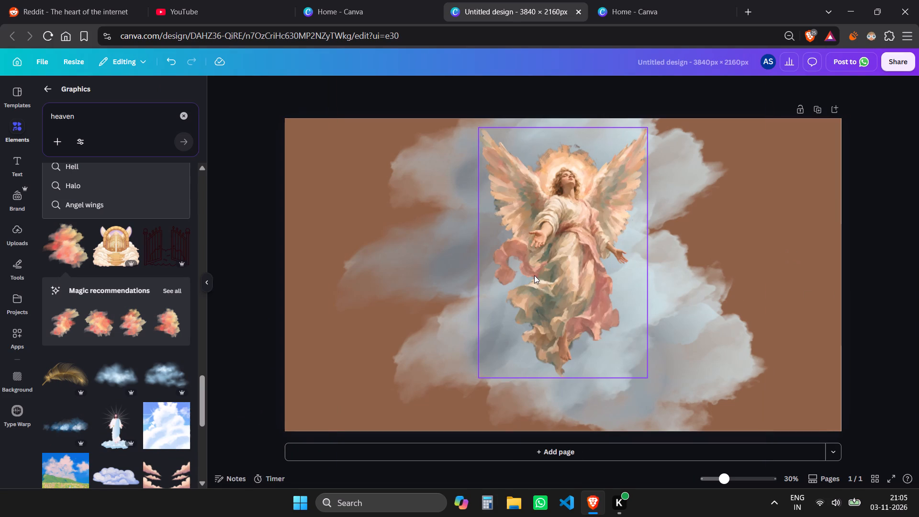
Look further through the heaven graphics for another element that suits the design.
{"action": "scroll", "coordinate": [76, 379], "scroll_direction": "down", "scroll_amount": 3}
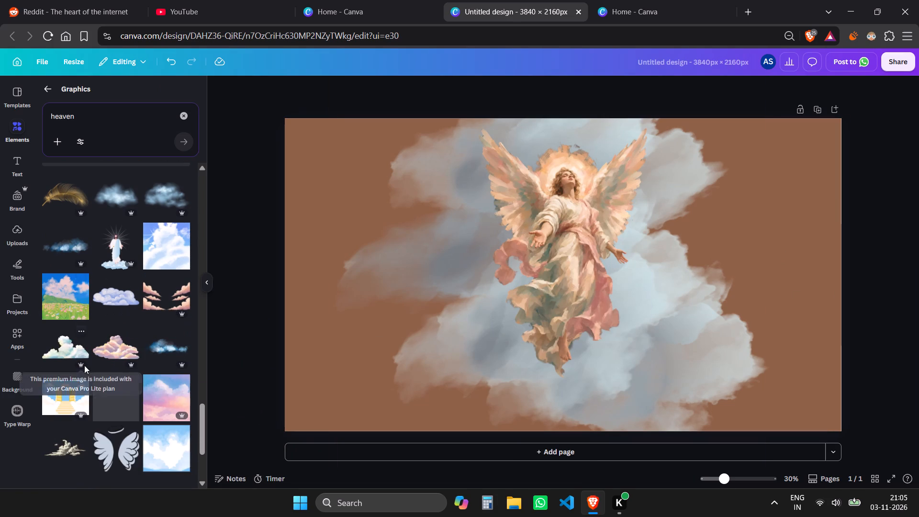
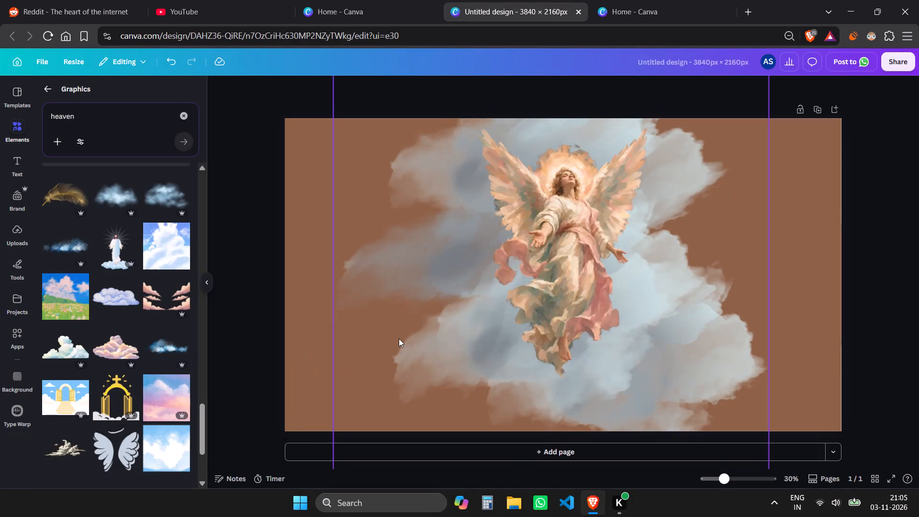
Undo the cloud's duotone recolouring and its last repositioning, back to the original coral and yellow cloud.
{"action": "key", "text": "ctrl+z"}
{"action": "key", "text": "ctrl+z"}
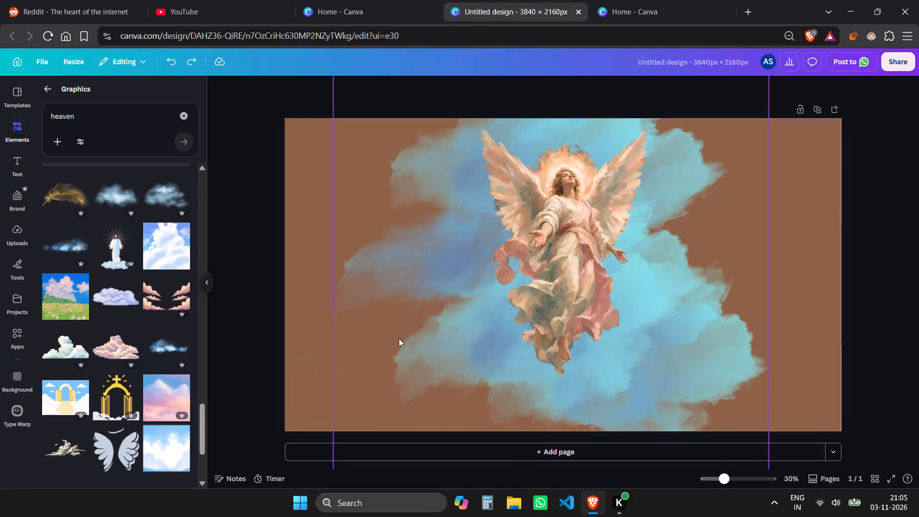
{"action": "key", "text": "ctrl+z"}
{"action": "key", "text": "ctrl+z"}
{"action": "key", "text": "ctrl+z"}
{"action": "key", "text": "ctrl+z"}
{"action": "key", "text": "ctrl+z"}
{"action": "key", "text": "ctrl+z"}
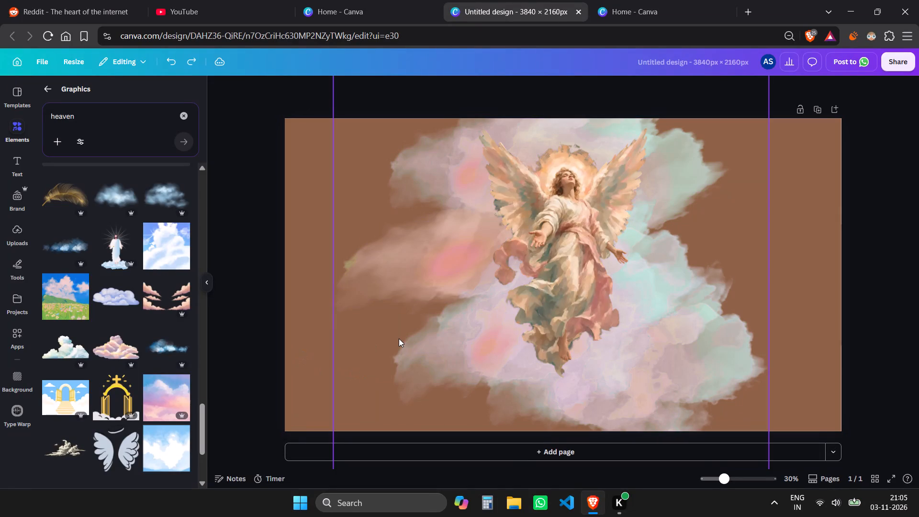
{"action": "key", "text": "ctrl+z"}
{"action": "key", "text": "ctrl+z"}
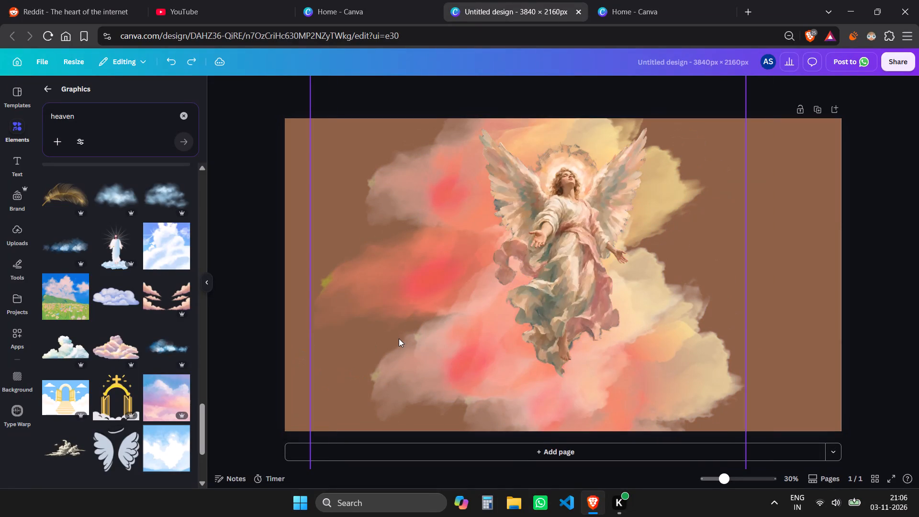
{"action": "key", "text": "ctrl+z"}
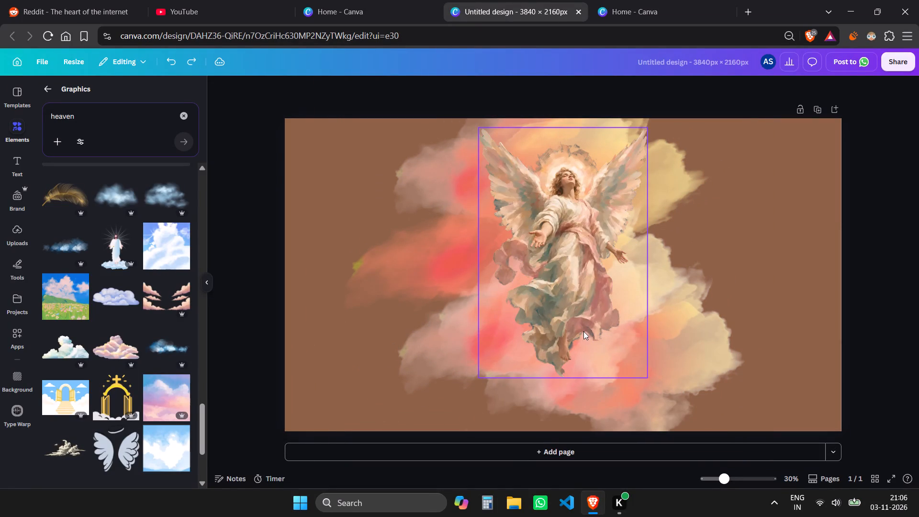
Enlarge the painted cloud and centre it on the page behind the angel, keeping the angel in its place.
{"action": "left_click", "coordinate": [697, 378]}
{"action": "left_click_drag", "start_coordinate": [746, 459], "coordinate": [789, 483]}
{"action": "left_click_drag", "start_coordinate": [633, 372], "coordinate": [616, 371]}
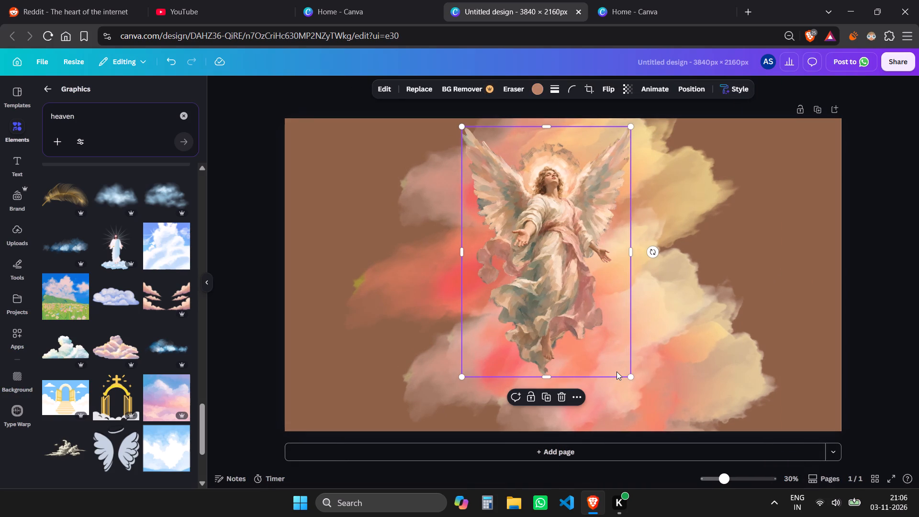
{"action": "key", "text": "ctrl+z"}
{"action": "left_click", "coordinate": [696, 372]}
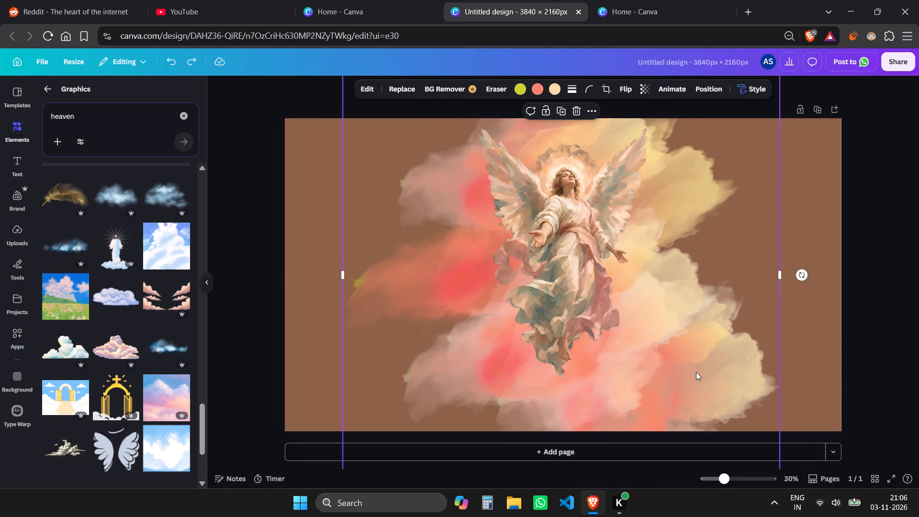
{"action": "left_click_drag", "start_coordinate": [696, 372], "coordinate": [682, 359]}
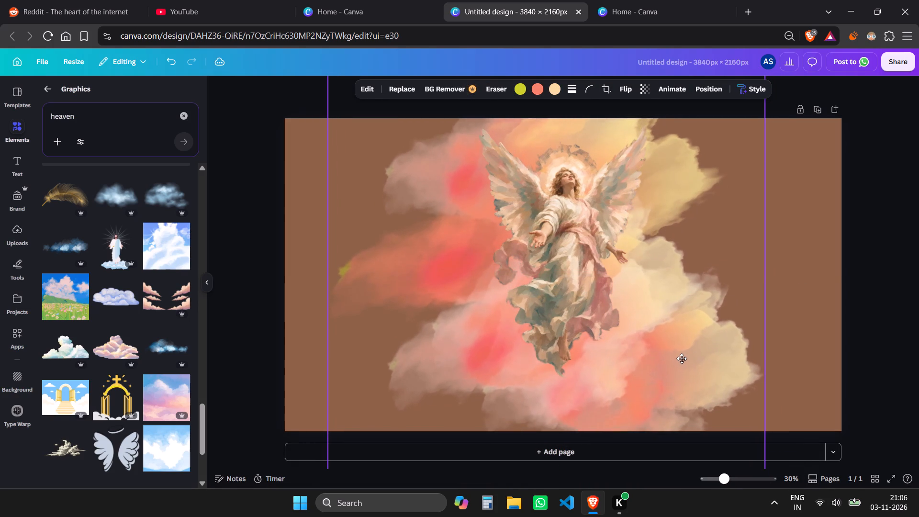
{"action": "left_click_drag", "start_coordinate": [682, 359], "coordinate": [699, 347]}
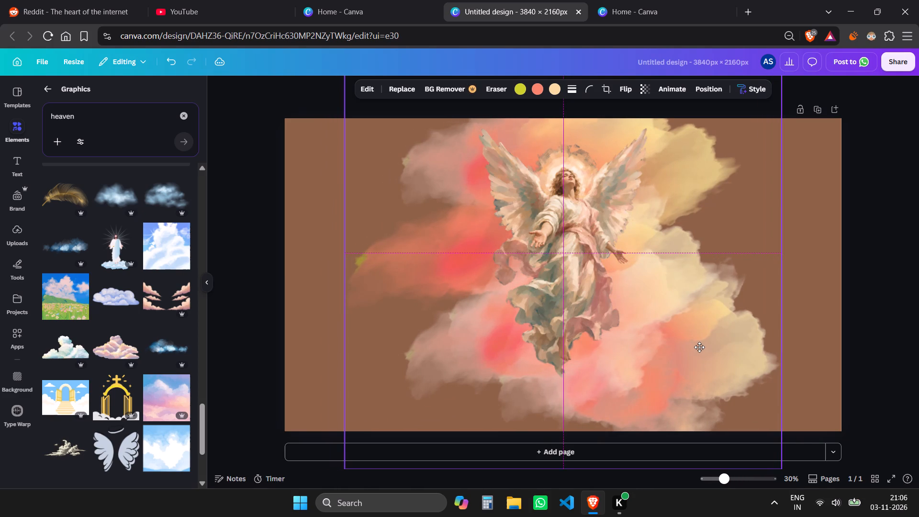
{"action": "left_click_drag", "start_coordinate": [699, 347], "coordinate": [700, 347]}
{"action": "left_click", "coordinate": [888, 350]}
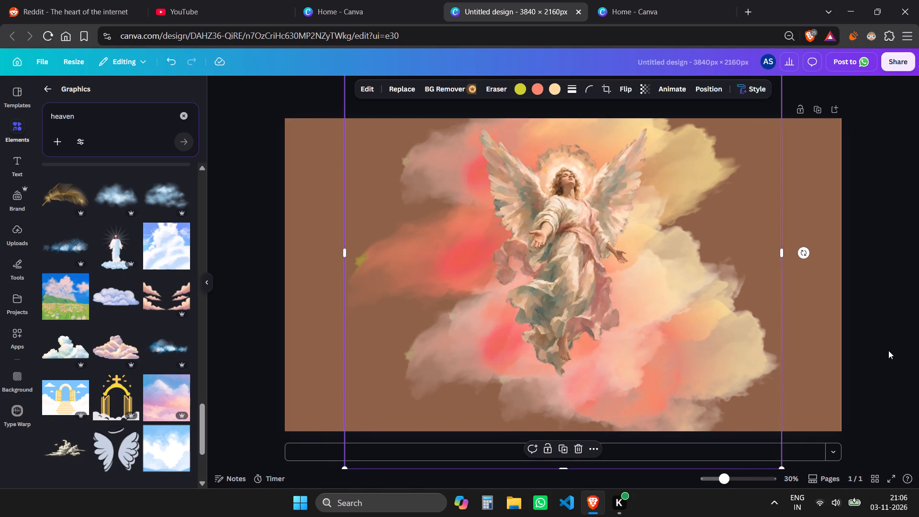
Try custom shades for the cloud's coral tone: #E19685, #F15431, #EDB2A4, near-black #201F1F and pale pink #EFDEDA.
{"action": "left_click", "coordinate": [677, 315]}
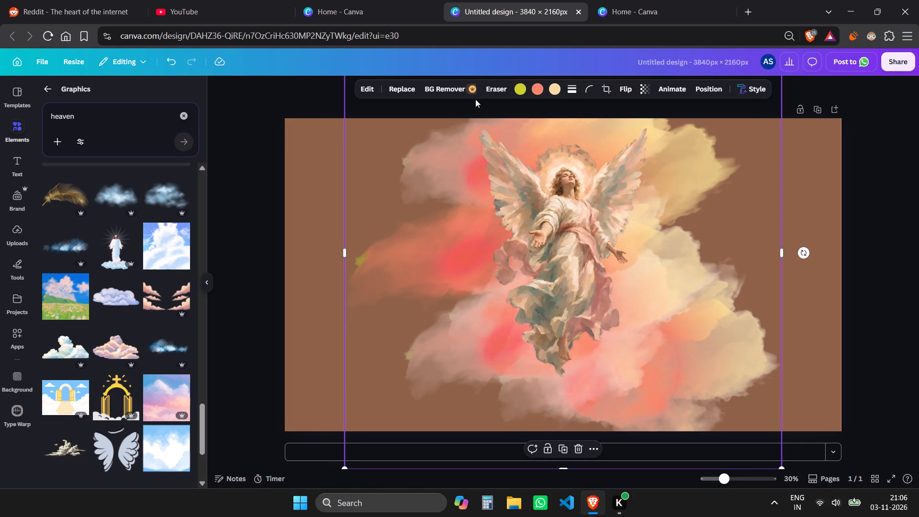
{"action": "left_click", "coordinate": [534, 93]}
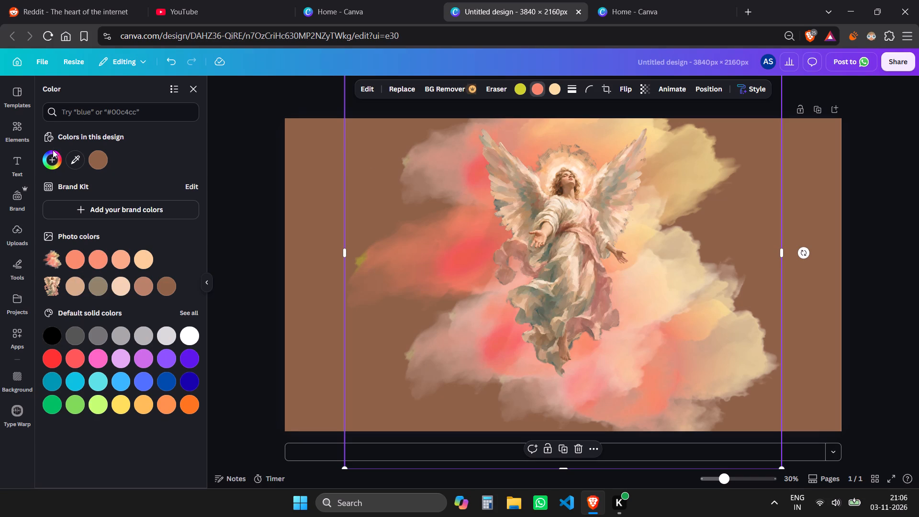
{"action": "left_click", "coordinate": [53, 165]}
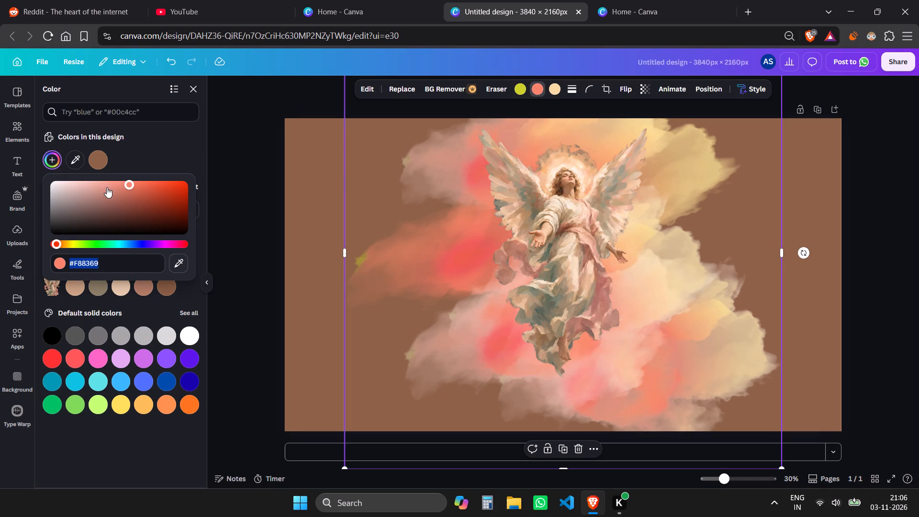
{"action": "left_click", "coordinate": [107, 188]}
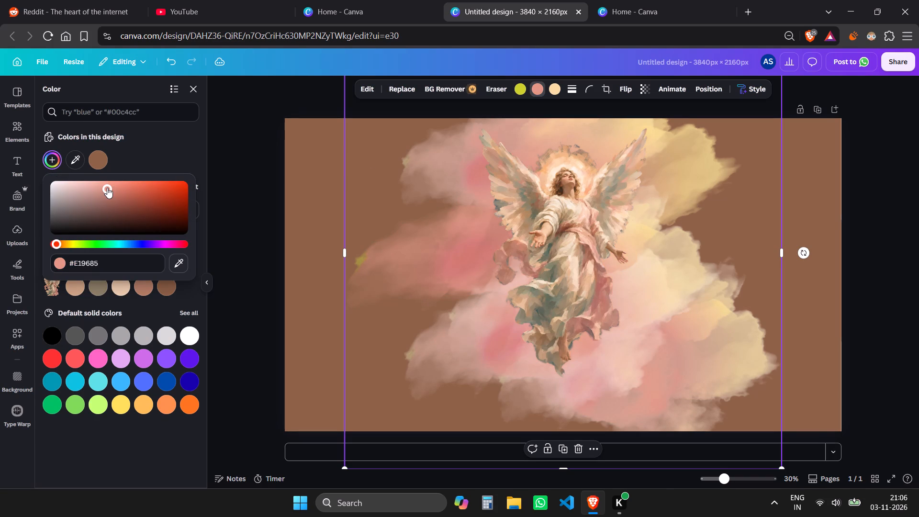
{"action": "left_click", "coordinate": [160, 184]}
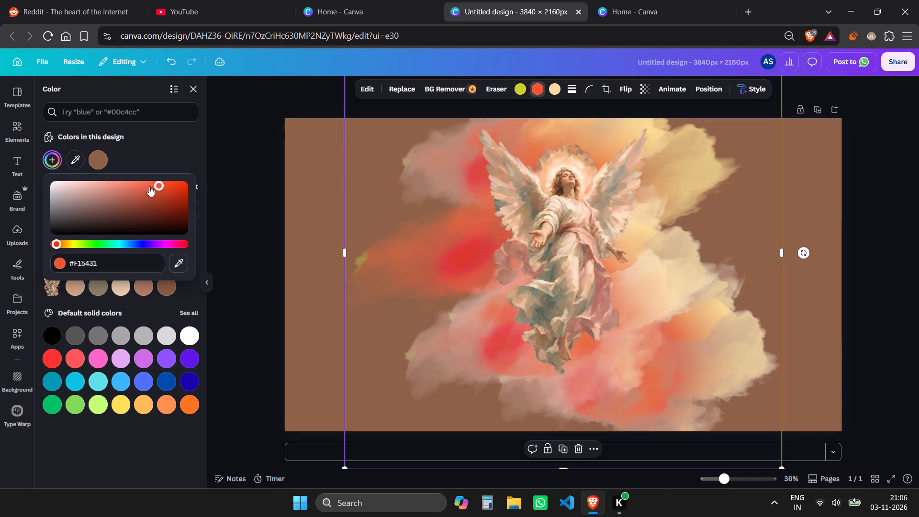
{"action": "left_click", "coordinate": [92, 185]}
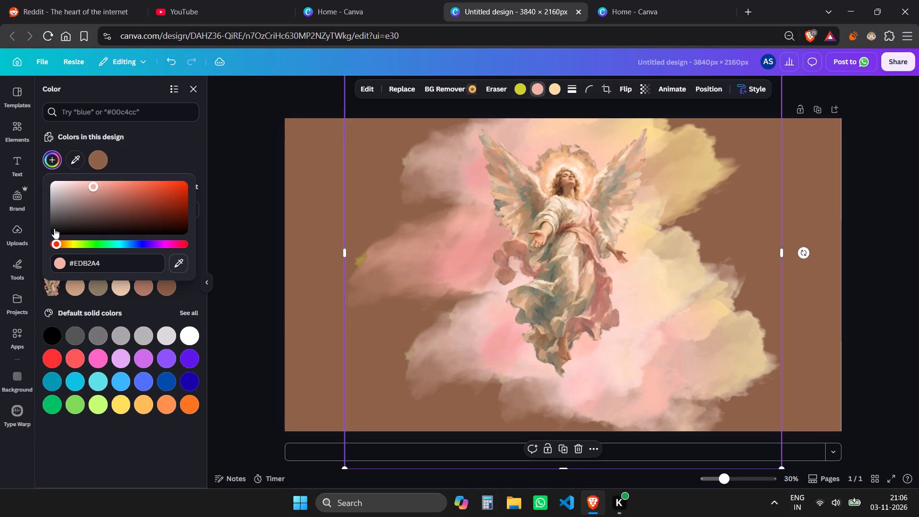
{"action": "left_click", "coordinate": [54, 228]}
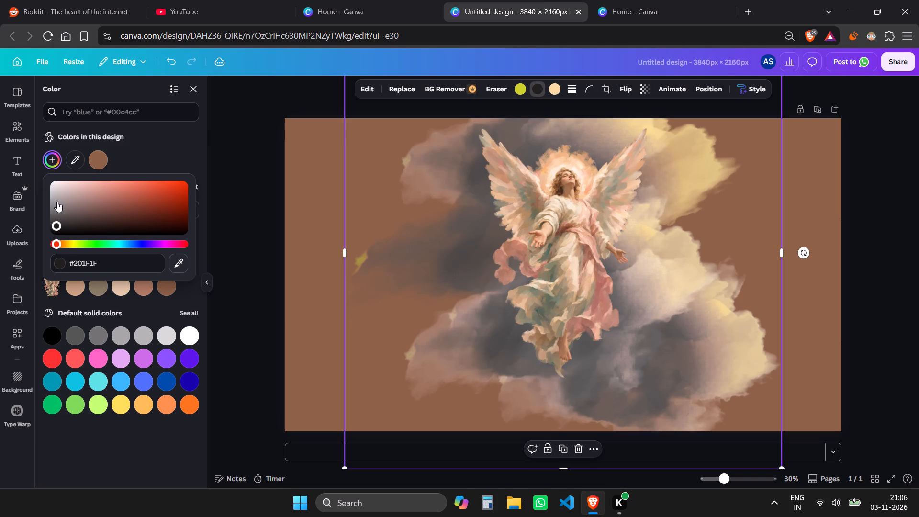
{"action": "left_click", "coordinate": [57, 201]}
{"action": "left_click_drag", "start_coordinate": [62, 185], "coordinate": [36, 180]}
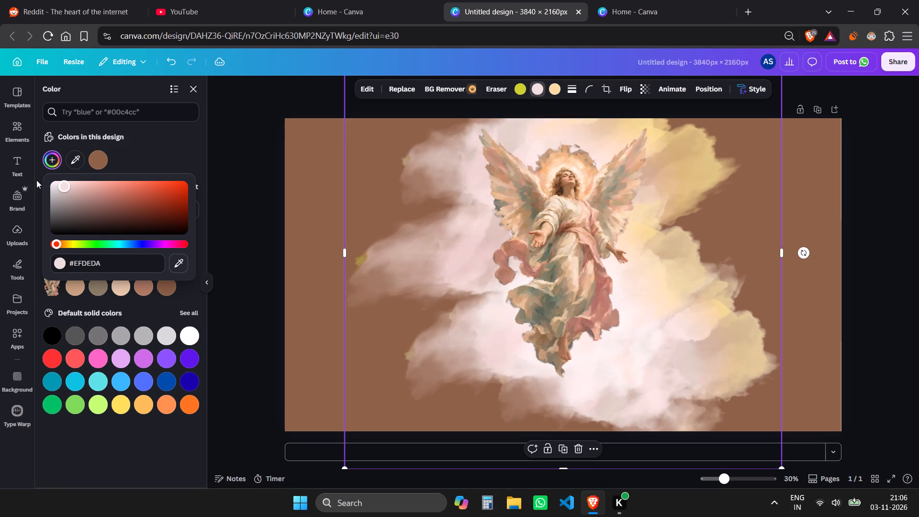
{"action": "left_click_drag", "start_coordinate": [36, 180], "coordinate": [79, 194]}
Recolour the cloud's coral tone, trying yellow #DBCE5D and pale yellows #FFFBD5 and #FFFACB, and settle on warm cream #FFECCB.
{"action": "left_click", "coordinate": [72, 242]}
{"action": "left_click", "coordinate": [130, 189]}
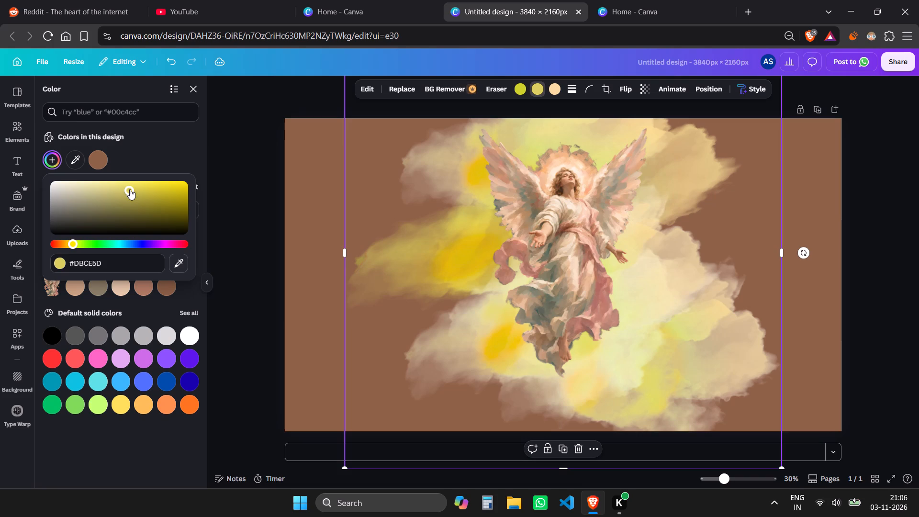
{"action": "left_click", "coordinate": [105, 184]}
{"action": "left_click_drag", "start_coordinate": [105, 184], "coordinate": [73, 170]}
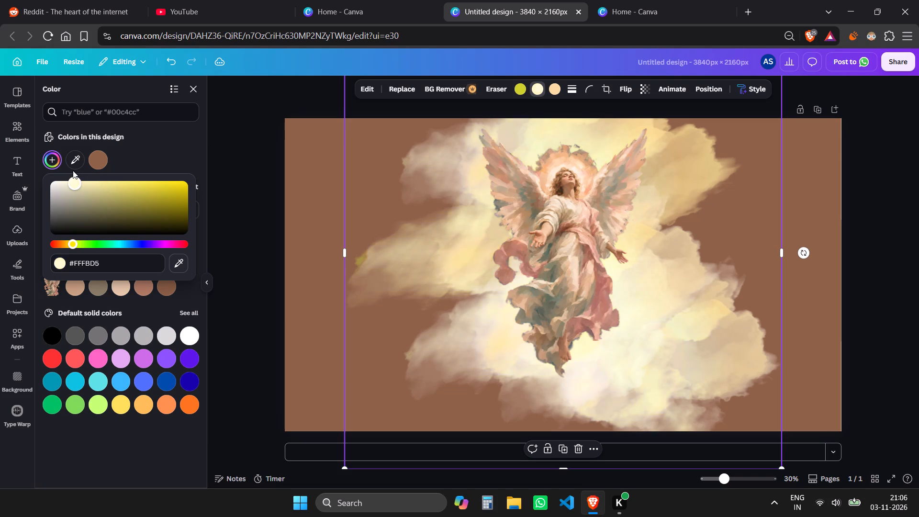
{"action": "left_click_drag", "start_coordinate": [73, 170], "coordinate": [78, 169]}
{"action": "left_click", "coordinate": [67, 246]}
{"action": "left_click", "coordinate": [65, 246]}
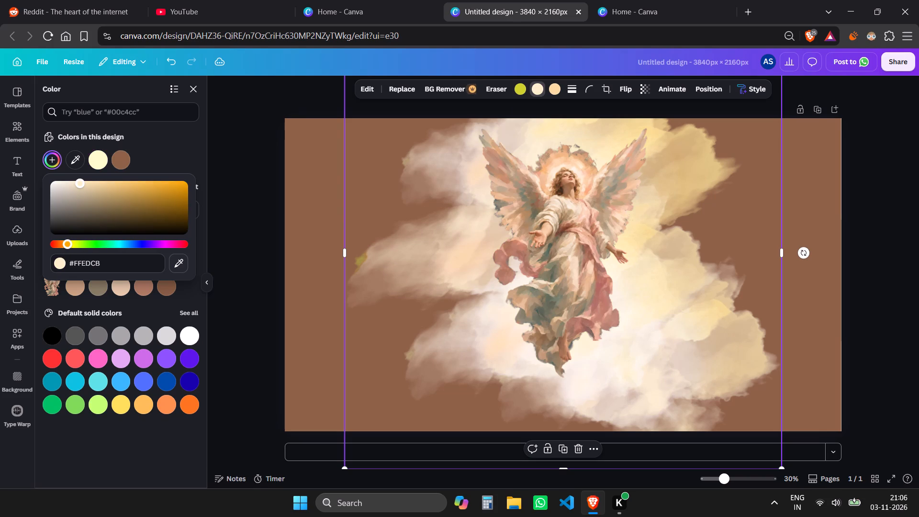
{"action": "left_click_drag", "start_coordinate": [70, 245], "coordinate": [68, 258]}
{"action": "left_click_drag", "start_coordinate": [68, 258], "coordinate": [68, 260]}
{"action": "left_click_drag", "start_coordinate": [68, 260], "coordinate": [66, 261]}
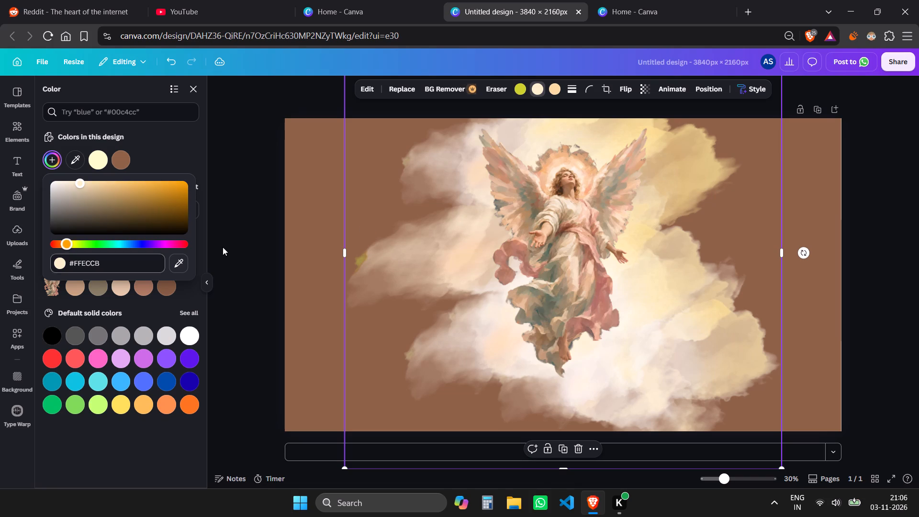
{"action": "left_click", "coordinate": [862, 259]}
{"action": "left_click", "coordinate": [862, 259]}
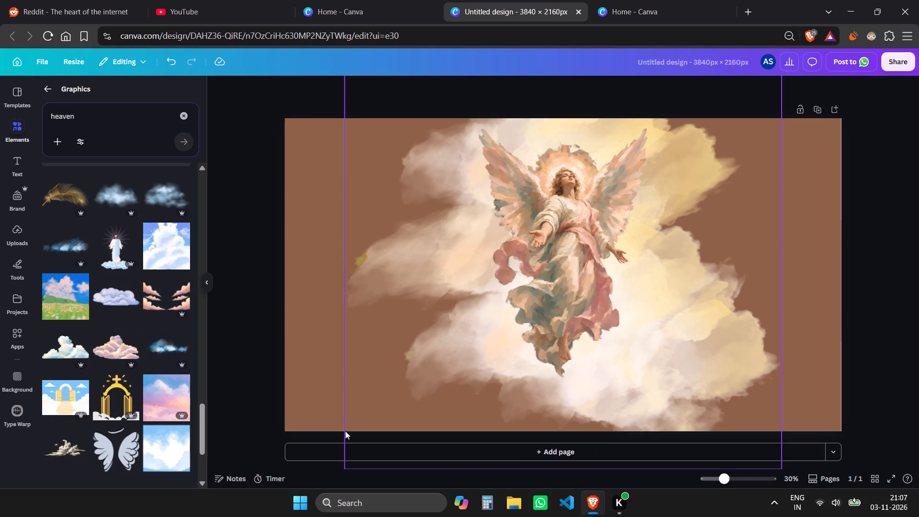
Find the golden lens flare among the heaven graphics, add it to the page and position its glow over the angel's robe.
{"action": "scroll", "coordinate": [55, 279], "scroll_direction": "down", "scroll_amount": 3}
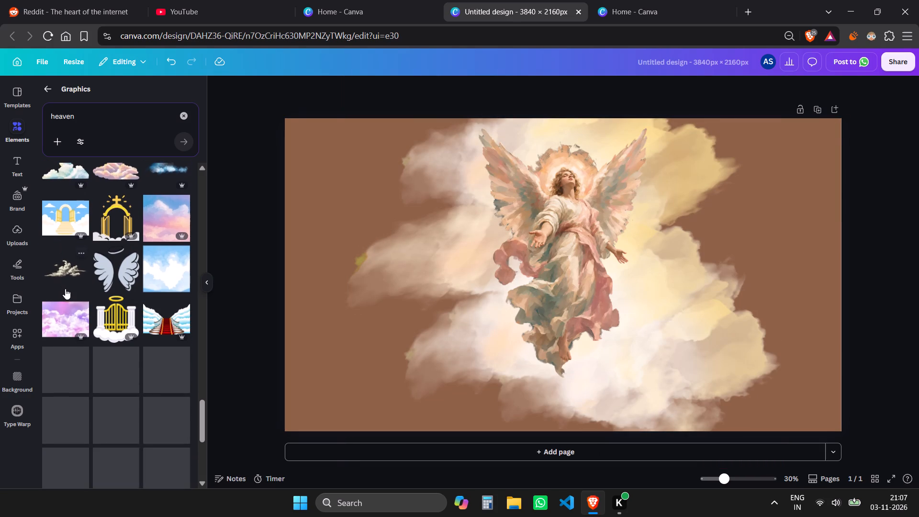
{"action": "scroll", "coordinate": [119, 312], "scroll_direction": "down", "scroll_amount": 4}
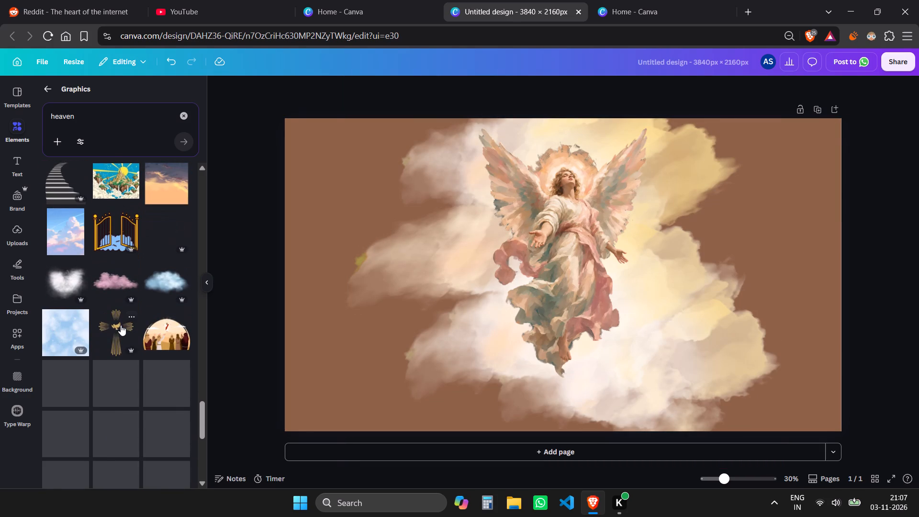
{"action": "scroll", "coordinate": [147, 330], "scroll_direction": "down", "scroll_amount": 3}
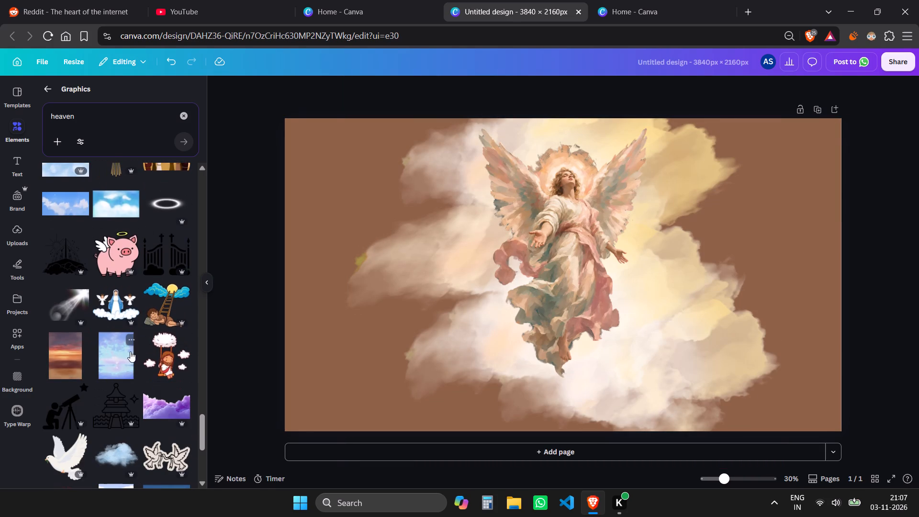
{"action": "scroll", "coordinate": [121, 402], "scroll_direction": "down", "scroll_amount": 4}
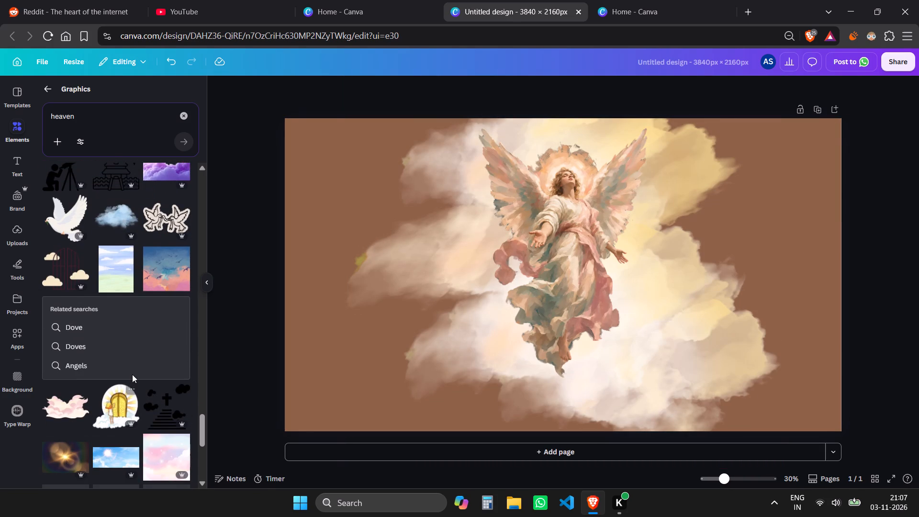
{"action": "scroll", "coordinate": [169, 344], "scroll_direction": "down", "scroll_amount": 2}
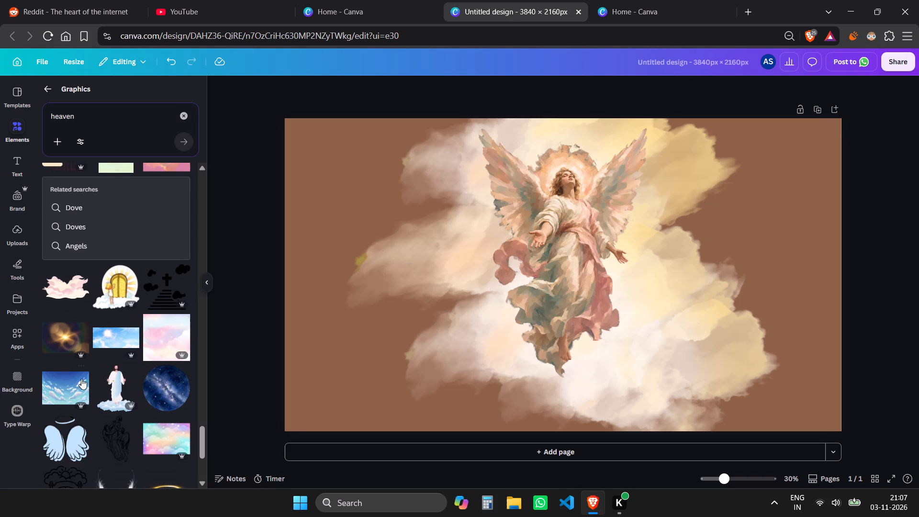
{"action": "left_click", "coordinate": [66, 339]}
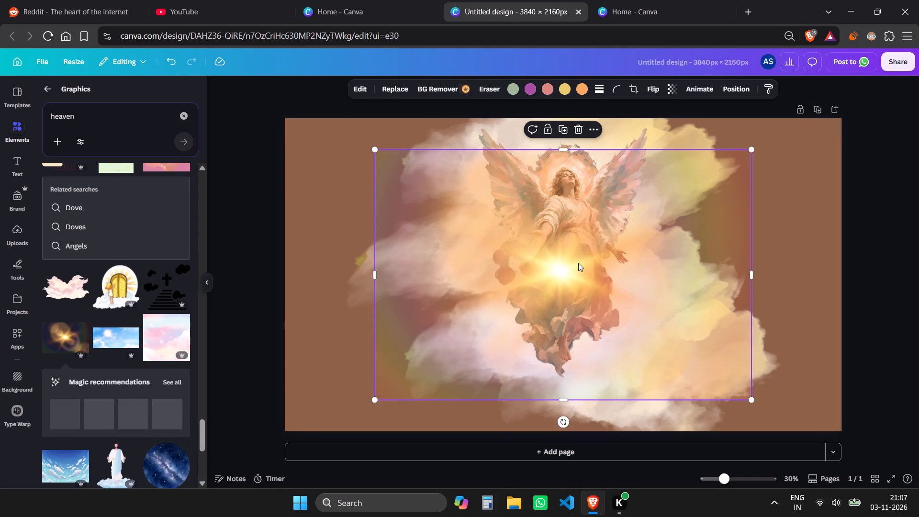
{"action": "left_click_drag", "start_coordinate": [564, 271], "coordinate": [567, 256]}
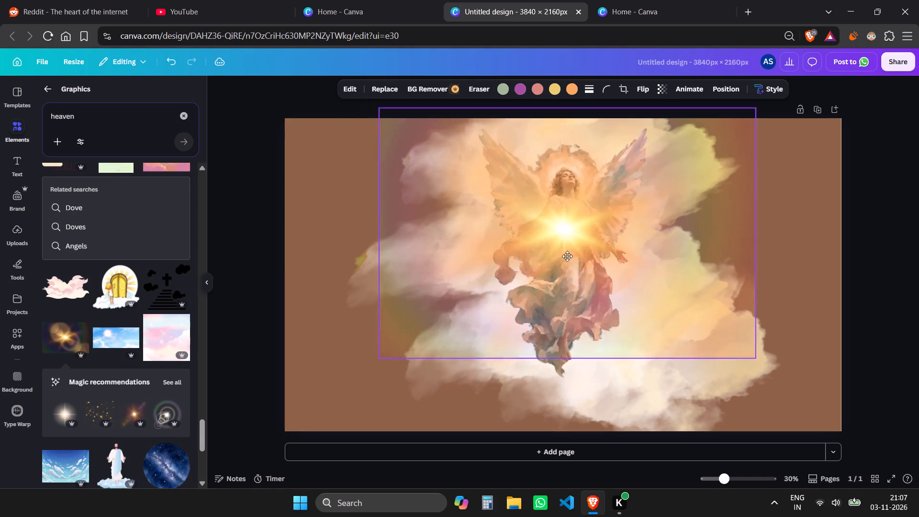
{"action": "left_click_drag", "start_coordinate": [567, 256], "coordinate": [562, 289]}
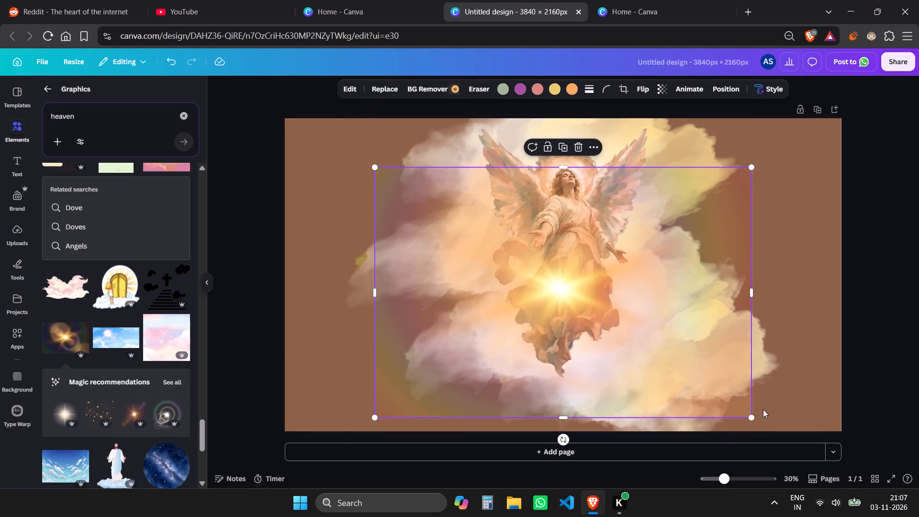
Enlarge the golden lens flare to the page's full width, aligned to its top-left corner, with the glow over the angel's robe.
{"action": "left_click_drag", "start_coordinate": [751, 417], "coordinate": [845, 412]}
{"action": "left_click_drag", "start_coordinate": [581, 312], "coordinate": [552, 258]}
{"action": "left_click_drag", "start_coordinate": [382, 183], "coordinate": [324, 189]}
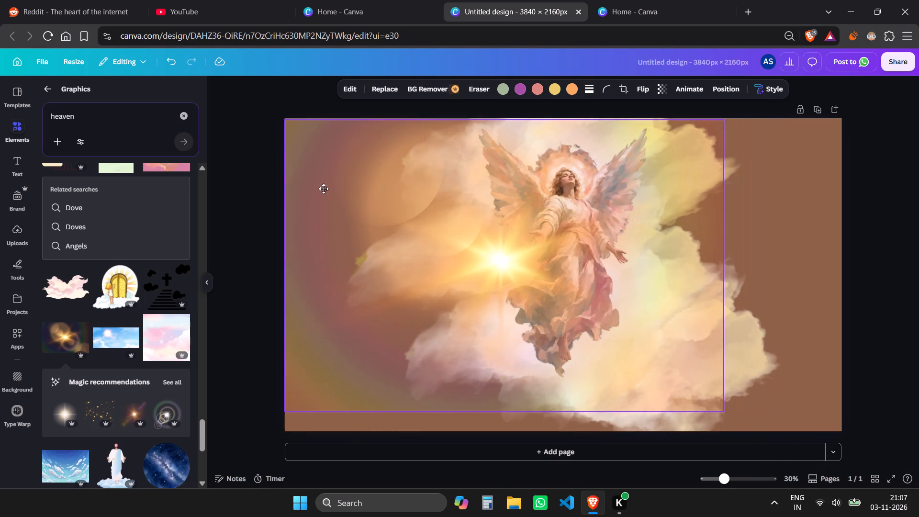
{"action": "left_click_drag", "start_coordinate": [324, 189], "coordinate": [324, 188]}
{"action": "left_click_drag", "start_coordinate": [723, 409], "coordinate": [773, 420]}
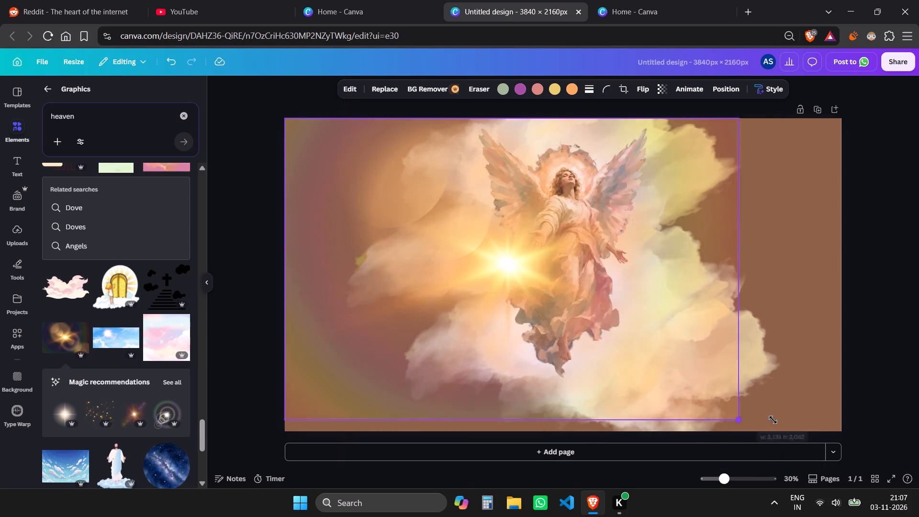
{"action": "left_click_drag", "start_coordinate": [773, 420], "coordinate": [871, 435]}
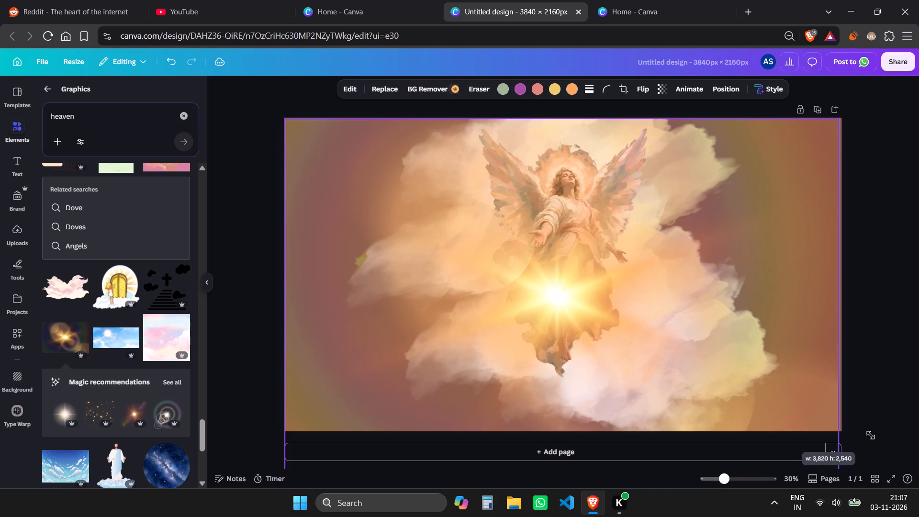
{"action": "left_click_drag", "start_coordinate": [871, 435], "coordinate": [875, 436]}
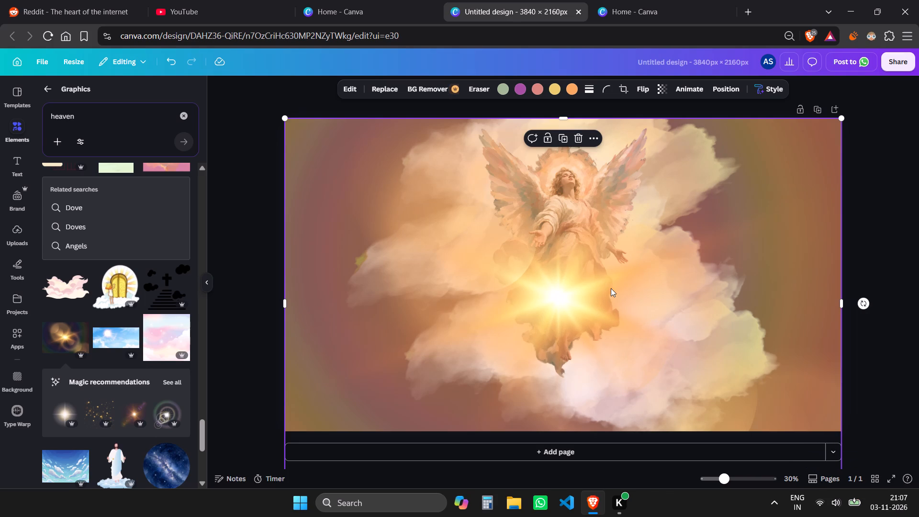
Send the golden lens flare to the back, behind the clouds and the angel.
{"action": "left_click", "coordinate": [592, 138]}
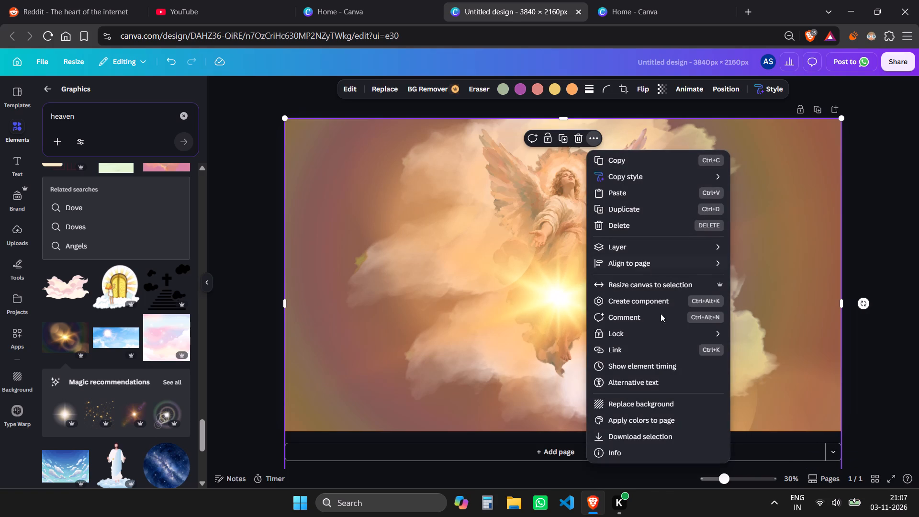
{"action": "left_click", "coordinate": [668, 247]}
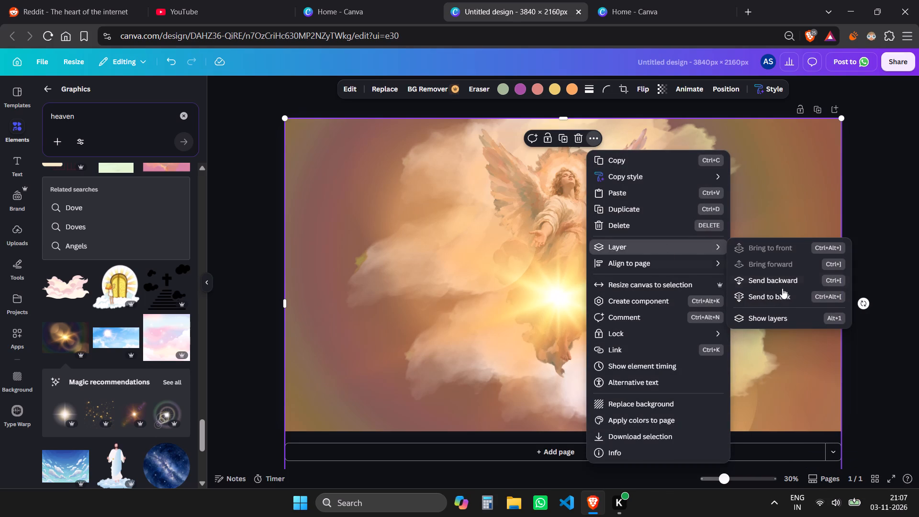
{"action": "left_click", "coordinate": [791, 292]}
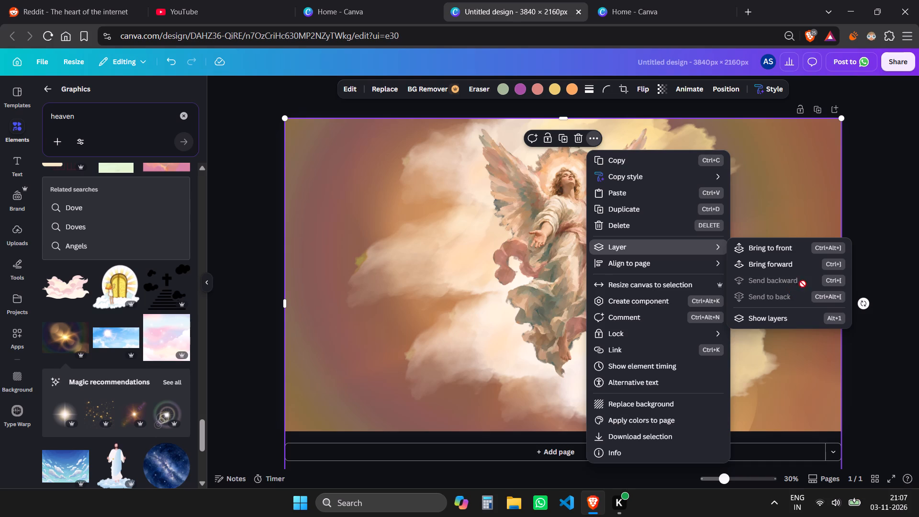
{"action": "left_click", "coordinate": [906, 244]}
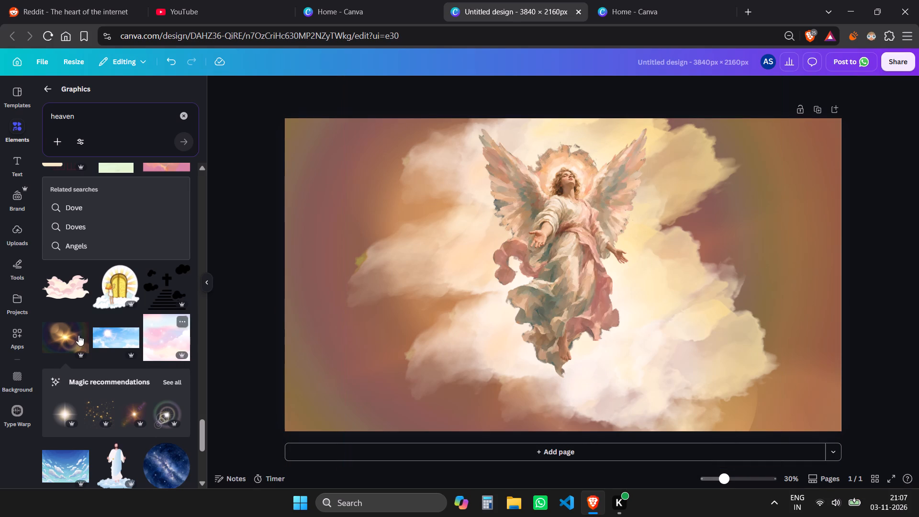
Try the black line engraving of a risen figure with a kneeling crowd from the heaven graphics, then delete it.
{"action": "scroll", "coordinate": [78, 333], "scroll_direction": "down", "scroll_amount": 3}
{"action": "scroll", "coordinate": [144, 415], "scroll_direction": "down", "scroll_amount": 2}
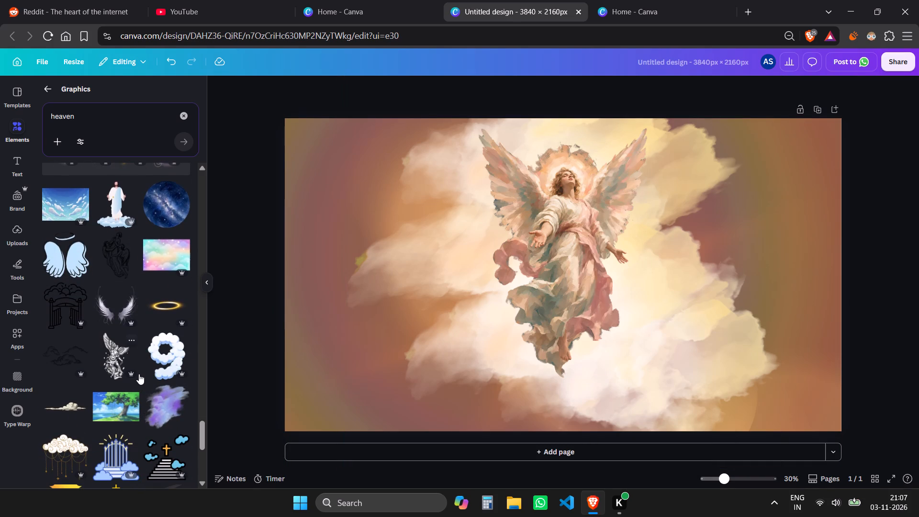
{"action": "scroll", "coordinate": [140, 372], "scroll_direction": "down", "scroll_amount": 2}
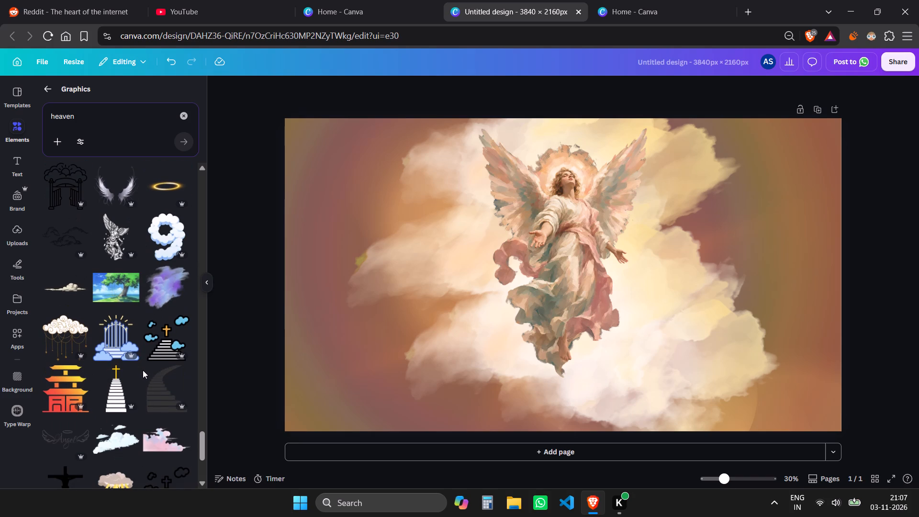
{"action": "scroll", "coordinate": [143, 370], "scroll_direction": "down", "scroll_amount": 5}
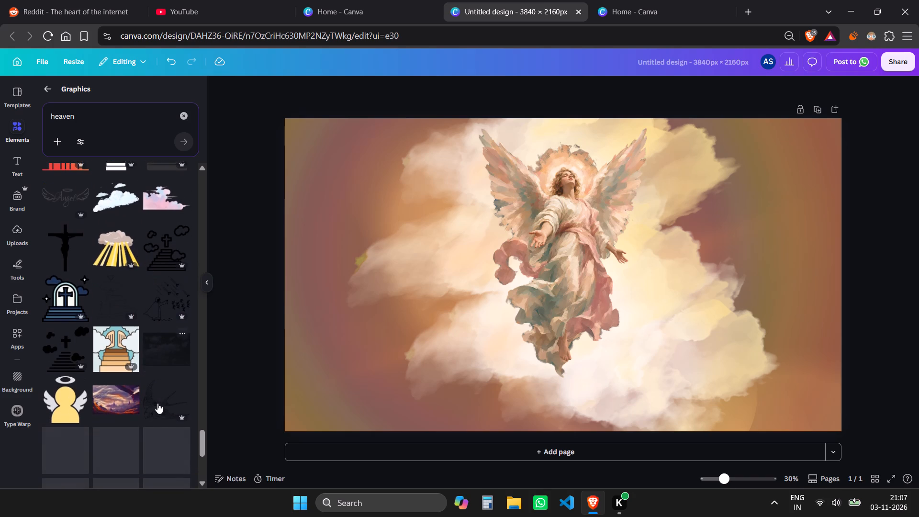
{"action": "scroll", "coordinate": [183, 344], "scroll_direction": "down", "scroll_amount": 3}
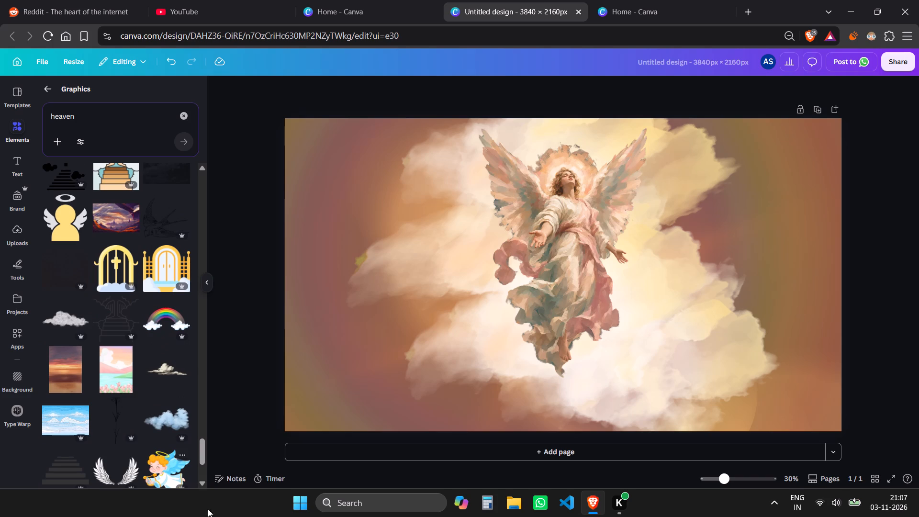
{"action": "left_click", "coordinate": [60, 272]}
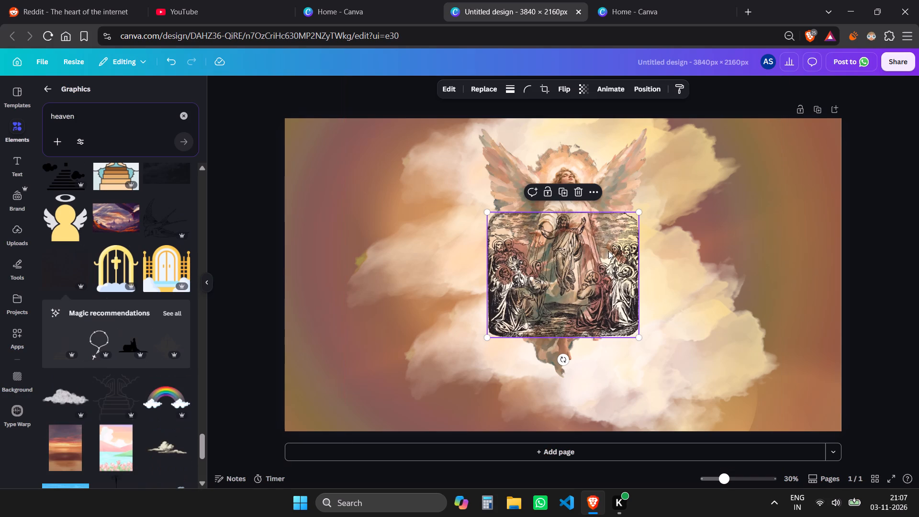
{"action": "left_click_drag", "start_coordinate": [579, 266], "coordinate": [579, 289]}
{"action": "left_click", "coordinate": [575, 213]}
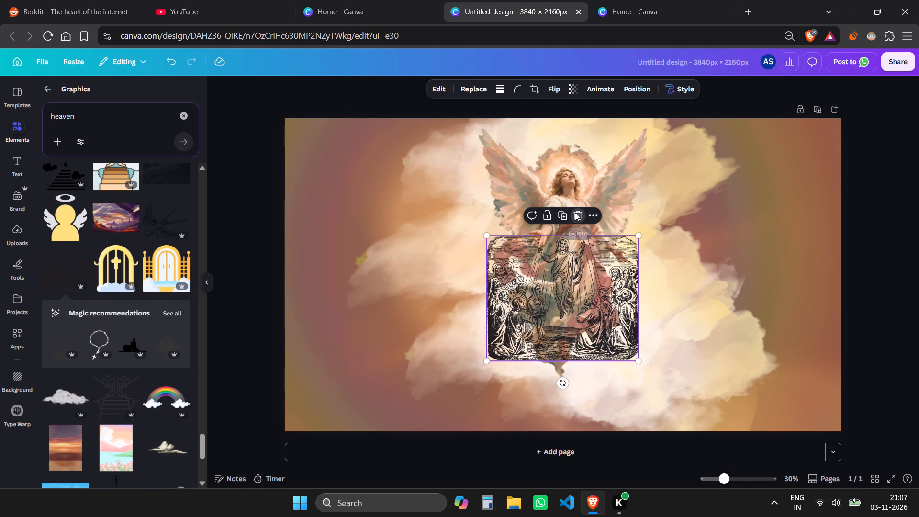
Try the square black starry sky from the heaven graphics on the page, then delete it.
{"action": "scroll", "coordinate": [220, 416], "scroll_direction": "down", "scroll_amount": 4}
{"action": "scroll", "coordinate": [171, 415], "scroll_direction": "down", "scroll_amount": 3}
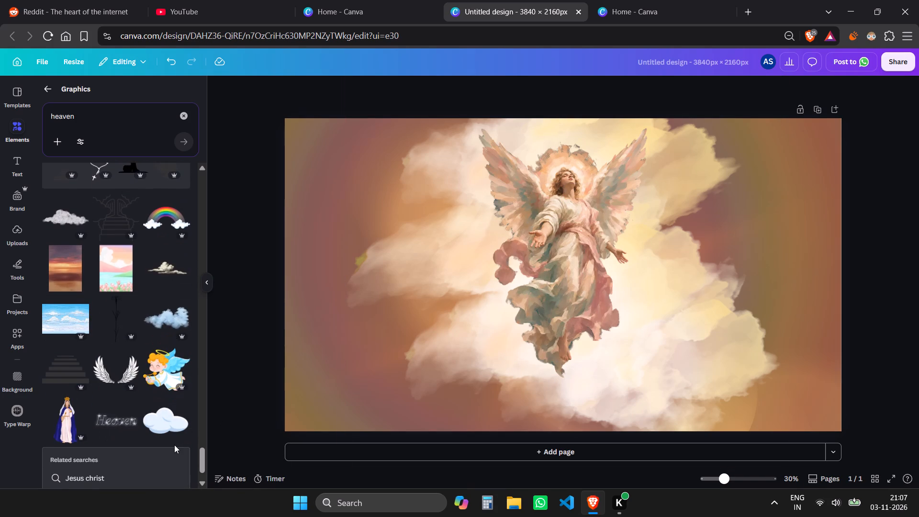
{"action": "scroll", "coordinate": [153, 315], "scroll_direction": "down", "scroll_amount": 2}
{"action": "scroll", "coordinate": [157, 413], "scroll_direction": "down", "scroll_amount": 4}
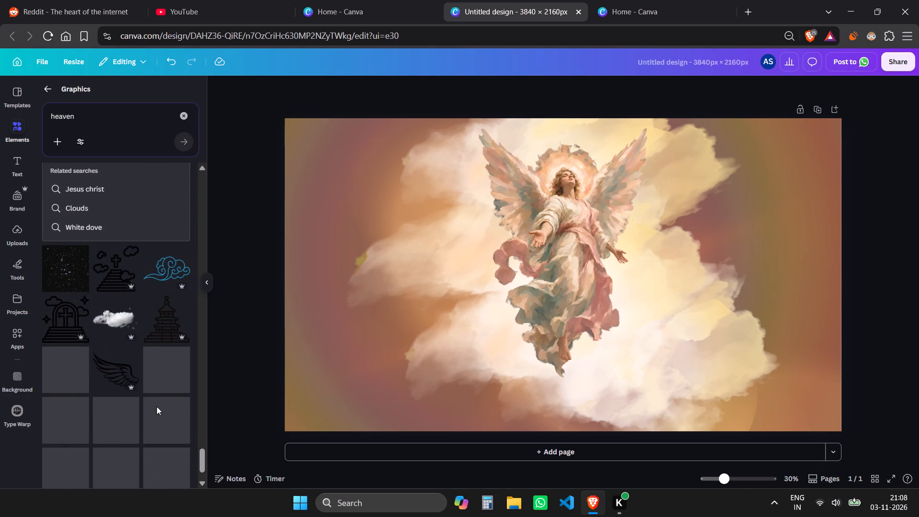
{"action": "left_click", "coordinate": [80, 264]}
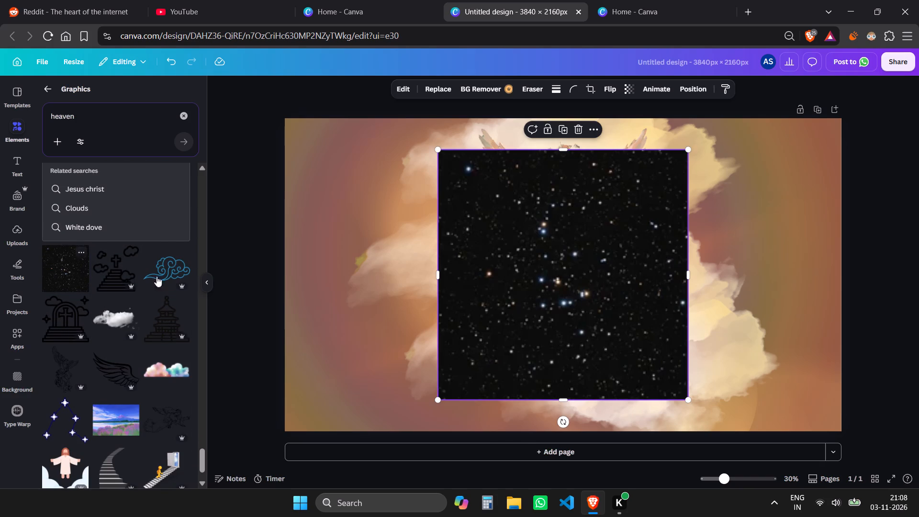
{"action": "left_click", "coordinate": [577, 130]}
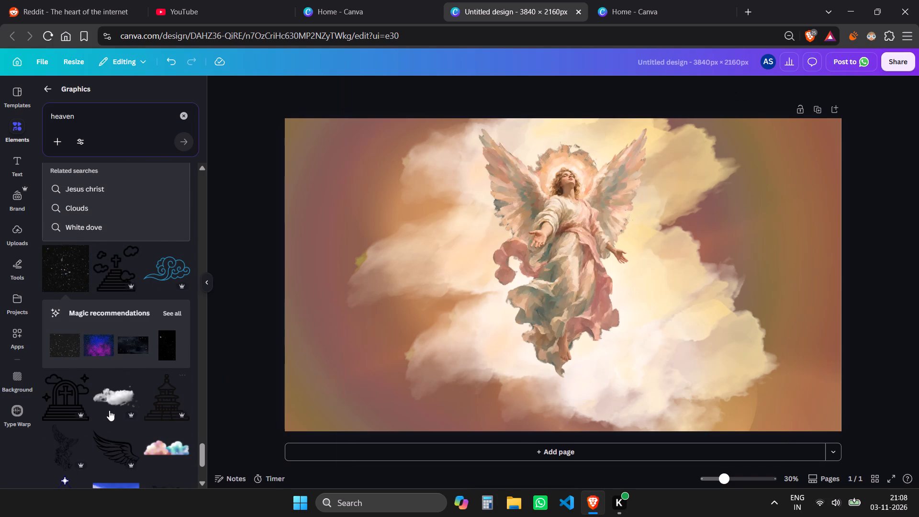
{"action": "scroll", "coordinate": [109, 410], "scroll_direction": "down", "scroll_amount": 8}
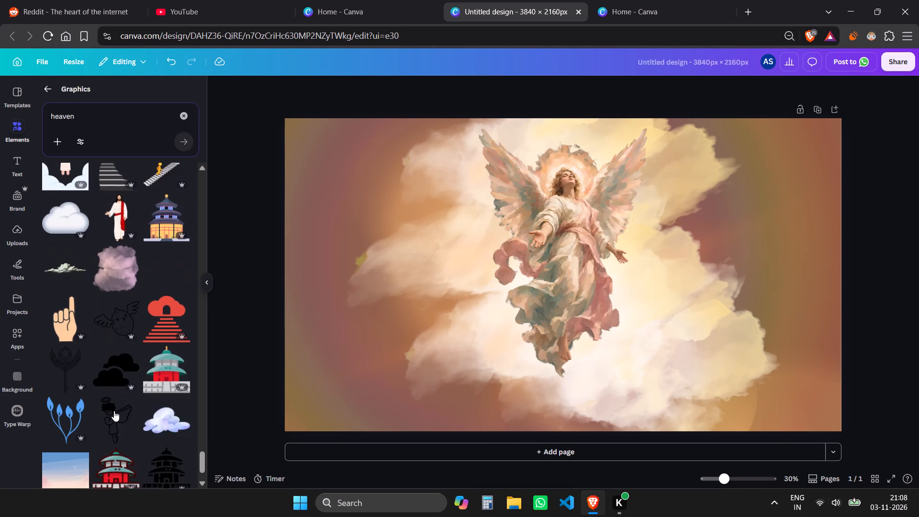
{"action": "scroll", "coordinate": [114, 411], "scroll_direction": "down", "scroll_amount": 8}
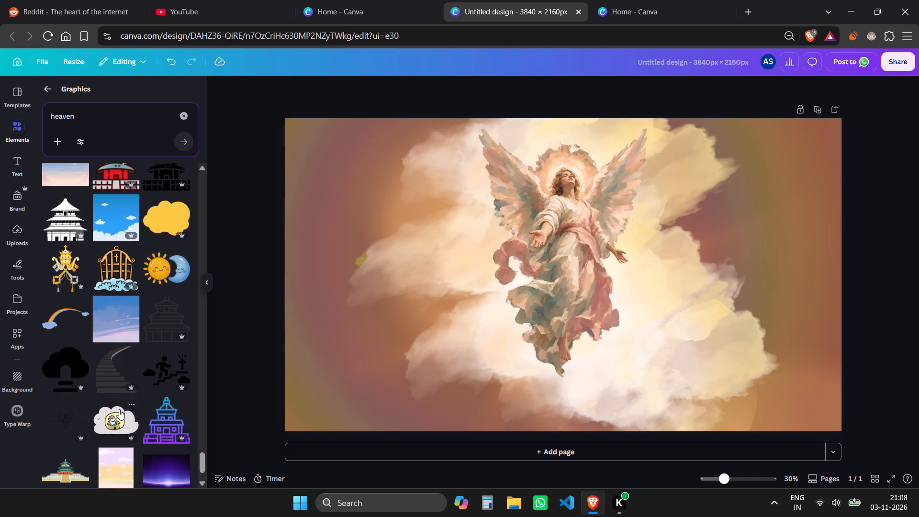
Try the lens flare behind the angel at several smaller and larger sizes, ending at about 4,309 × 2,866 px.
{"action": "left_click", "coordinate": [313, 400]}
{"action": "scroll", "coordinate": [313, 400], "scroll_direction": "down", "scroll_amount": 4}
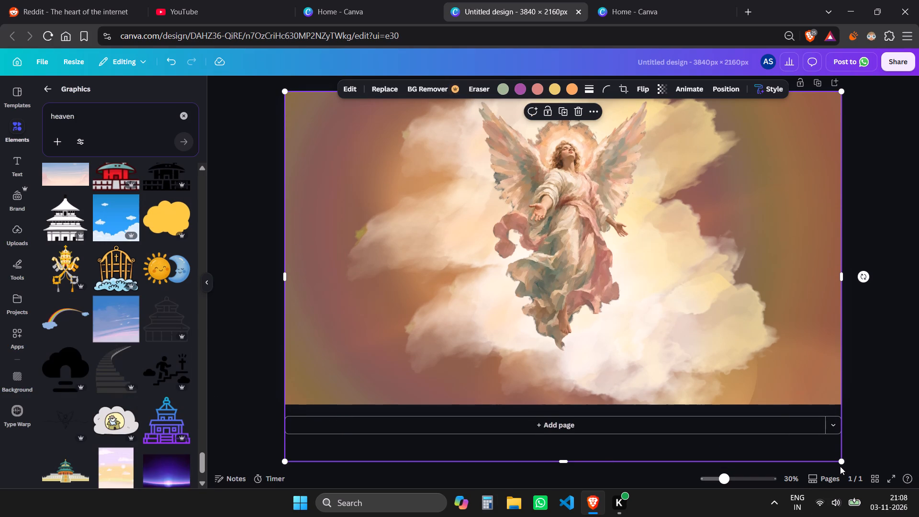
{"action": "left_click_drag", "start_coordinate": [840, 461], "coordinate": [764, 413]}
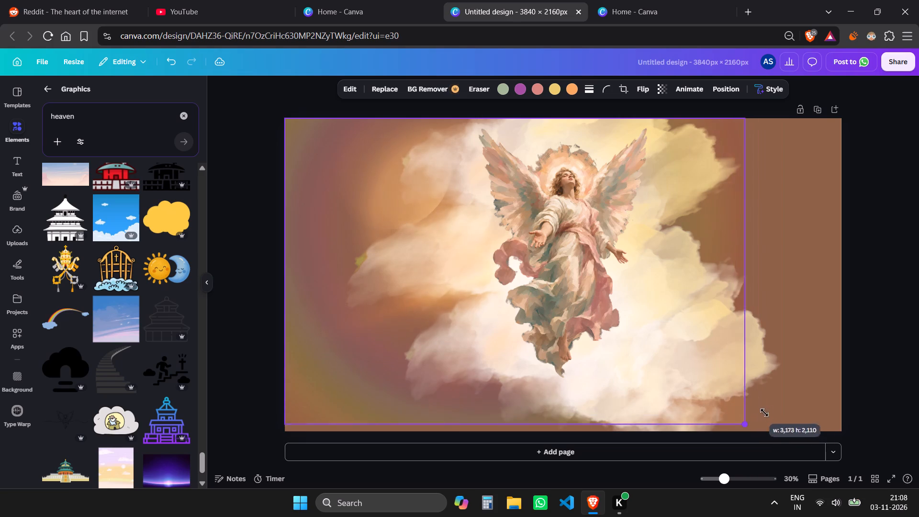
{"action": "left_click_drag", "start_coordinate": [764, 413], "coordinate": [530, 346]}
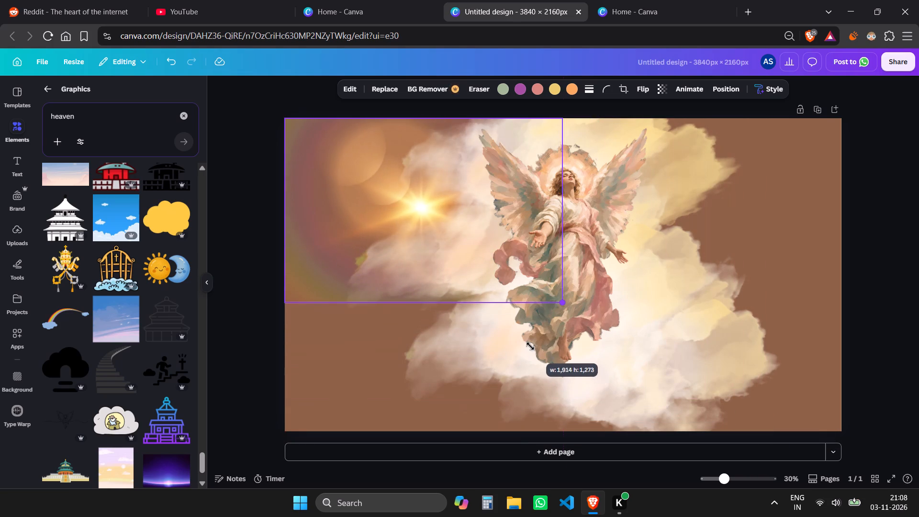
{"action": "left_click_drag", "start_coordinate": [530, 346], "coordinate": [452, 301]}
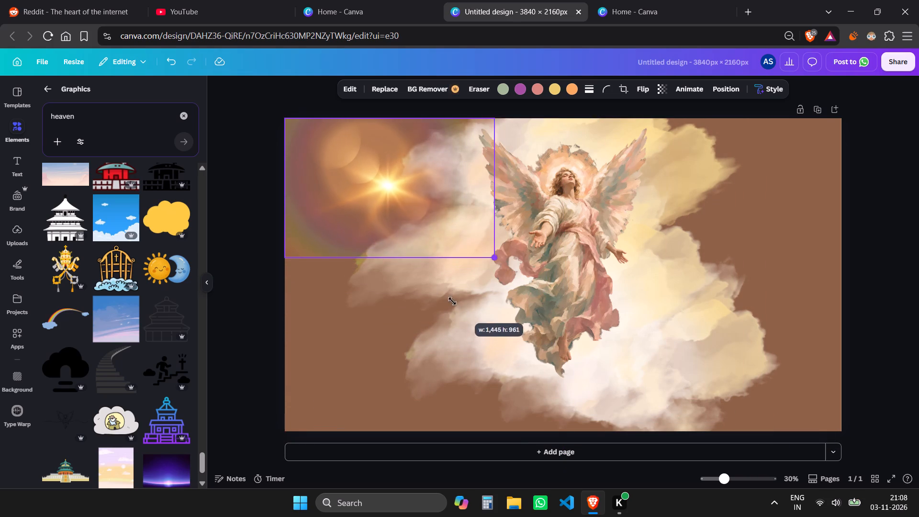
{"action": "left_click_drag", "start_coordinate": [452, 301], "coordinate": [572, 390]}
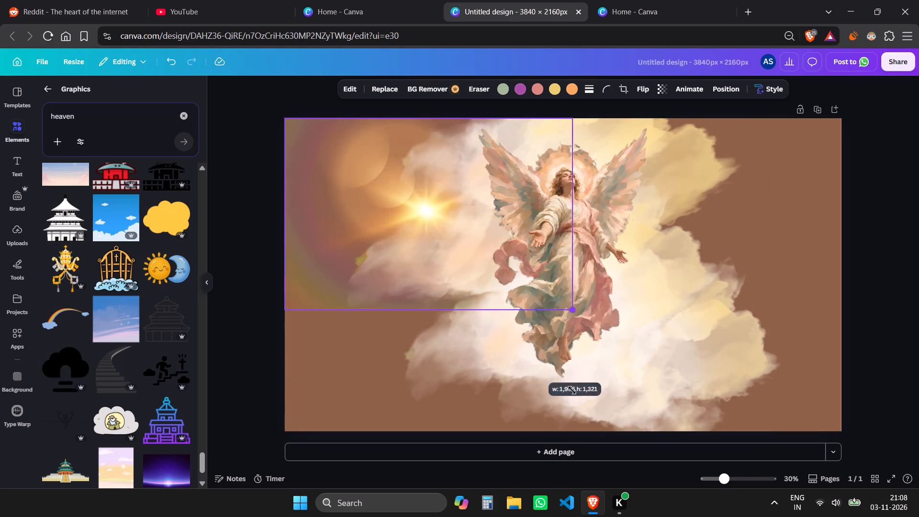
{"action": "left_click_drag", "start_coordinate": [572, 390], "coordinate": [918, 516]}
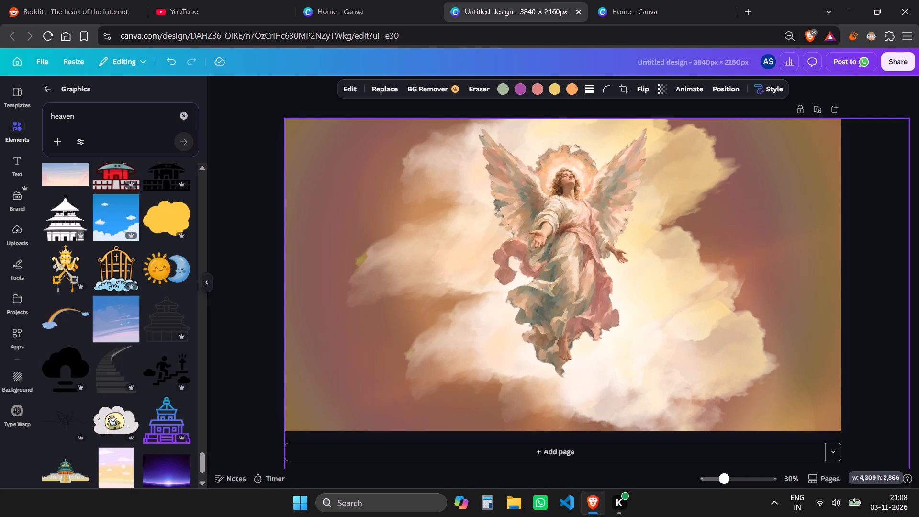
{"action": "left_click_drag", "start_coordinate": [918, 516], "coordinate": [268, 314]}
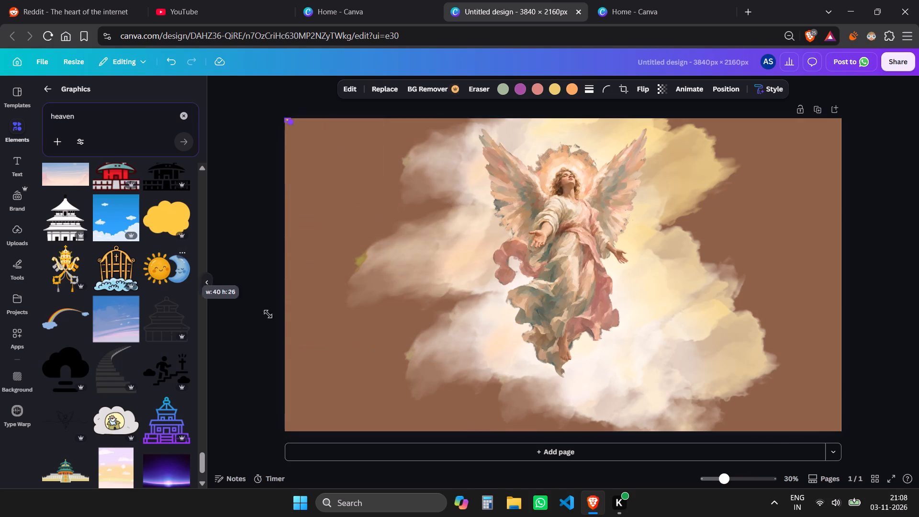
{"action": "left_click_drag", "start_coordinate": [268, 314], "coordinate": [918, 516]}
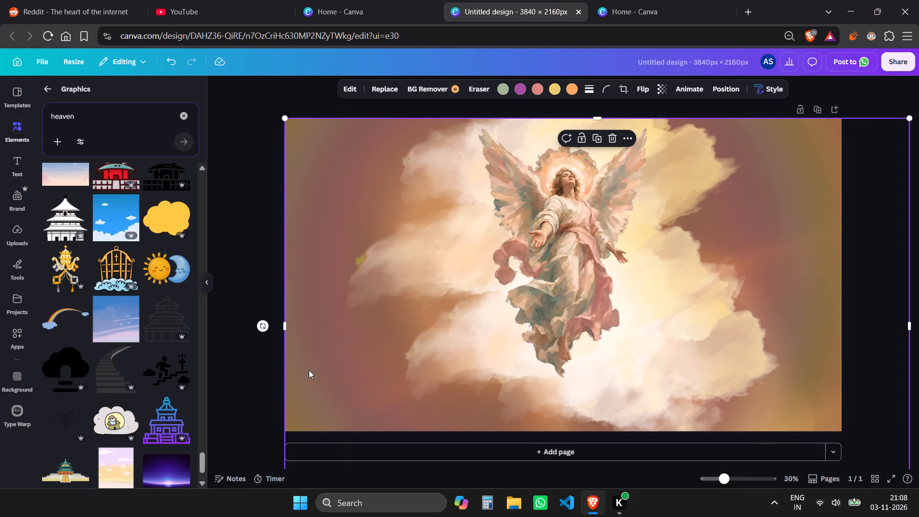
Delete the golden lens flare from the page.
{"action": "left_click", "coordinate": [611, 134]}
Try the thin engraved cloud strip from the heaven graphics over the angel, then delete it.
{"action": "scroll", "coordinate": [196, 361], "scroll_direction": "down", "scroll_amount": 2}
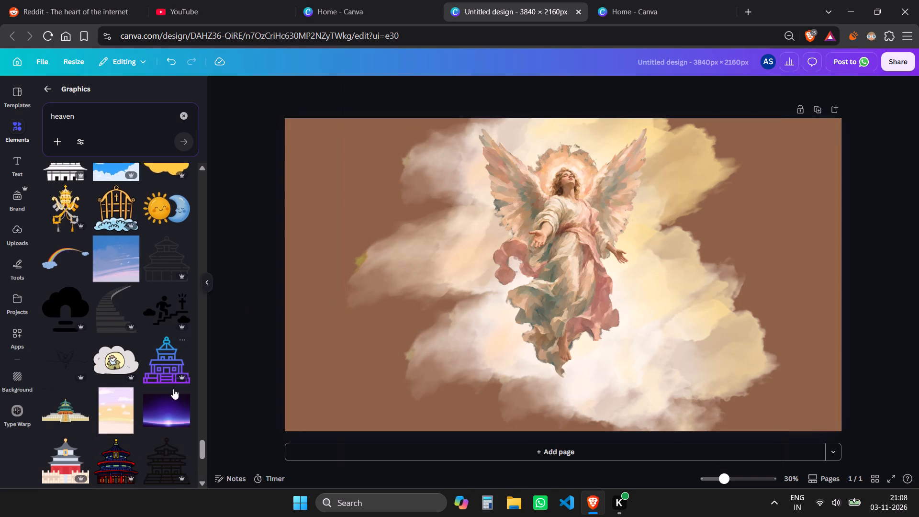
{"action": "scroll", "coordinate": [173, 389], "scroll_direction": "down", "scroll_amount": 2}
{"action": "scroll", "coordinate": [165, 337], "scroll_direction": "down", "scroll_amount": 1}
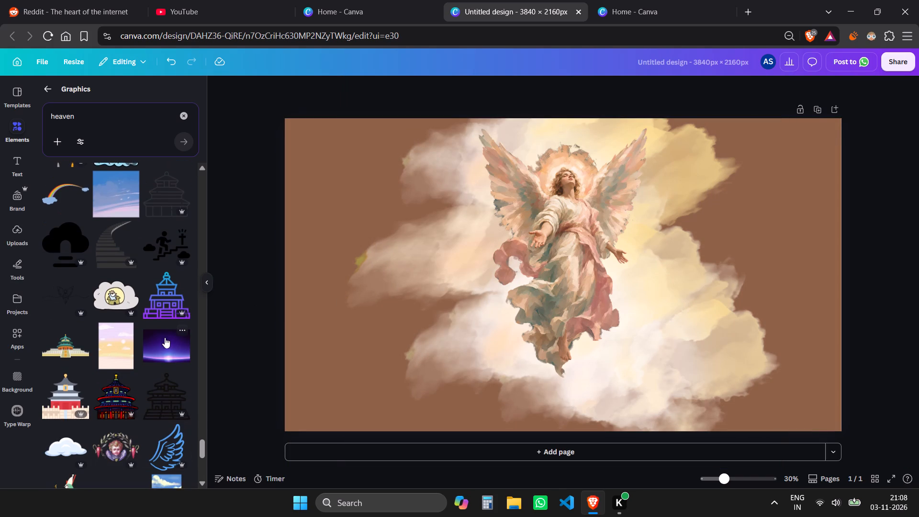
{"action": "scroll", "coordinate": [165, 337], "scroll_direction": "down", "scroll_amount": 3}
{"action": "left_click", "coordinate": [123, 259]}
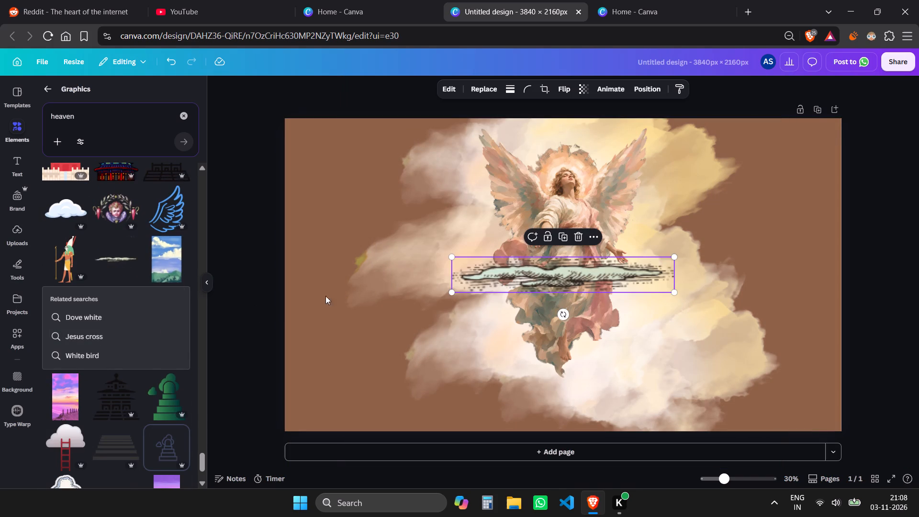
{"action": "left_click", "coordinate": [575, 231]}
Find the soft round white glow among the heaven graphics and add it to the page over the angel.
{"action": "scroll", "coordinate": [132, 368], "scroll_direction": "down", "scroll_amount": 3}
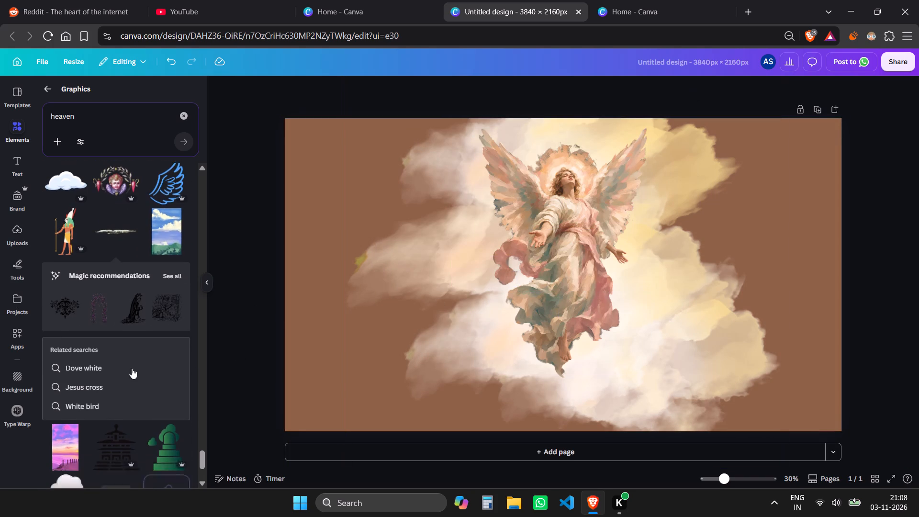
{"action": "scroll", "coordinate": [132, 368], "scroll_direction": "down", "scroll_amount": 6}
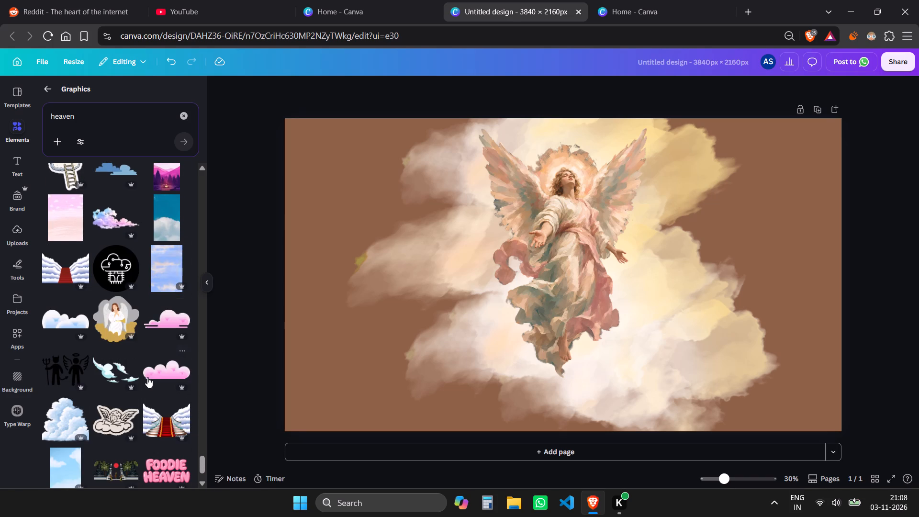
{"action": "scroll", "coordinate": [148, 377], "scroll_direction": "down", "scroll_amount": 7}
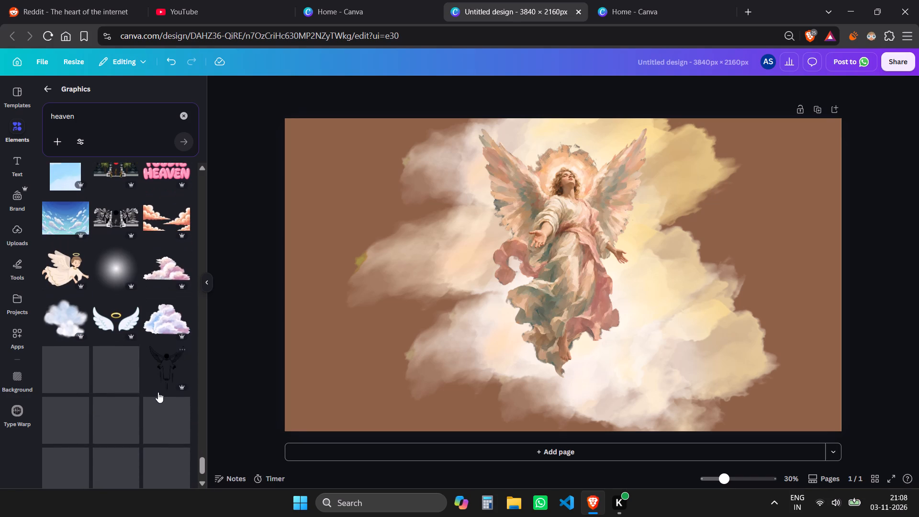
{"action": "left_click", "coordinate": [119, 268]}
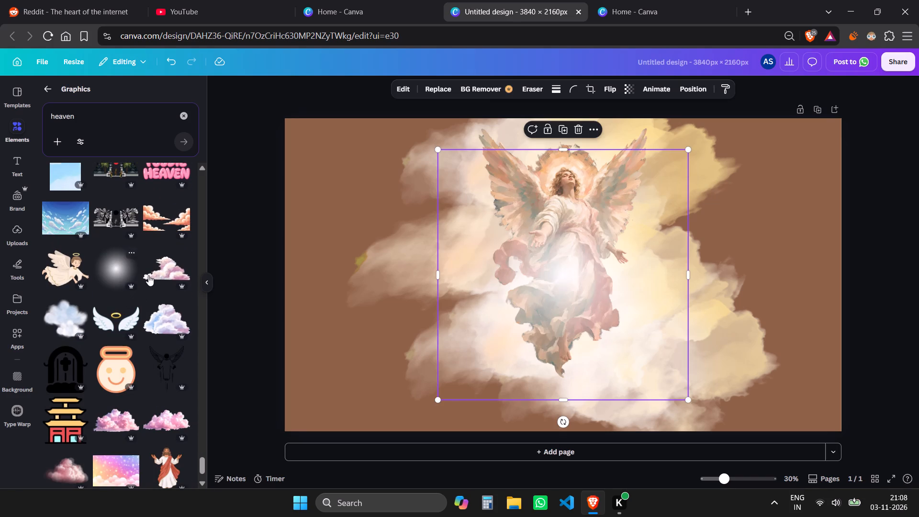
Enlarge the soft white glow to about 2,478 px tall and stretch it across the full page width, centred on the angel.
{"action": "left_click_drag", "start_coordinate": [563, 272], "coordinate": [518, 241]}
{"action": "left_click_drag", "start_coordinate": [640, 367], "coordinate": [801, 423]}
{"action": "left_click_drag", "start_coordinate": [573, 295], "coordinate": [557, 276]}
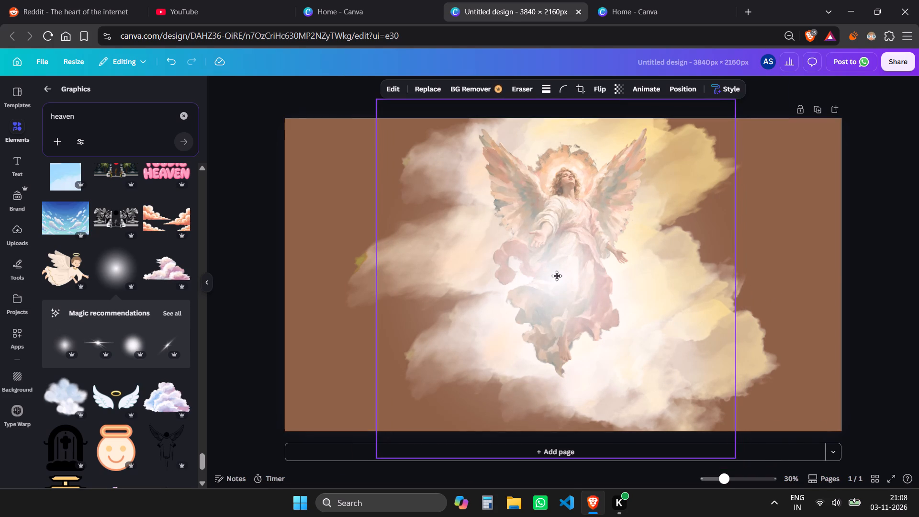
{"action": "left_click_drag", "start_coordinate": [557, 276], "coordinate": [557, 272]}
{"action": "left_click_drag", "start_coordinate": [375, 274], "coordinate": [323, 274]}
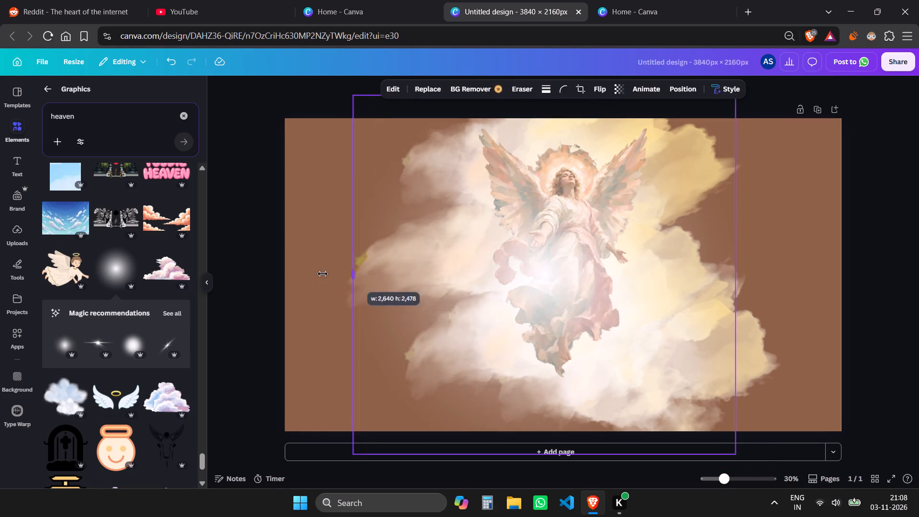
{"action": "left_click_drag", "start_coordinate": [323, 274], "coordinate": [297, 276]}
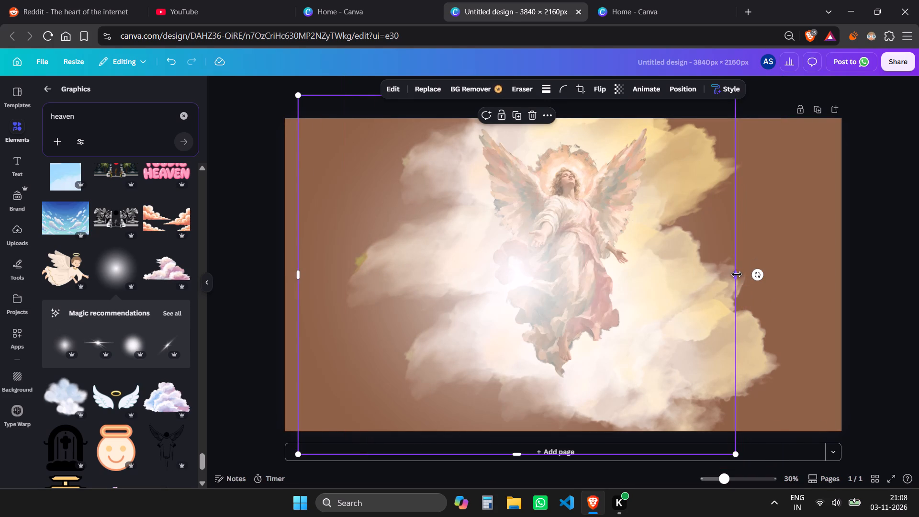
{"action": "left_click_drag", "start_coordinate": [737, 274], "coordinate": [840, 273]}
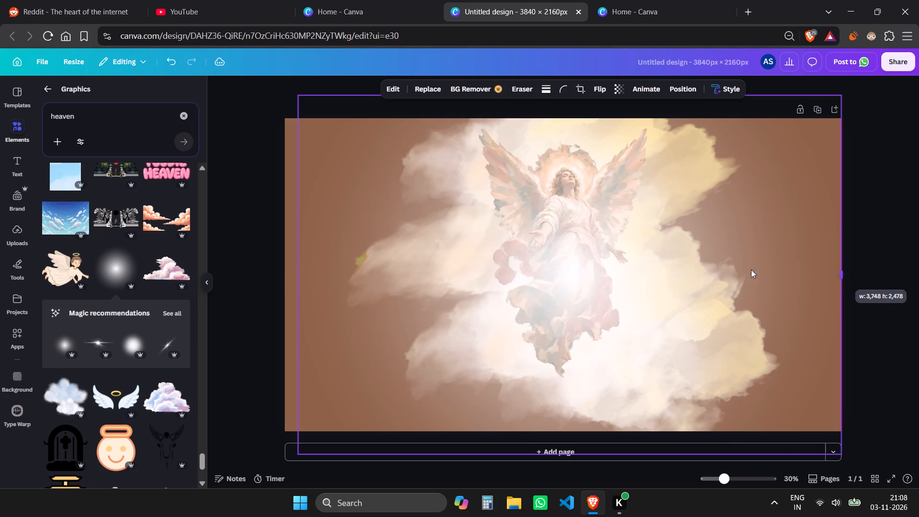
{"action": "left_click_drag", "start_coordinate": [300, 276], "coordinate": [284, 277]}
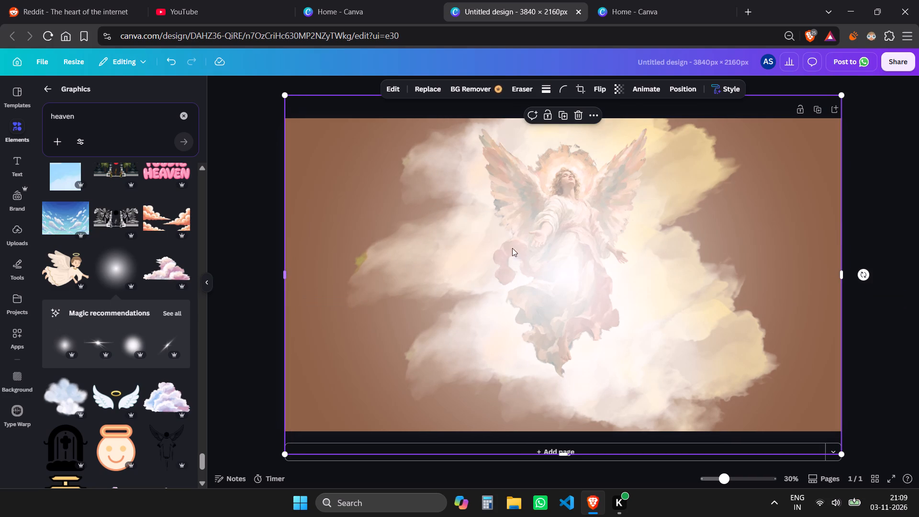
Send the stretched white glow to the back, behind the angel and the clouds.
{"action": "scroll", "coordinate": [612, 211], "scroll_direction": "up", "scroll_amount": 1}
{"action": "left_click", "coordinate": [594, 116]}
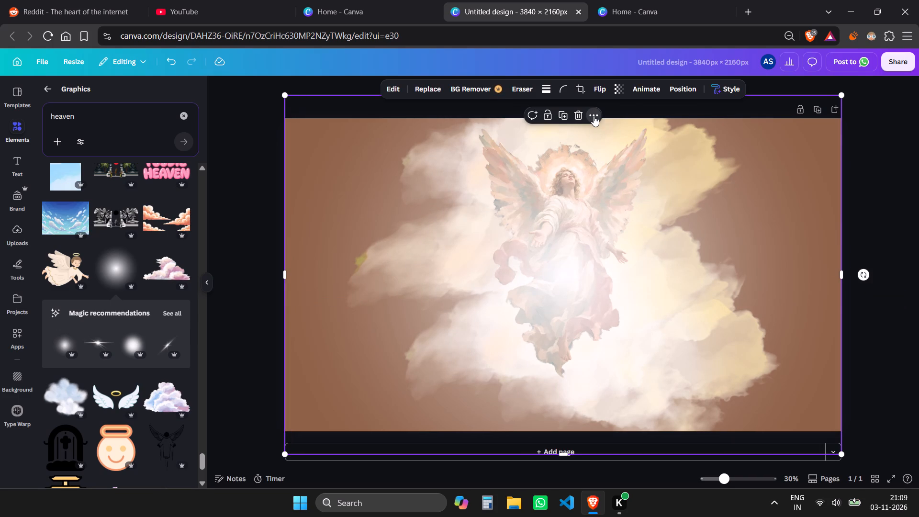
{"action": "left_click", "coordinate": [649, 228]}
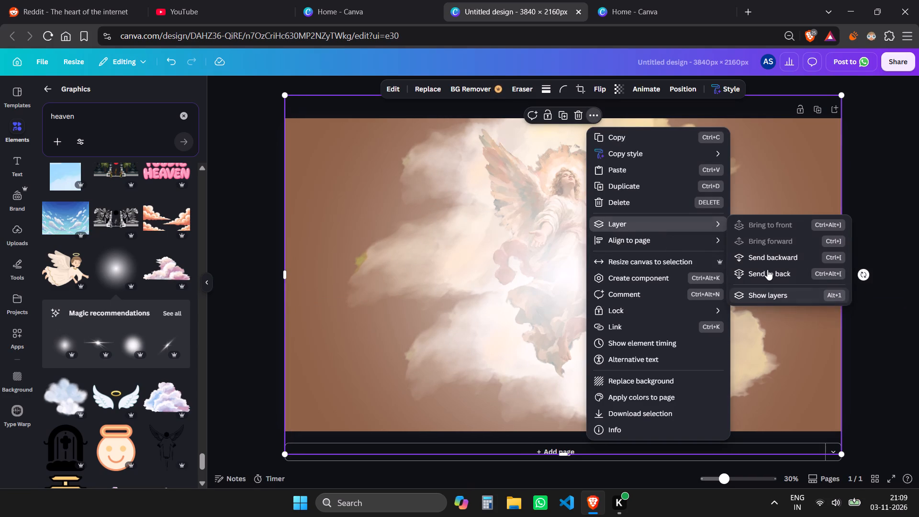
{"action": "left_click", "coordinate": [767, 269]}
{"action": "left_click", "coordinate": [913, 222]}
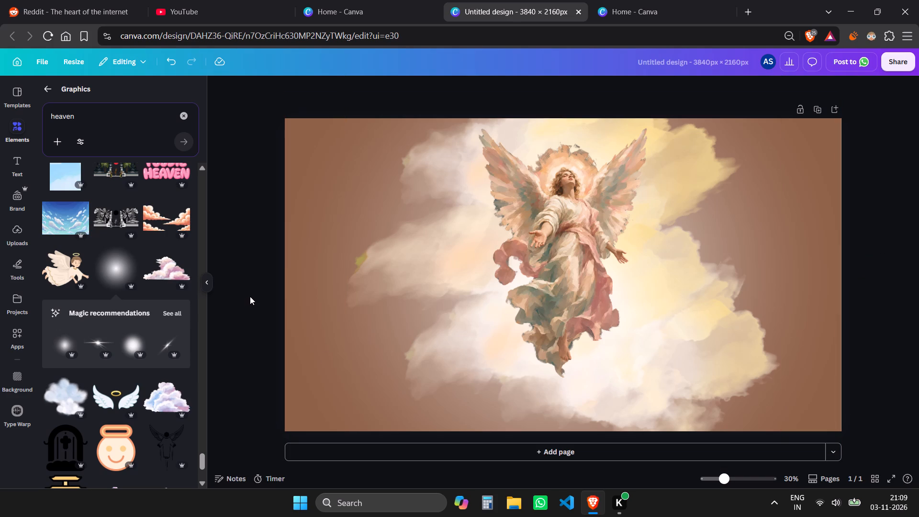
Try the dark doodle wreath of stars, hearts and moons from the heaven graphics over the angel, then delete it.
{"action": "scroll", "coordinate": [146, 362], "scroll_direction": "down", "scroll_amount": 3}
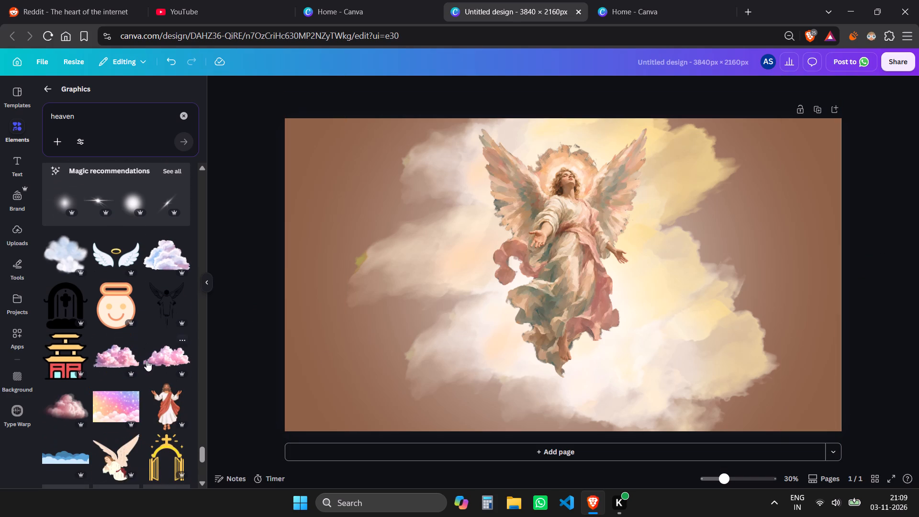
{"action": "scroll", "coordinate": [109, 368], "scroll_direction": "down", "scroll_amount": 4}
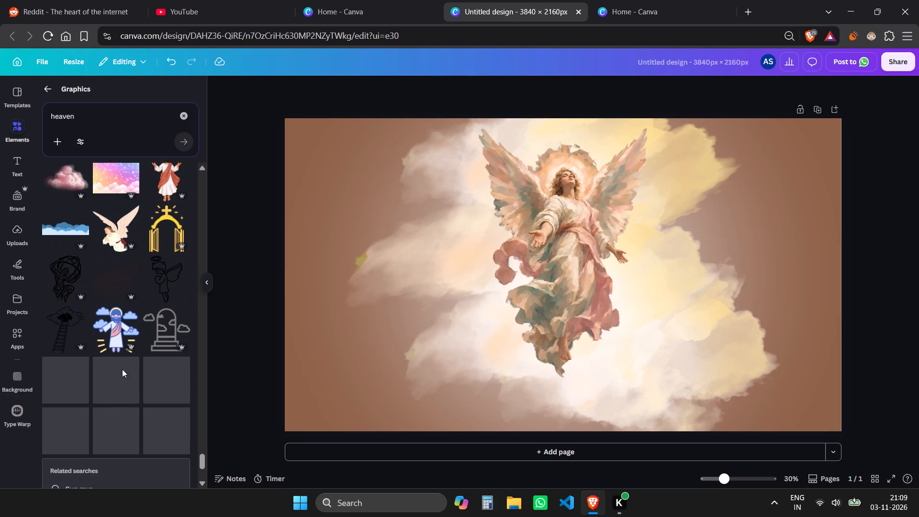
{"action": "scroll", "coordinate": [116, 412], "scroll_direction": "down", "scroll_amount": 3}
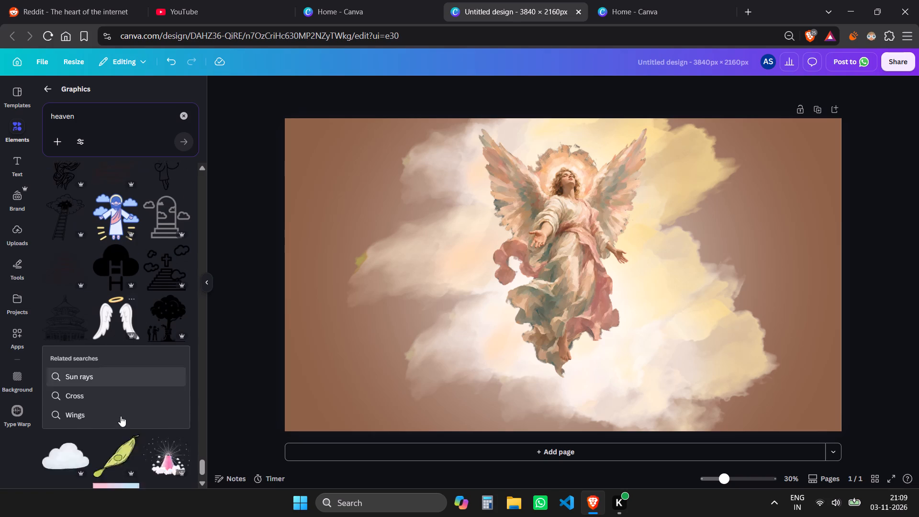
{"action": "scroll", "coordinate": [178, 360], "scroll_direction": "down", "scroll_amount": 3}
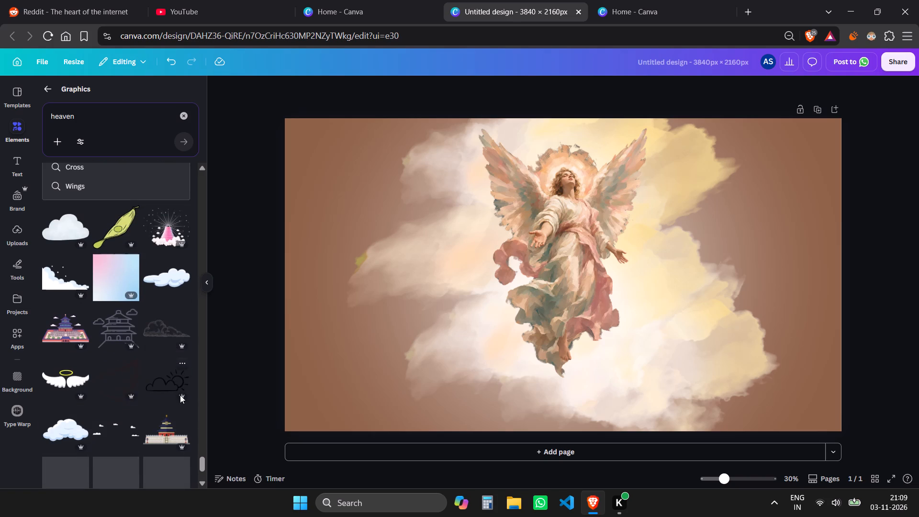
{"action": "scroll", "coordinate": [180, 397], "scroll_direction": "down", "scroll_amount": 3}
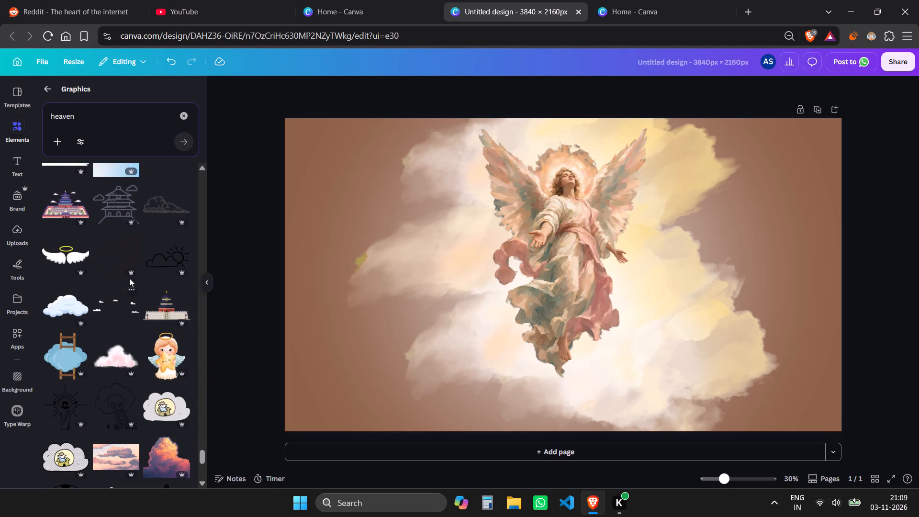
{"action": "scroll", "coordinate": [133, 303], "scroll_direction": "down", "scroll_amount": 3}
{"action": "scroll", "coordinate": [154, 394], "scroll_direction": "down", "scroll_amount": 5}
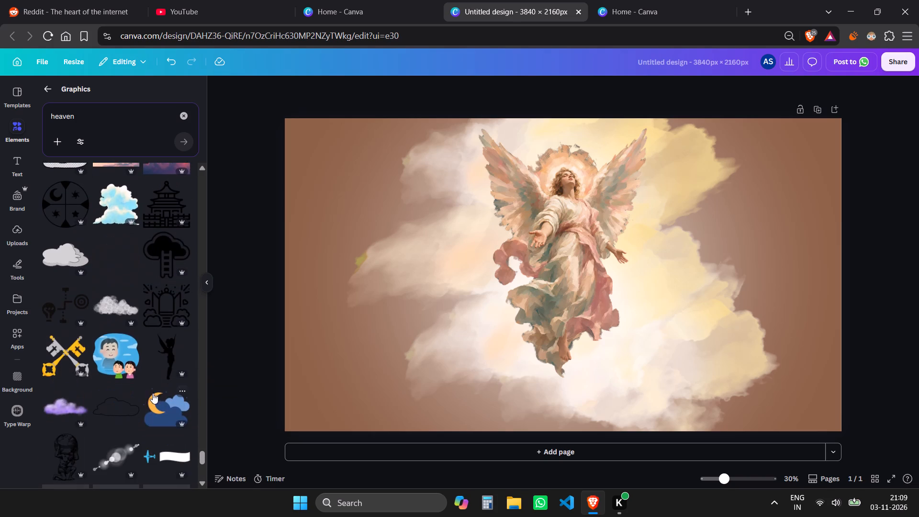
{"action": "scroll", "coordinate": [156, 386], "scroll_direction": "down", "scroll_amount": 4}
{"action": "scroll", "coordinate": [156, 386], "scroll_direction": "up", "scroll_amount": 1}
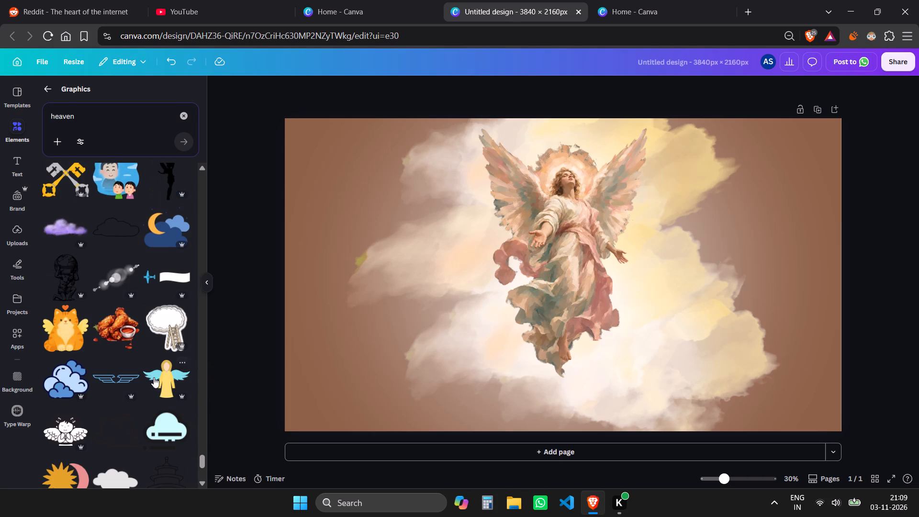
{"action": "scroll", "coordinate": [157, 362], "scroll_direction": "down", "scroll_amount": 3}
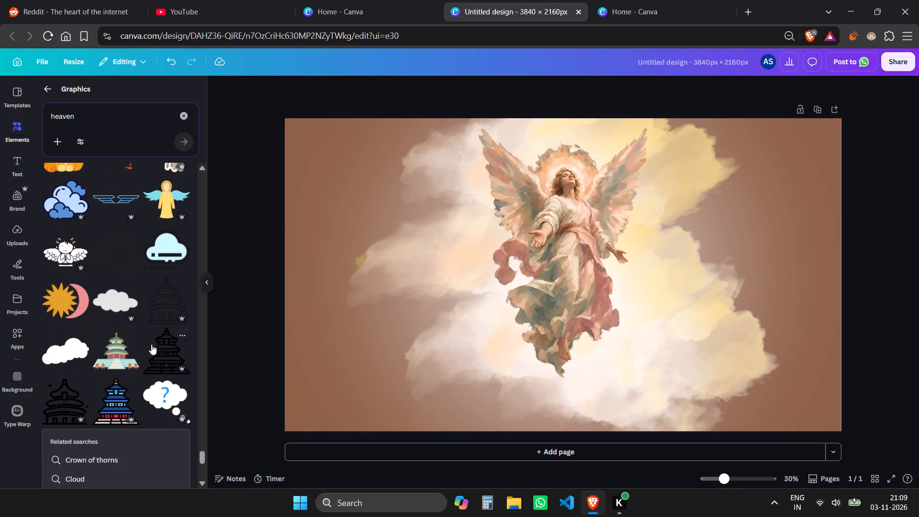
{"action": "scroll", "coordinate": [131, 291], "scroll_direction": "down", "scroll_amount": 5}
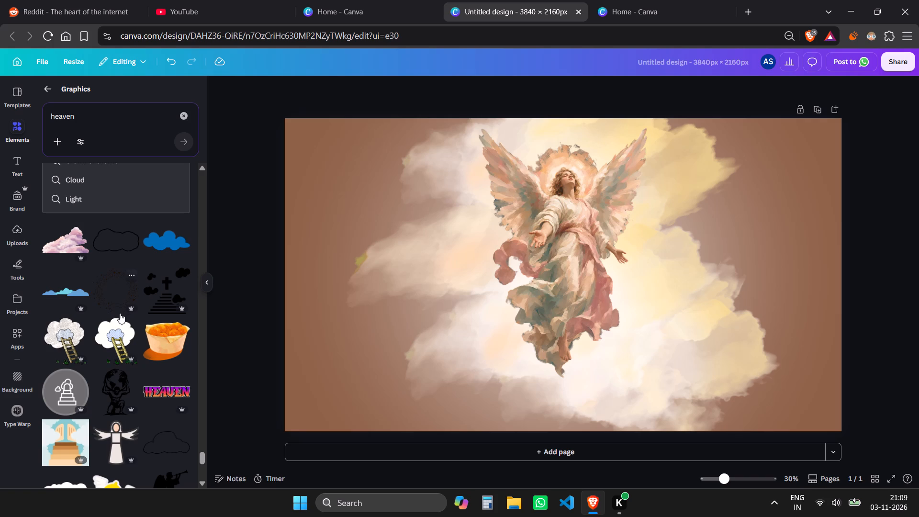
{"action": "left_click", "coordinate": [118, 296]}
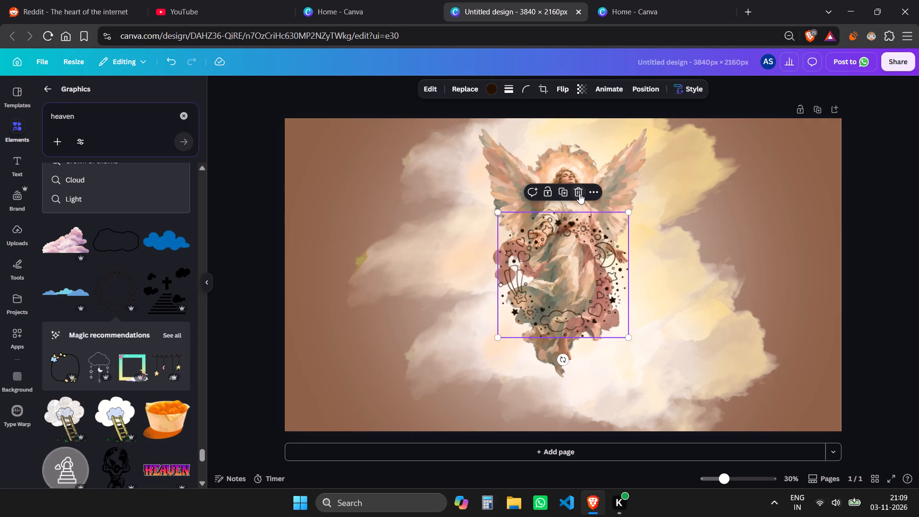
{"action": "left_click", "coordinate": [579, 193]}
Look through more of the heaven graphics for another element that suits the angel scene.
{"action": "scroll", "coordinate": [86, 318], "scroll_direction": "down", "scroll_amount": 4}
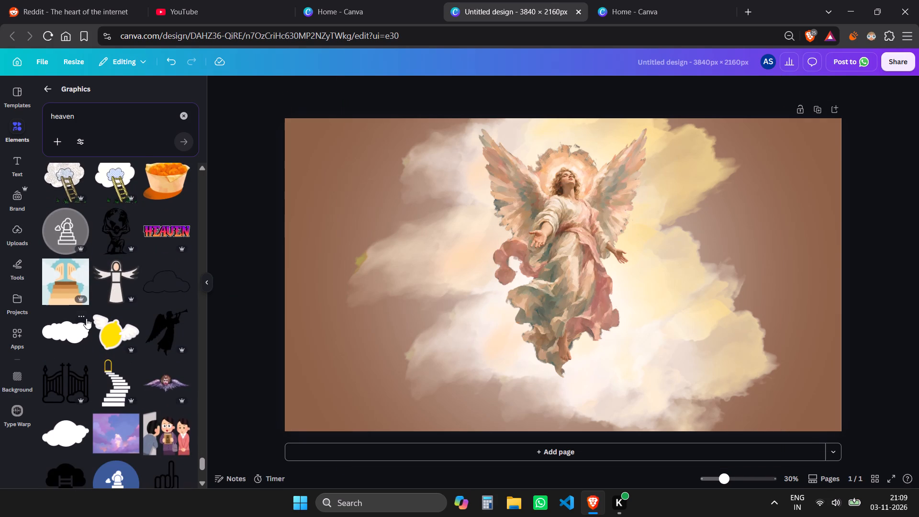
{"action": "scroll", "coordinate": [86, 318], "scroll_direction": "down", "scroll_amount": 7}
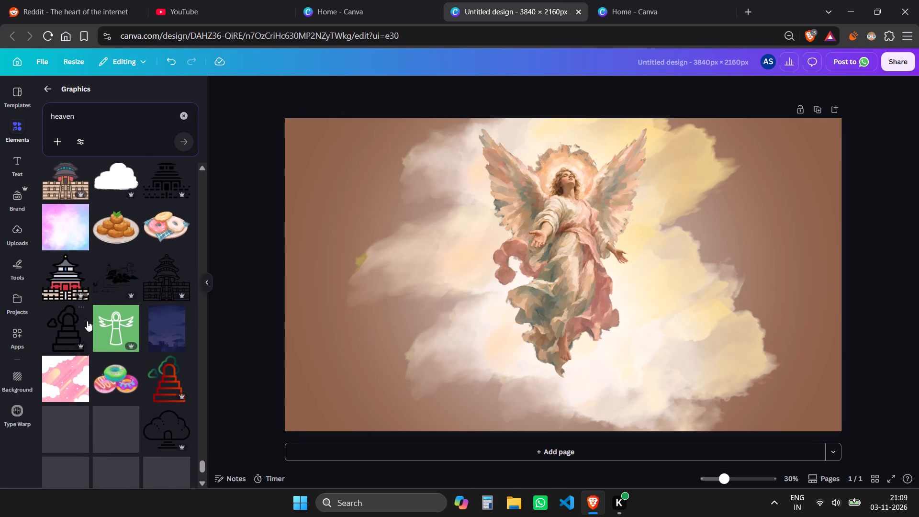
{"action": "scroll", "coordinate": [153, 274], "scroll_direction": "down", "scroll_amount": 7}
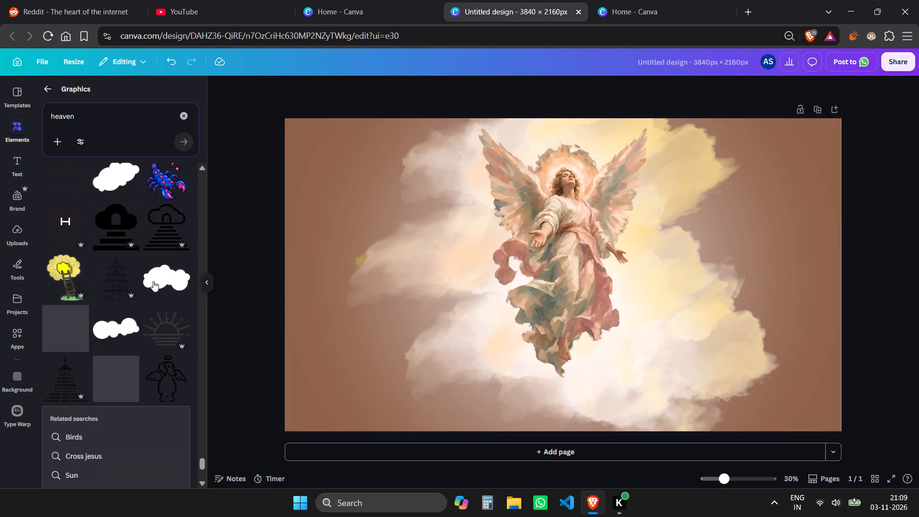
{"action": "scroll", "coordinate": [153, 281], "scroll_direction": "down", "scroll_amount": 5}
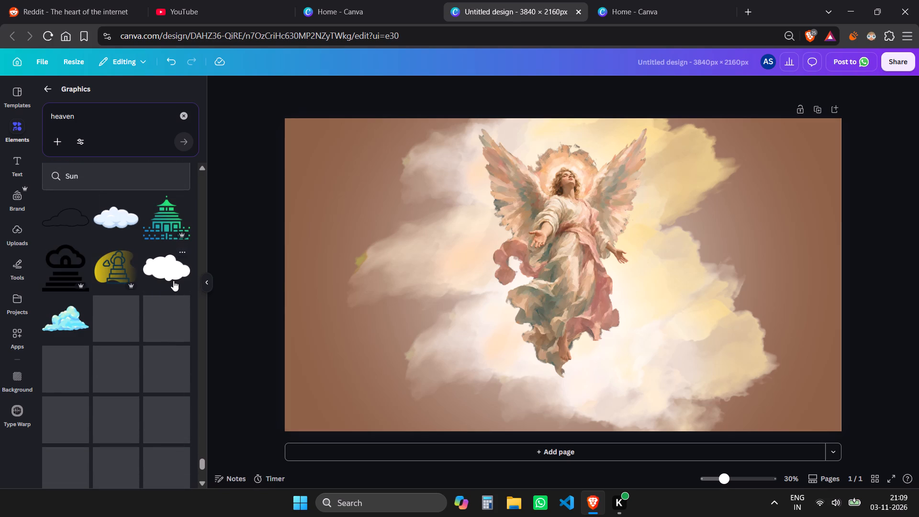
Replace the heaven search with a graphics search for "white fog".
{"action": "left_click", "coordinate": [185, 121]}
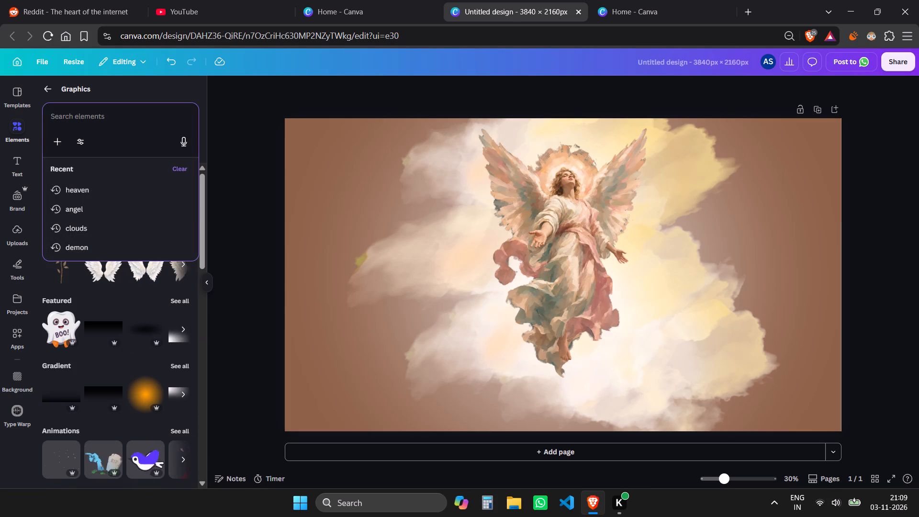
{"action": "type", "text": "white fog"}
{"action": "key", "text": "Return"}
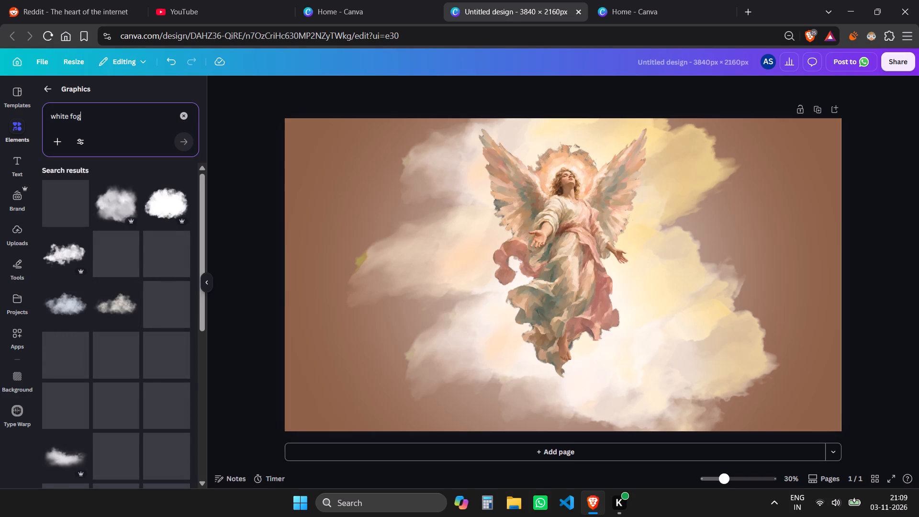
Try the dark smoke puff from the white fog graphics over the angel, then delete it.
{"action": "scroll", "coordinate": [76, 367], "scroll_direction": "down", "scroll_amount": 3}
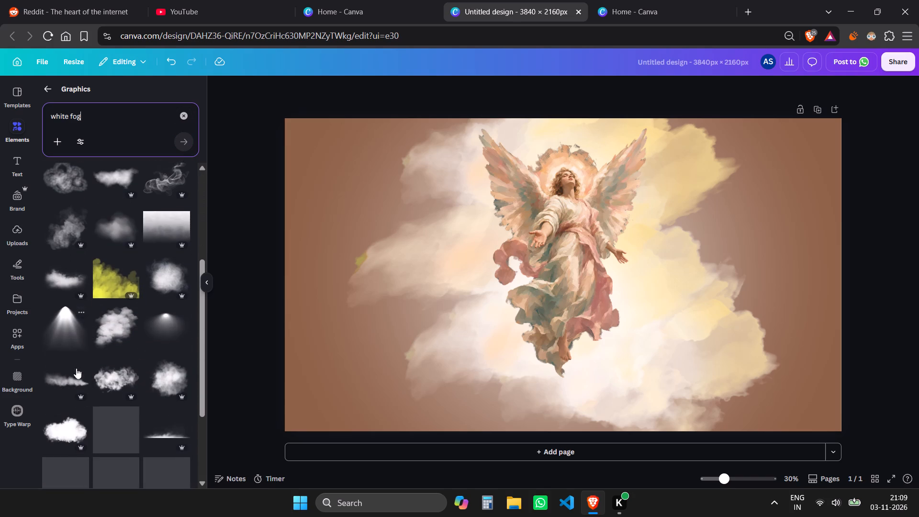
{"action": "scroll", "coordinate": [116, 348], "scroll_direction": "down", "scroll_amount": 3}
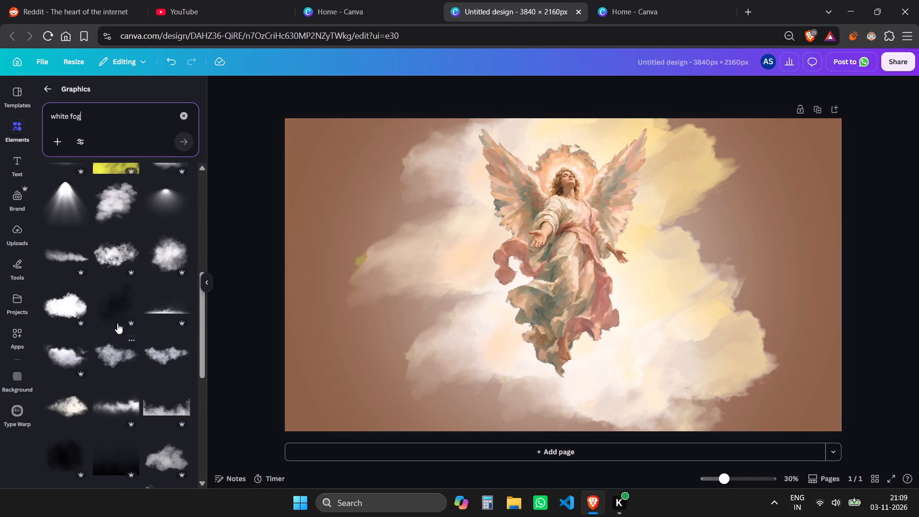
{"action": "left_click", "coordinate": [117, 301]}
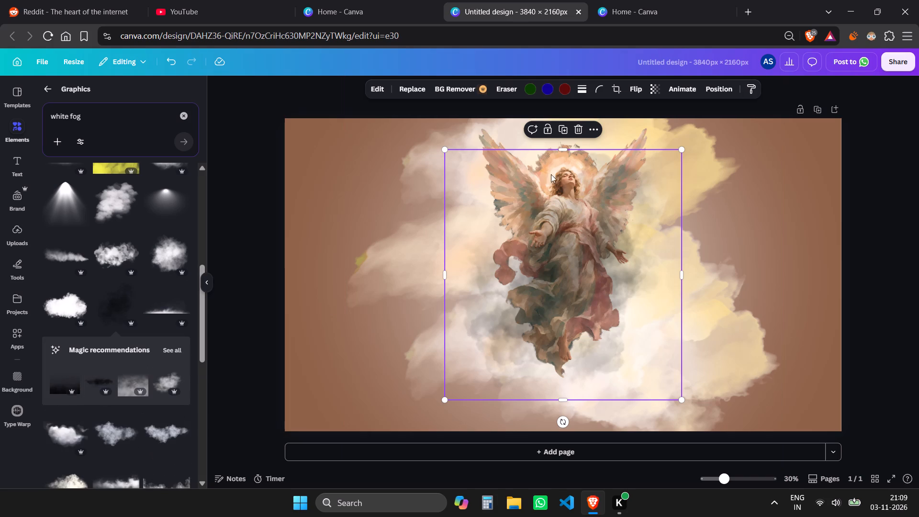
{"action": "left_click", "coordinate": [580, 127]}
Look through the rest of the white fog graphics for mist or smoke that suits the scene.
{"action": "scroll", "coordinate": [94, 370], "scroll_direction": "down", "scroll_amount": 5}
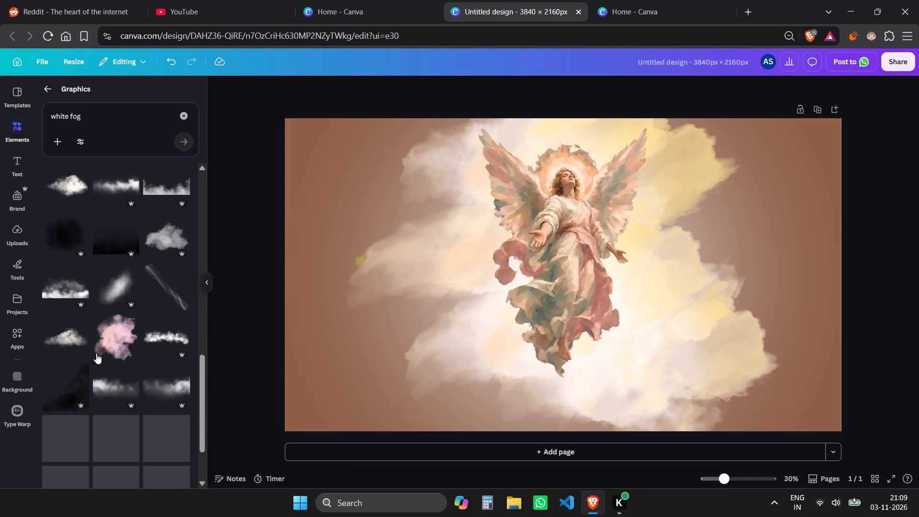
{"action": "scroll", "coordinate": [112, 337], "scroll_direction": "down", "scroll_amount": 1}
{"action": "scroll", "coordinate": [121, 299], "scroll_direction": "down", "scroll_amount": 2}
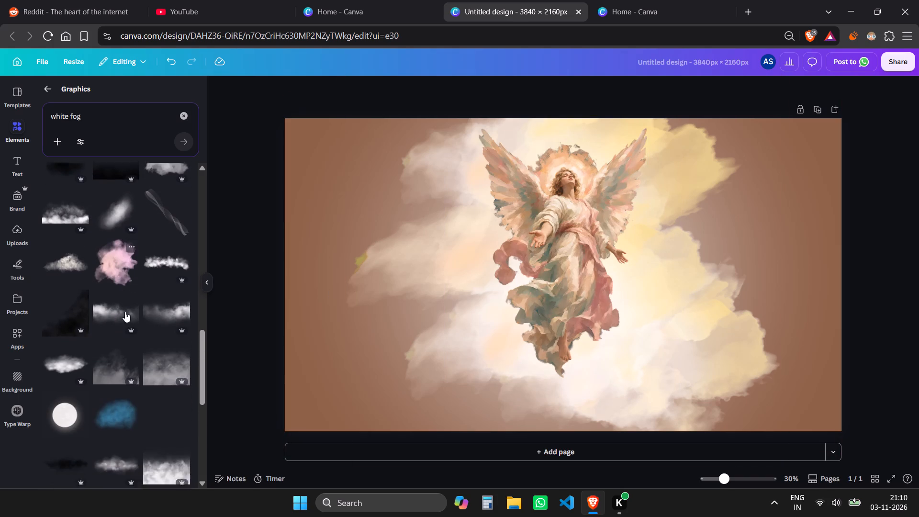
{"action": "scroll", "coordinate": [125, 312], "scroll_direction": "down", "scroll_amount": 6}
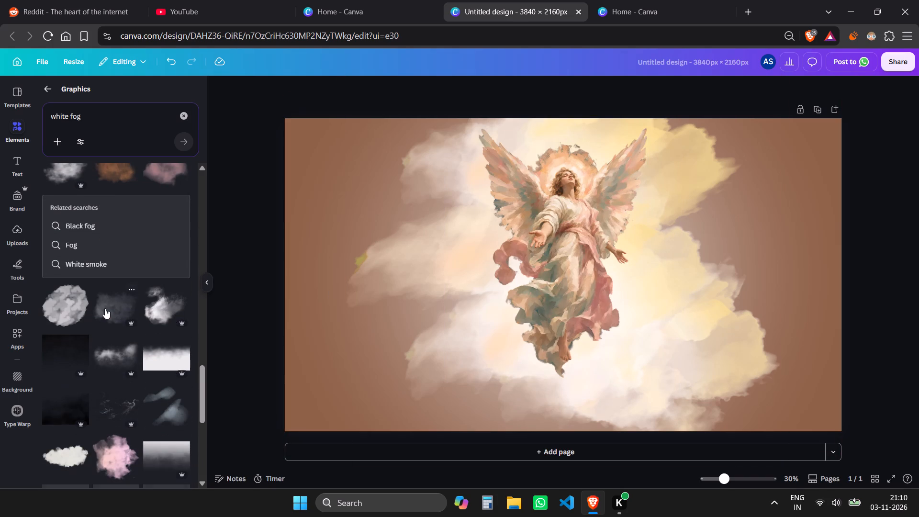
{"action": "scroll", "coordinate": [107, 307], "scroll_direction": "down", "scroll_amount": 5}
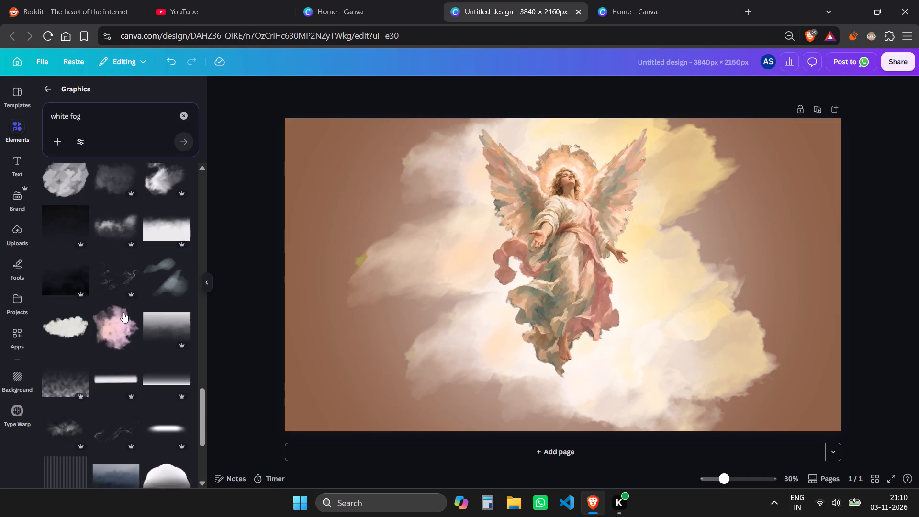
{"action": "scroll", "coordinate": [134, 309], "scroll_direction": "down", "scroll_amount": 3}
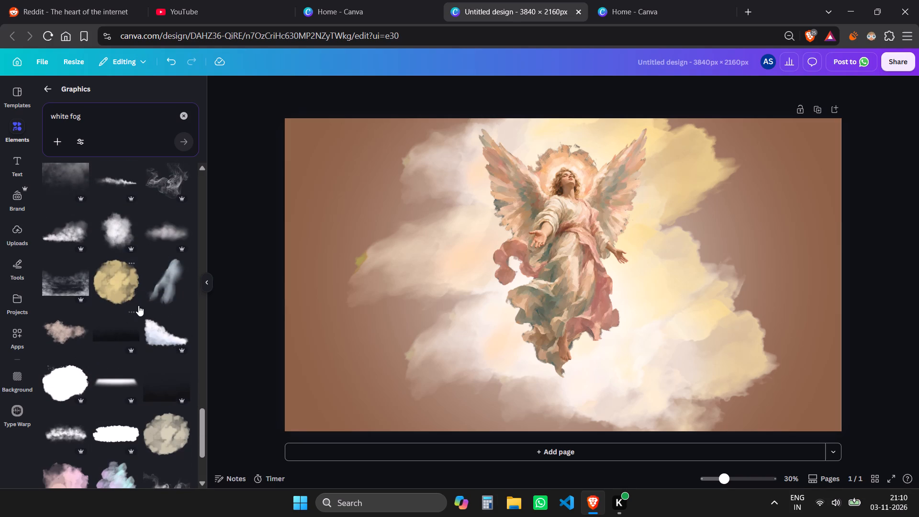
Replace the white fog search with a graphics search for "magic".
{"action": "left_click", "coordinate": [187, 116]}
{"action": "type", "text": "magic'"}
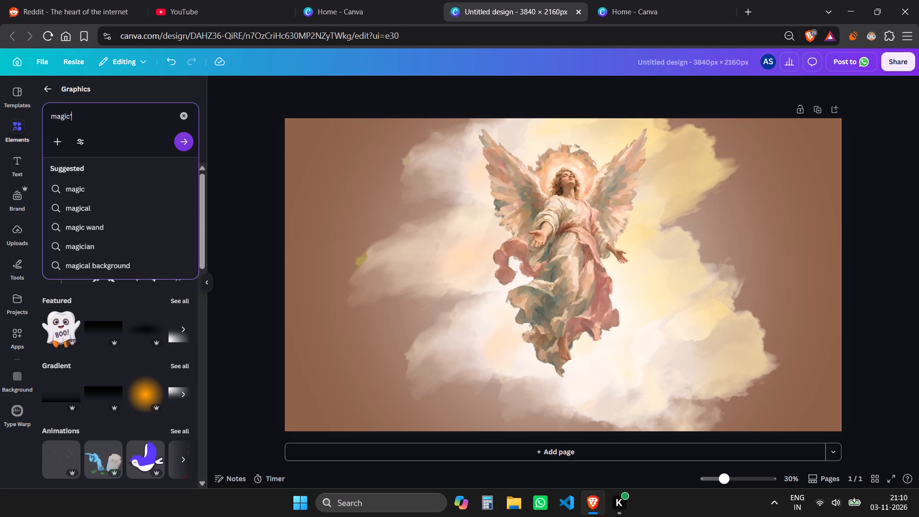
{"action": "key", "text": "BackSpace"}
{"action": "key", "text": "Return"}
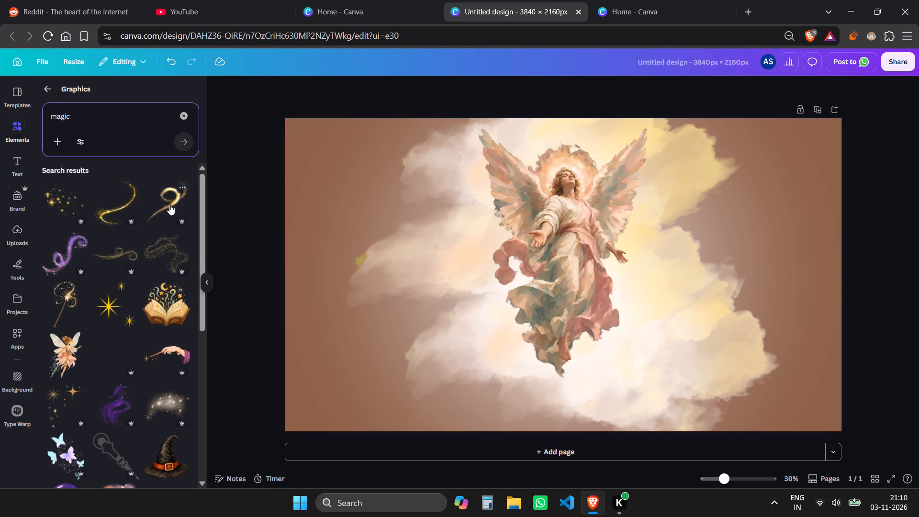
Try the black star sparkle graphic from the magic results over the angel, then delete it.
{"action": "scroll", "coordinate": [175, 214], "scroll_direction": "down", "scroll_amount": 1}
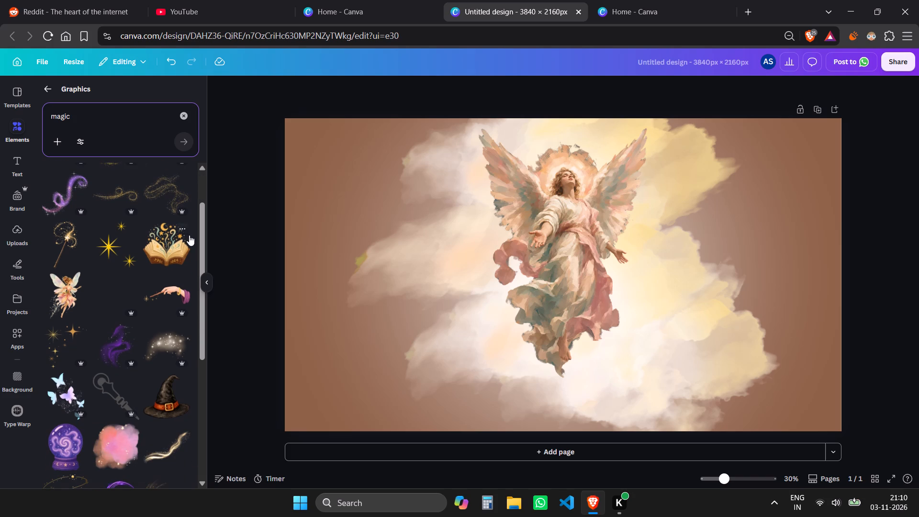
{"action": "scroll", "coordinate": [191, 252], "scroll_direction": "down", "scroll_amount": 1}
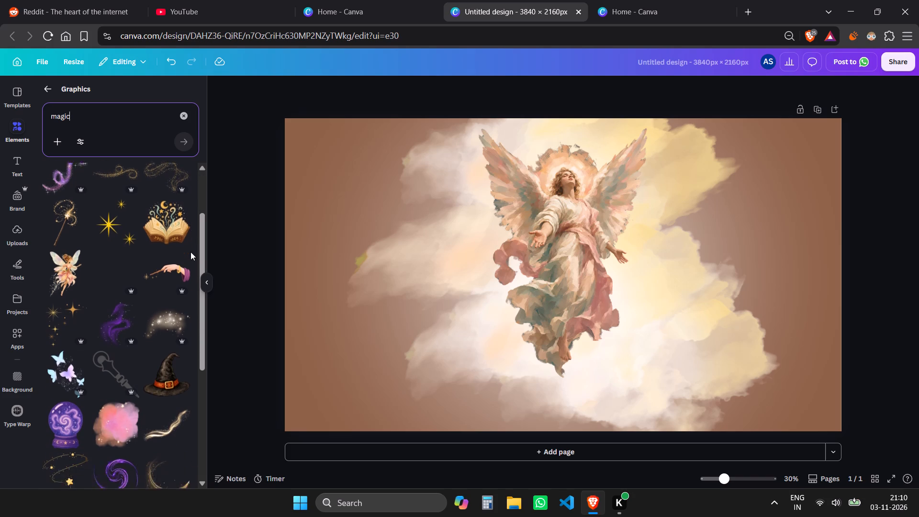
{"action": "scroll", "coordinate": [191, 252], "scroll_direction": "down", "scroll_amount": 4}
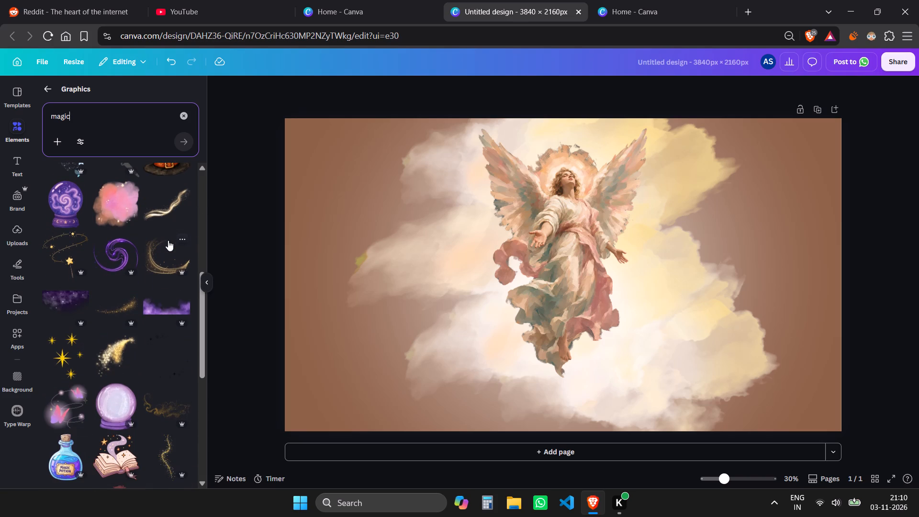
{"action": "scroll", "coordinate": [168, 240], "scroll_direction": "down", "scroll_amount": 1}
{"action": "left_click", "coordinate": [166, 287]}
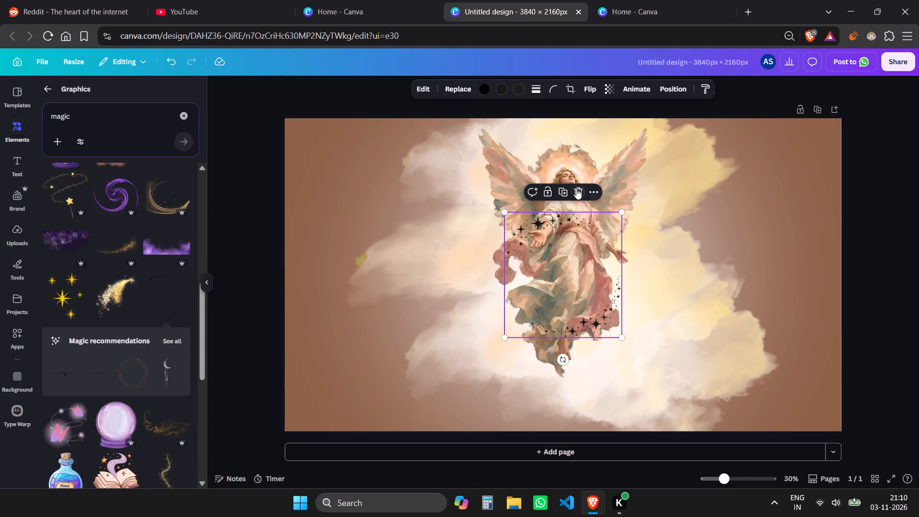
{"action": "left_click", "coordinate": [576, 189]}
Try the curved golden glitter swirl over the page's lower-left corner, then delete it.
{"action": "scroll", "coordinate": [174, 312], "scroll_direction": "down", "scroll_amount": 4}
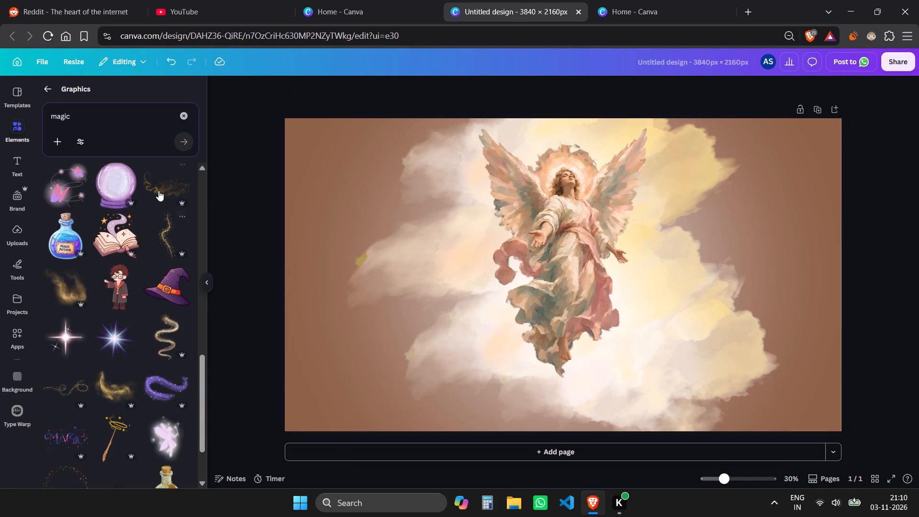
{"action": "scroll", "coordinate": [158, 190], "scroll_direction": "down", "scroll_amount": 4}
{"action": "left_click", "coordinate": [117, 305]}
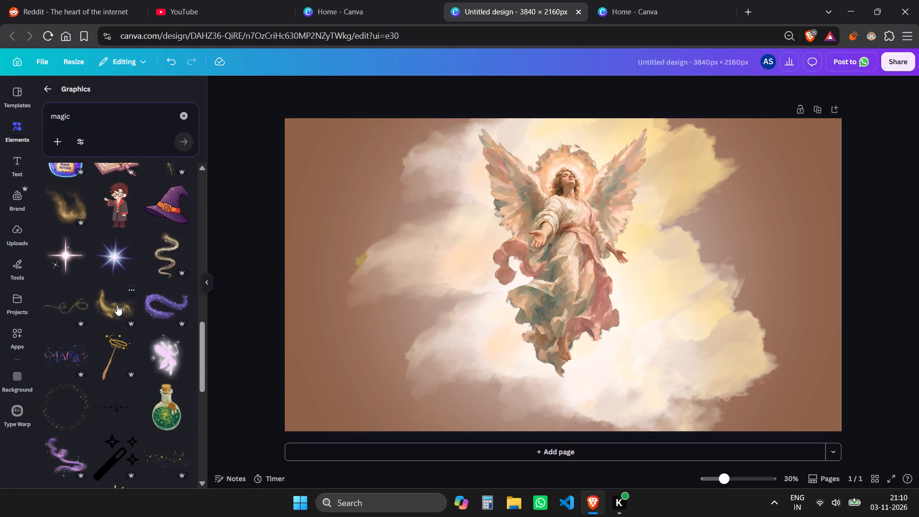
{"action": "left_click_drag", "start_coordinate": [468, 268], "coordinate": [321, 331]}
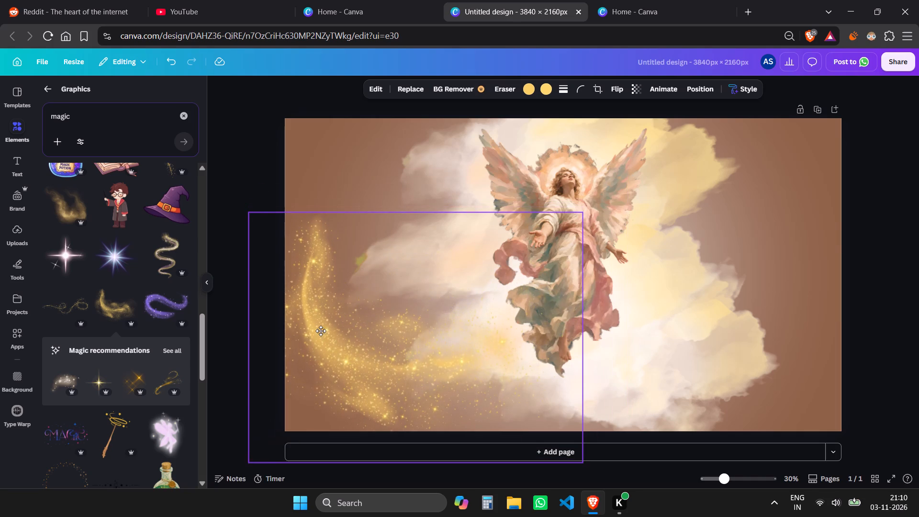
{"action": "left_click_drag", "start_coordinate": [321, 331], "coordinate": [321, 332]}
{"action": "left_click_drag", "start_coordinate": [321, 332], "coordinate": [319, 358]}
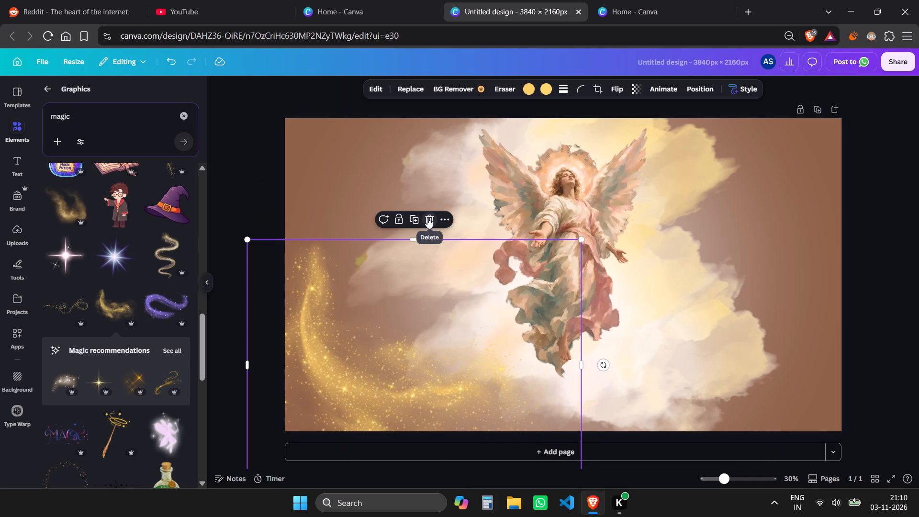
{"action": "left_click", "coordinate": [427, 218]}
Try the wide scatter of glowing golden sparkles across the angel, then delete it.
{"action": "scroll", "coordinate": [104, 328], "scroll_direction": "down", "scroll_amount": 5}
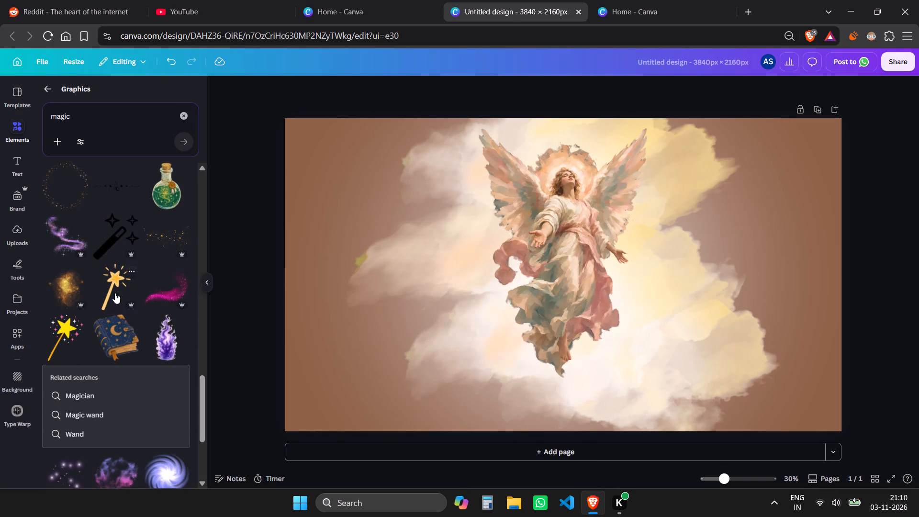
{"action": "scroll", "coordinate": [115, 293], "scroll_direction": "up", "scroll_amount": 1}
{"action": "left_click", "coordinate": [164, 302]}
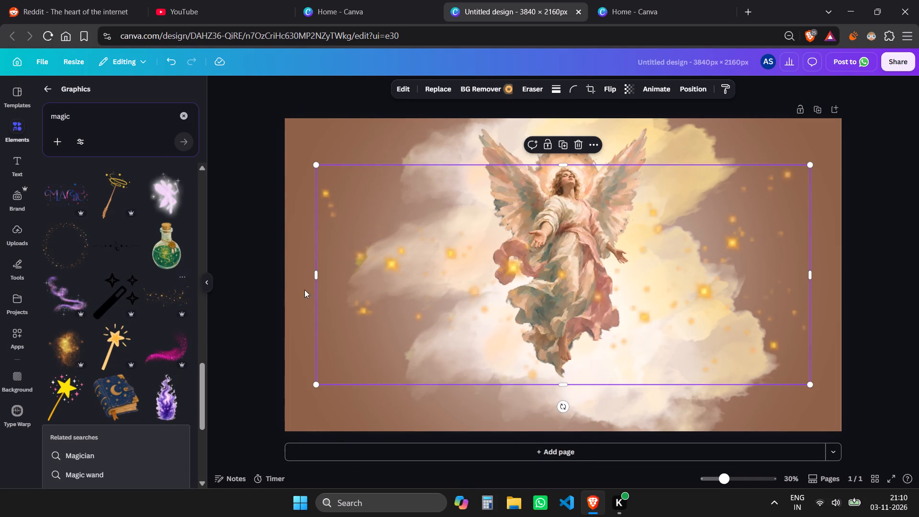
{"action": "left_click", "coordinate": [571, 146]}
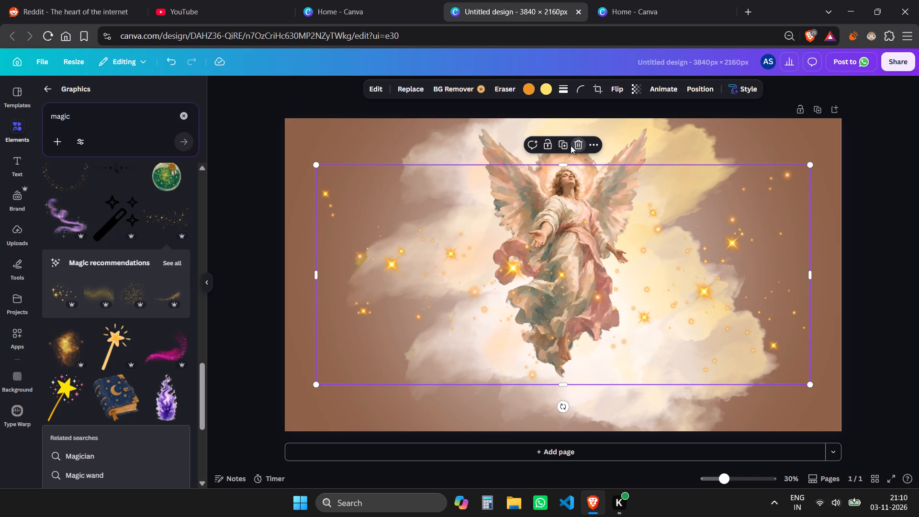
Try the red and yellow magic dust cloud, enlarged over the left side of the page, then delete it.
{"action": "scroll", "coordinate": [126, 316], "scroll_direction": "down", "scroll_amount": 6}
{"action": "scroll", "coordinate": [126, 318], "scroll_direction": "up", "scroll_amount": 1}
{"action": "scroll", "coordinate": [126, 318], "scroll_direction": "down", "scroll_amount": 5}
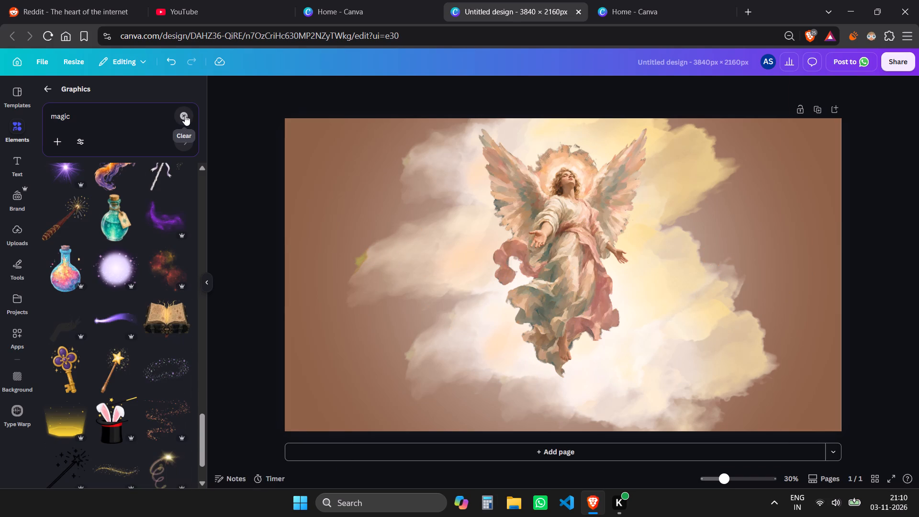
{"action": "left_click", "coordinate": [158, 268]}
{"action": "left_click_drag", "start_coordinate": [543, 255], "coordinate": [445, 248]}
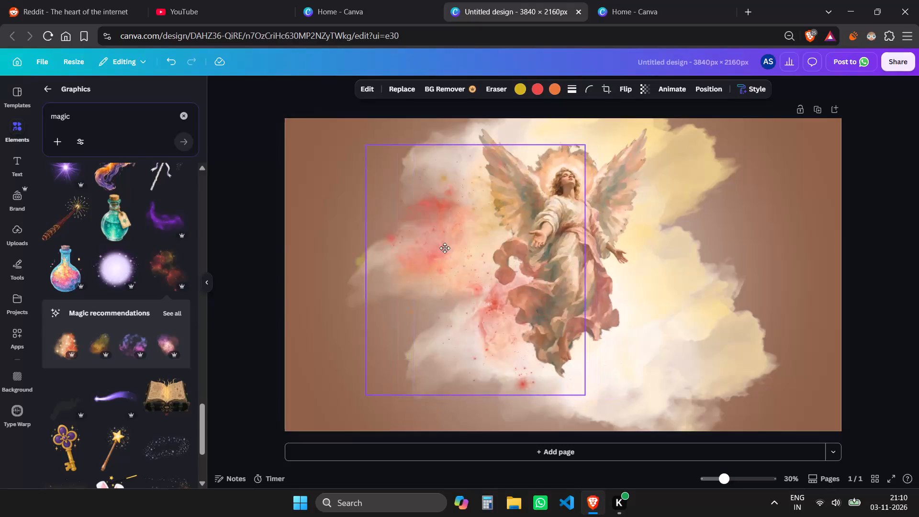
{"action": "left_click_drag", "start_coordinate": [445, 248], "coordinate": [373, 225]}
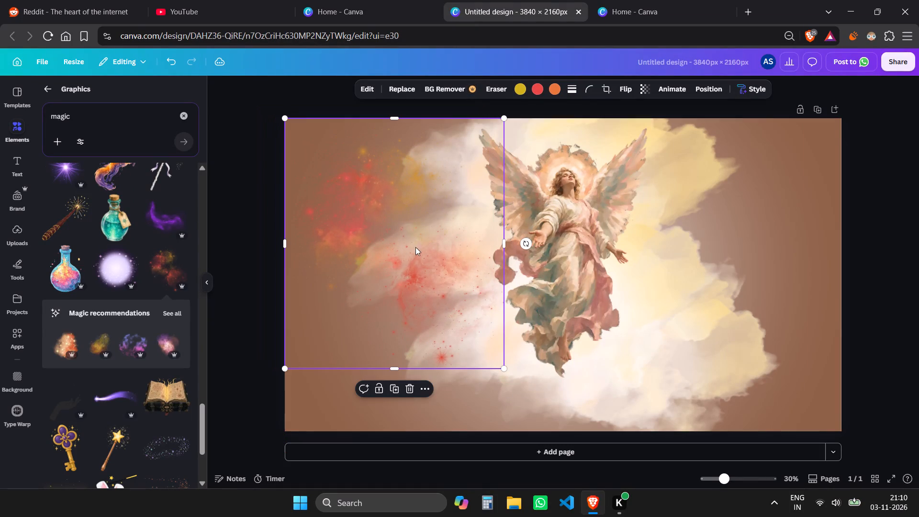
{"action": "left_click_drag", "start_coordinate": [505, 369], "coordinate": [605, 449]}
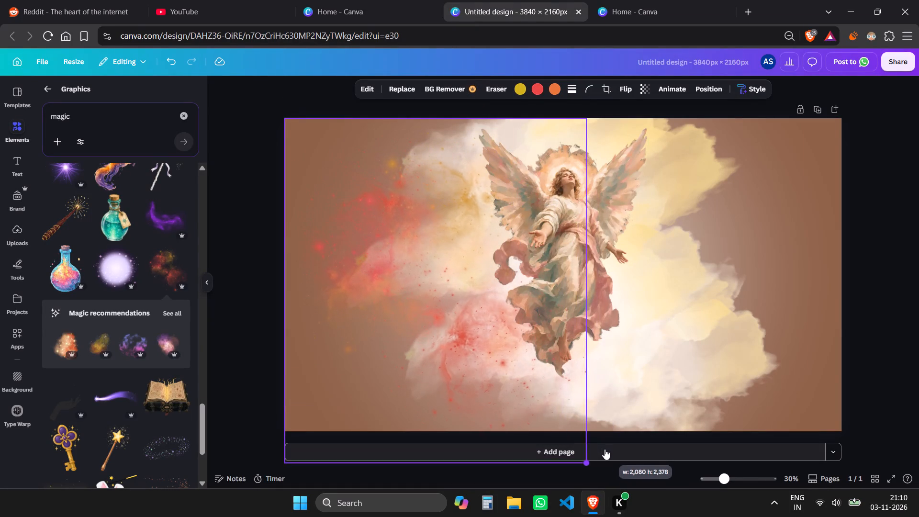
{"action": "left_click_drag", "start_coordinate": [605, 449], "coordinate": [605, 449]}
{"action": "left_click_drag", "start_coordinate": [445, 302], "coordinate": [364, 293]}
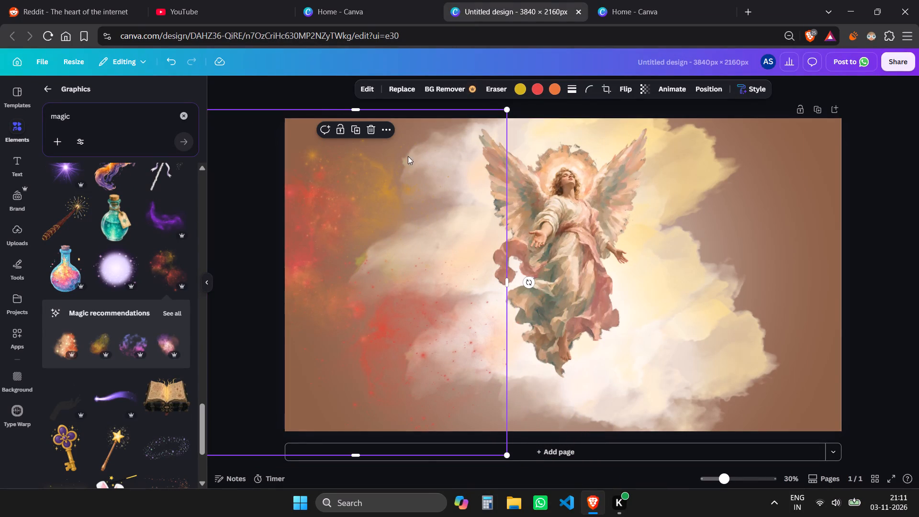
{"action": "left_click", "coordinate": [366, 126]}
Search the graphics for "twinkle stars" and look through them for sparkles that suit the scene.
{"action": "scroll", "coordinate": [78, 314], "scroll_direction": "down", "scroll_amount": 6}
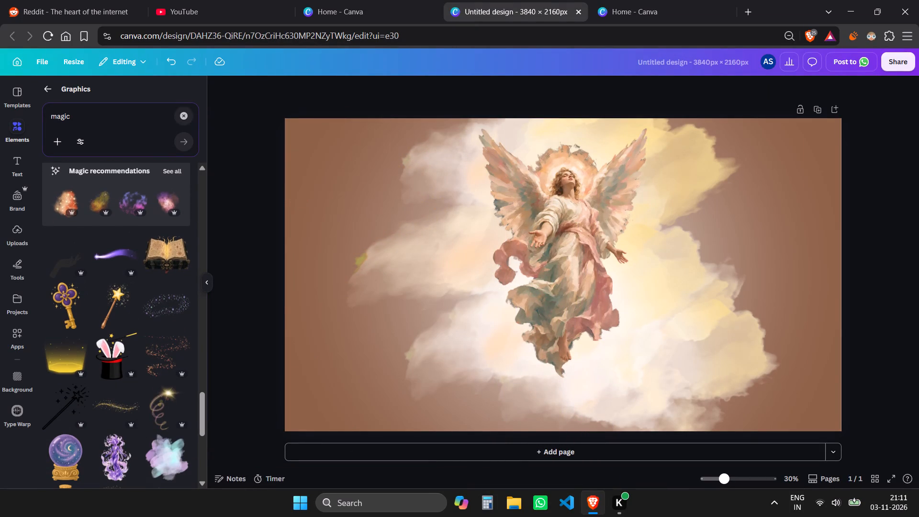
{"action": "left_click", "coordinate": [184, 113]}
{"action": "type", "text": "twn"}
{"action": "key", "text": "BackSpace"}
{"action": "type", "text": "in"}
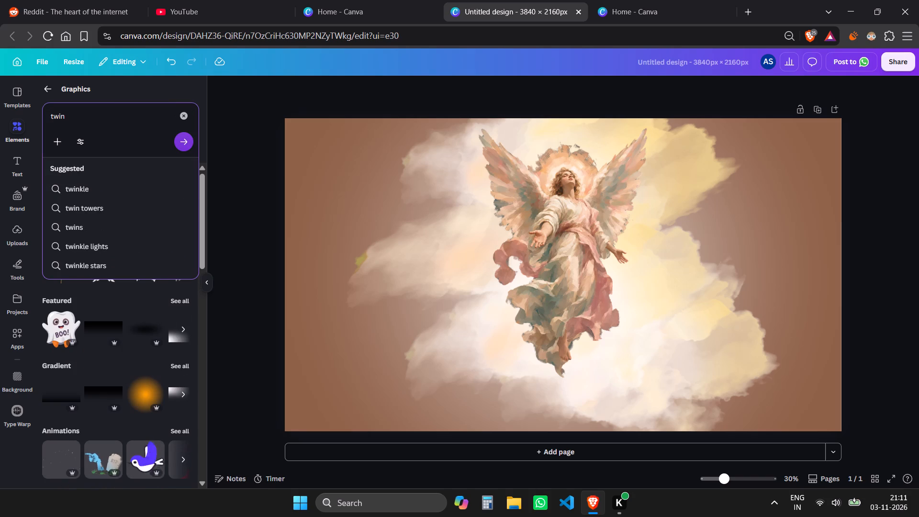
{"action": "type", "text": "kle"}
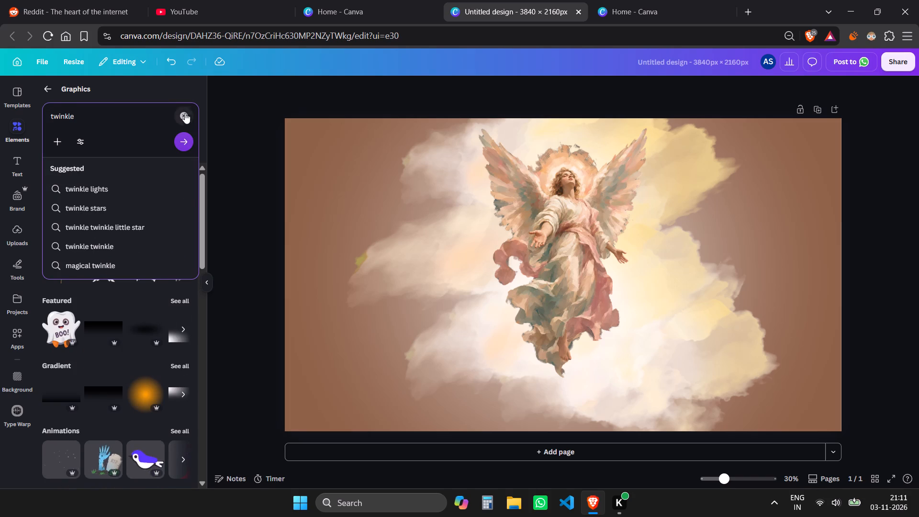
{"action": "left_click", "coordinate": [113, 212]}
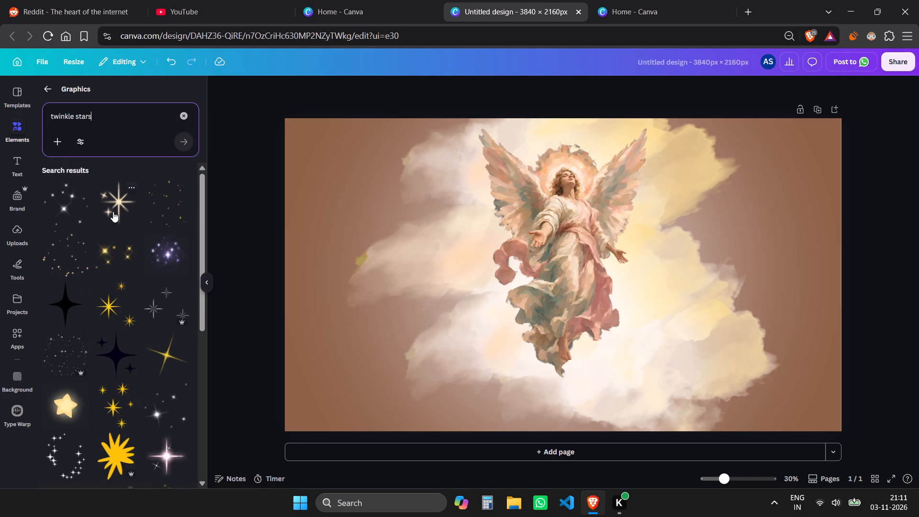
{"action": "scroll", "coordinate": [95, 290], "scroll_direction": "down", "scroll_amount": 7}
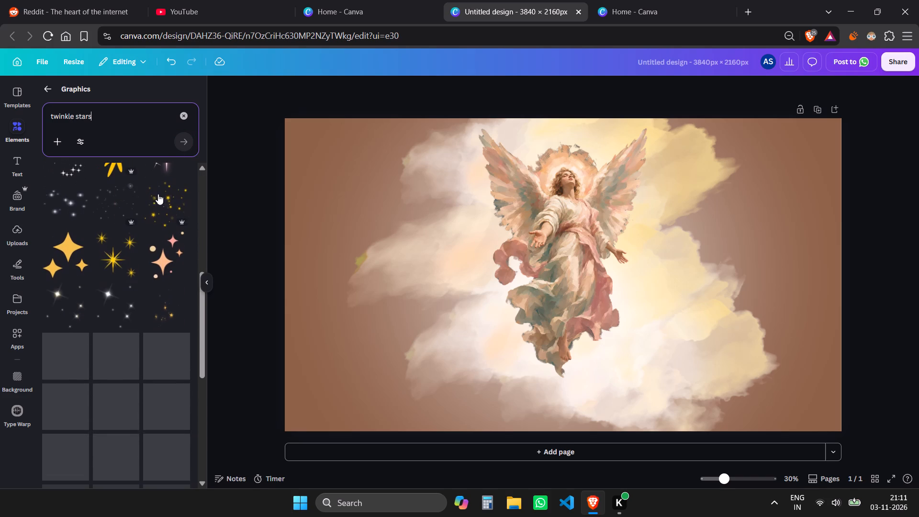
Replace the twinkle stars search with a graphics search for "stars".
{"action": "left_click", "coordinate": [183, 114]}
{"action": "type", "text": "stars"}
{"action": "key", "text": "Return"}
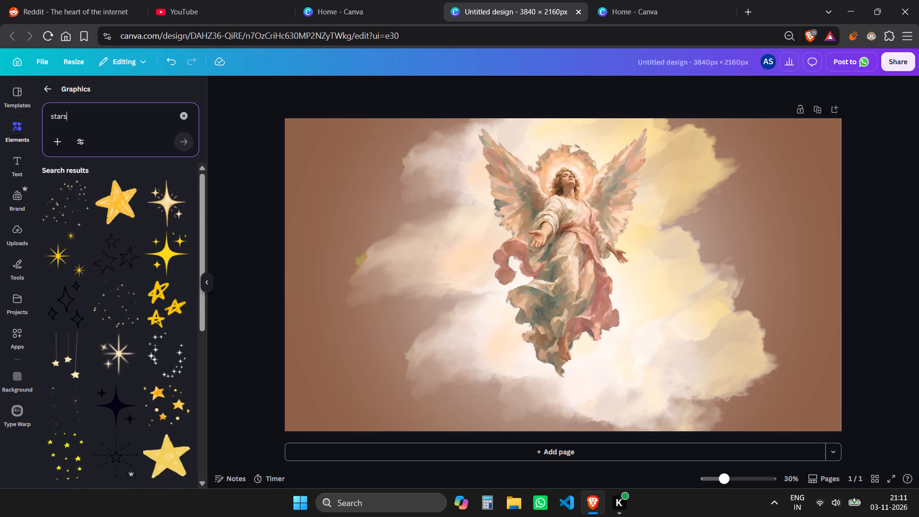
Add the scatter of tiny white stars at the page's left edge, enlarged to the full page height.
{"action": "scroll", "coordinate": [109, 243], "scroll_direction": "down", "scroll_amount": 5}
{"action": "scroll", "coordinate": [118, 315], "scroll_direction": "down", "scroll_amount": 1}
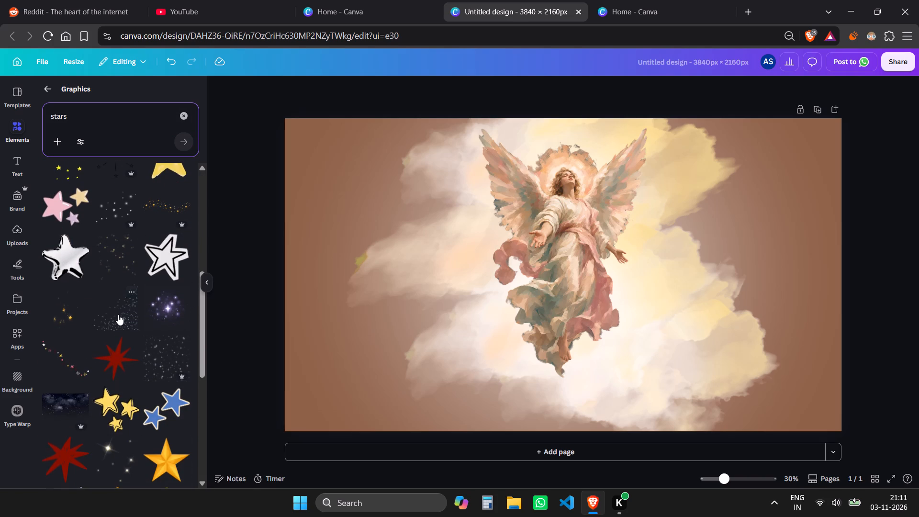
{"action": "scroll", "coordinate": [118, 315], "scroll_direction": "down", "scroll_amount": 3}
{"action": "scroll", "coordinate": [117, 313], "scroll_direction": "up", "scroll_amount": 1}
{"action": "left_click", "coordinate": [114, 388]}
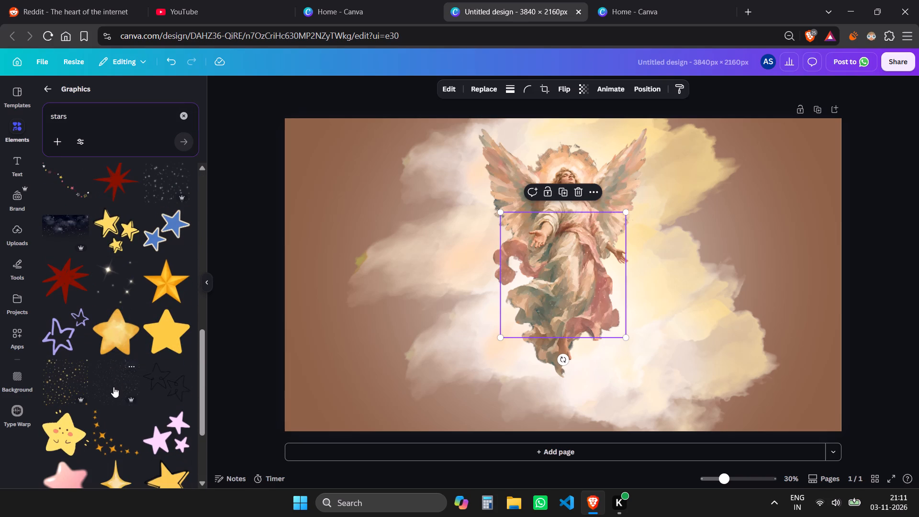
{"action": "left_click_drag", "start_coordinate": [563, 305], "coordinate": [347, 211]}
{"action": "left_click_drag", "start_coordinate": [408, 245], "coordinate": [678, 339]}
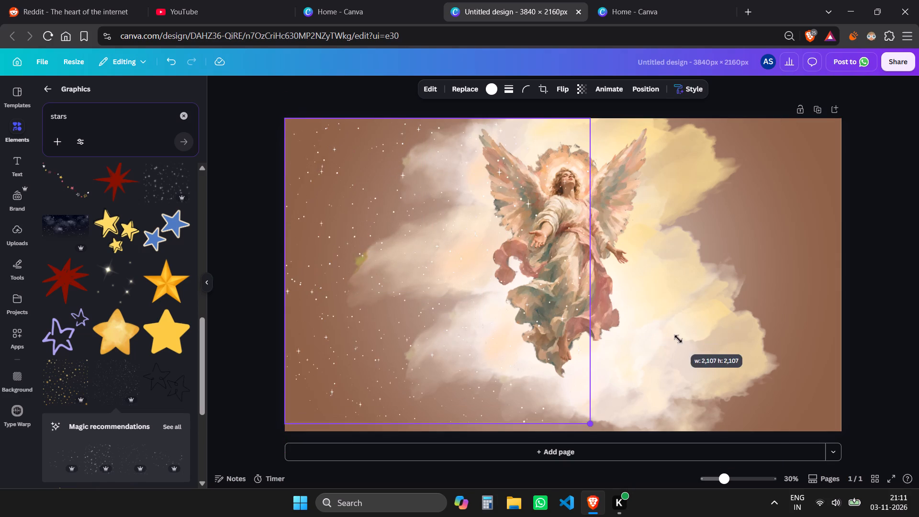
{"action": "left_click_drag", "start_coordinate": [678, 339], "coordinate": [613, 382]}
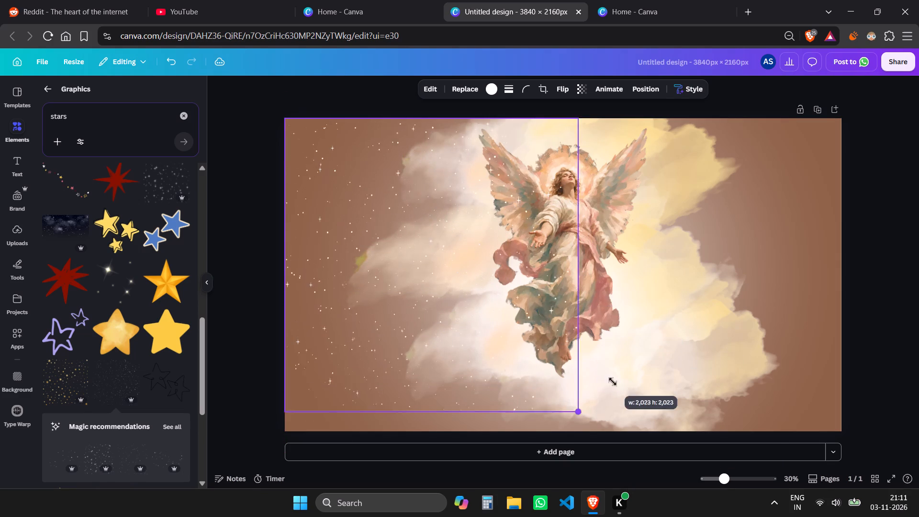
{"action": "left_click_drag", "start_coordinate": [613, 382], "coordinate": [634, 392]}
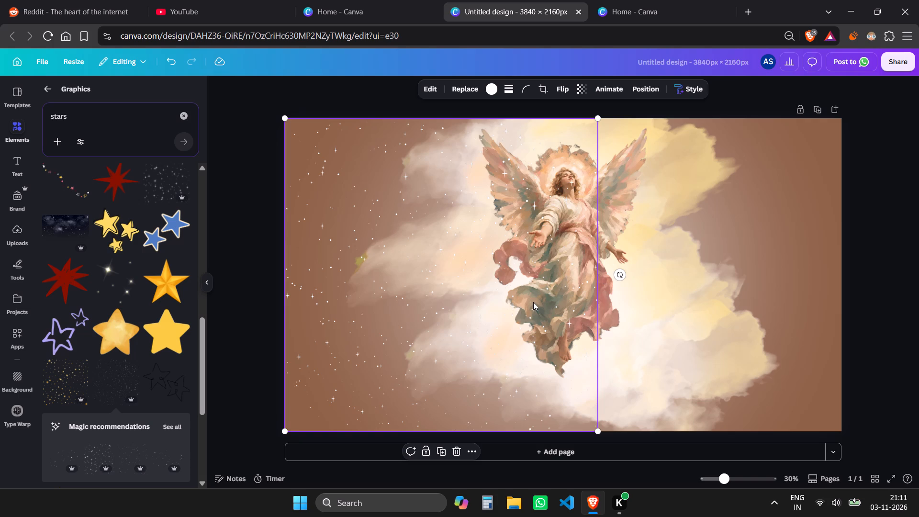
Add the glowing white sparkle stars at the page's right edge, about 1,728 px wide and extended to the full page height.
{"action": "left_click", "coordinate": [157, 182]}
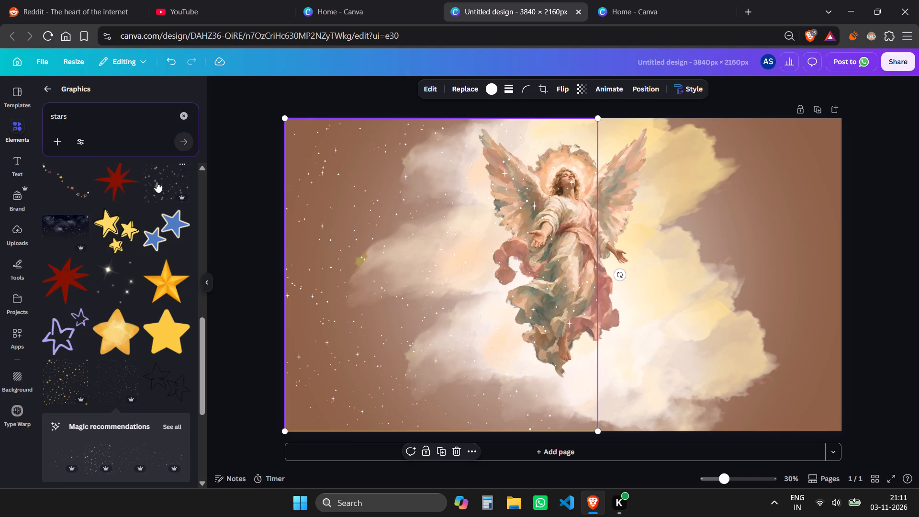
{"action": "left_click_drag", "start_coordinate": [569, 256], "coordinate": [750, 227]}
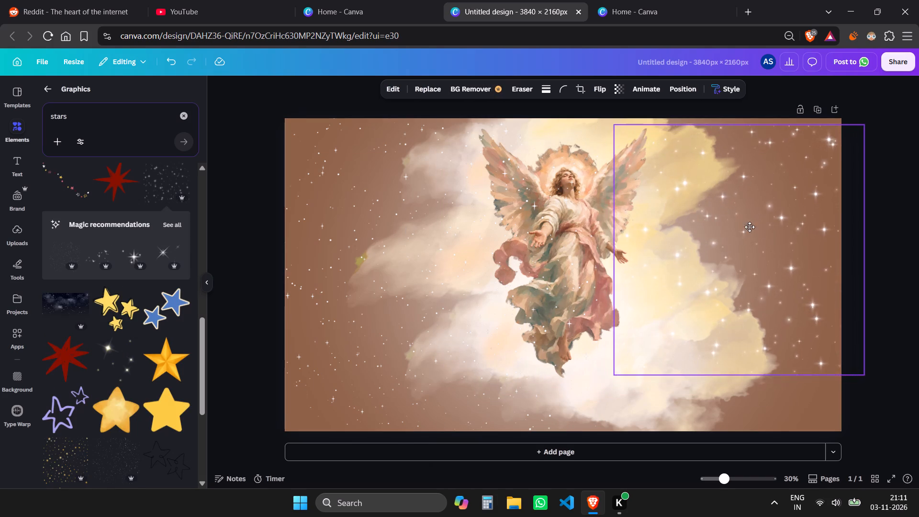
{"action": "left_click_drag", "start_coordinate": [750, 227], "coordinate": [721, 224]}
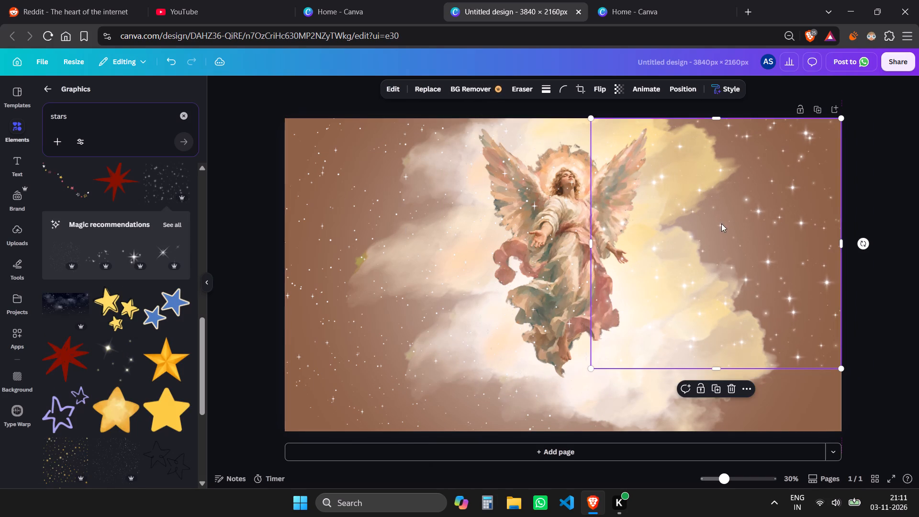
{"action": "left_click_drag", "start_coordinate": [717, 369], "coordinate": [724, 426]}
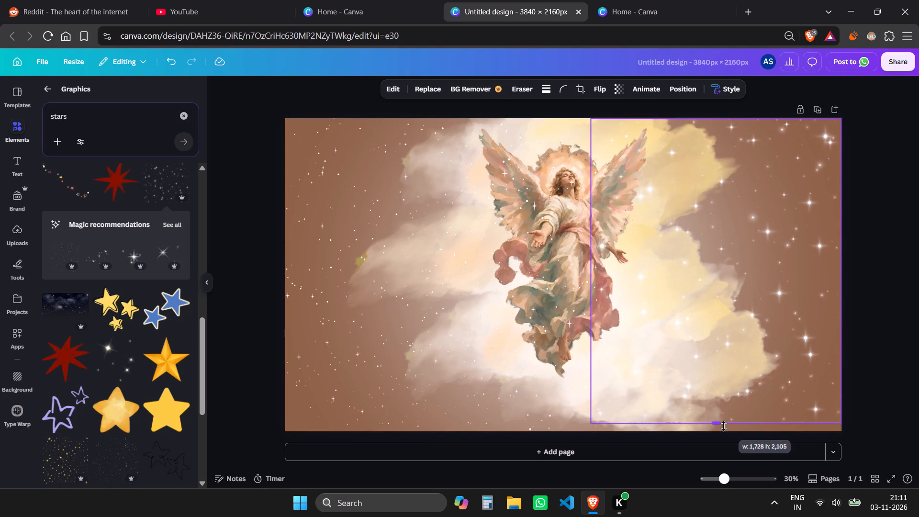
{"action": "left_click_drag", "start_coordinate": [724, 426], "coordinate": [726, 431]}
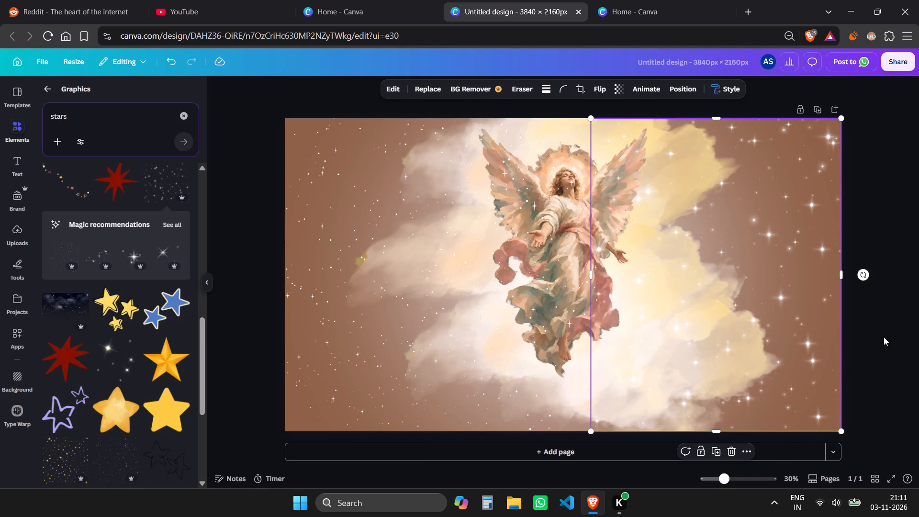
{"action": "left_click", "coordinate": [794, 290]}
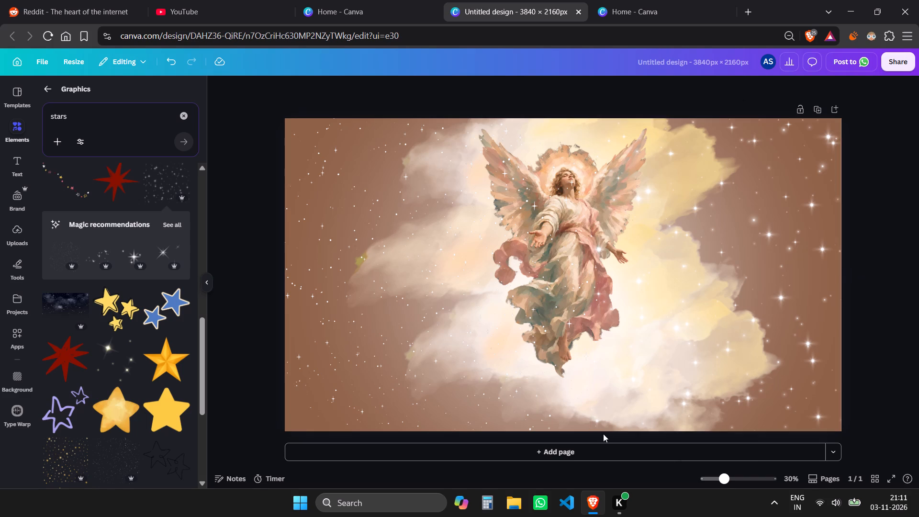
Delete the glowing white sparkle stars from the page's right side.
{"action": "left_click", "coordinate": [625, 335]}
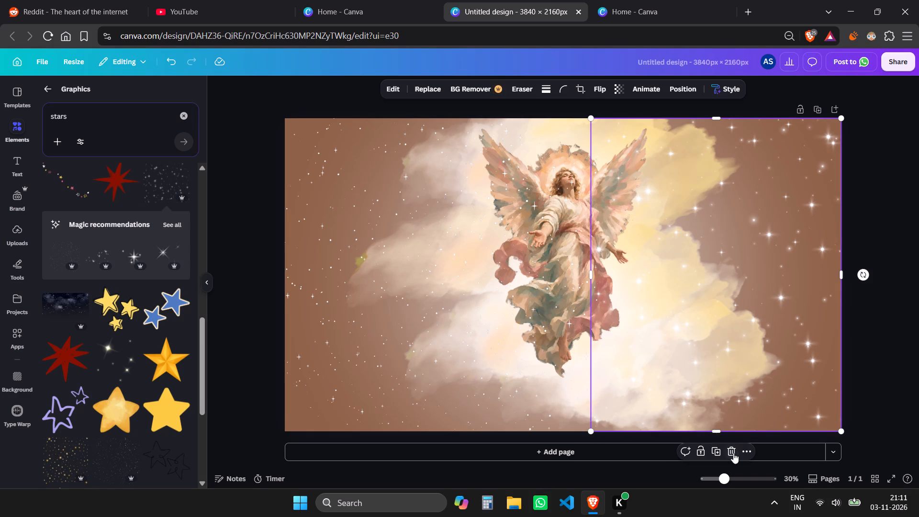
{"action": "left_click", "coordinate": [733, 453]}
Duplicate the scatter of tiny white stars and place the copy flush against the page's right edge.
{"action": "left_click", "coordinate": [426, 259]}
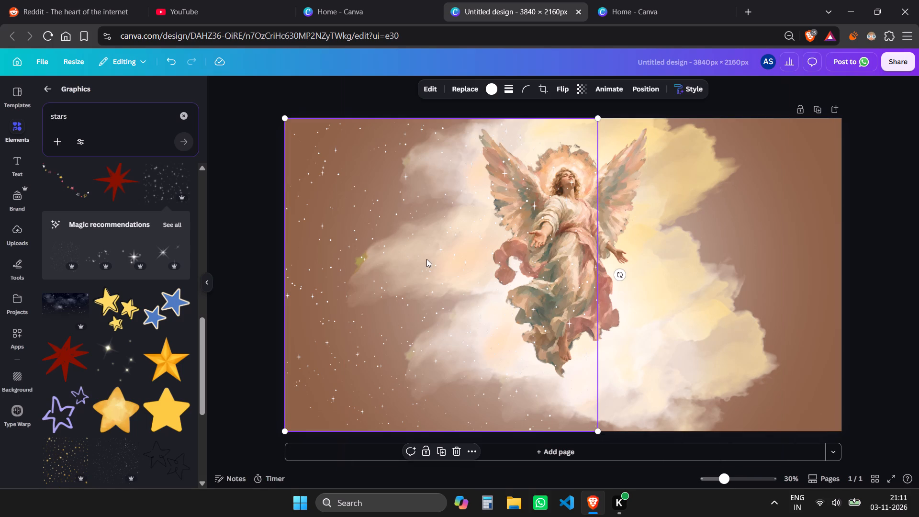
{"action": "key", "text": "ctrl+c"}
{"action": "key", "text": "ctrl+v"}
{"action": "left_click_drag", "start_coordinate": [426, 259], "coordinate": [439, 257]}
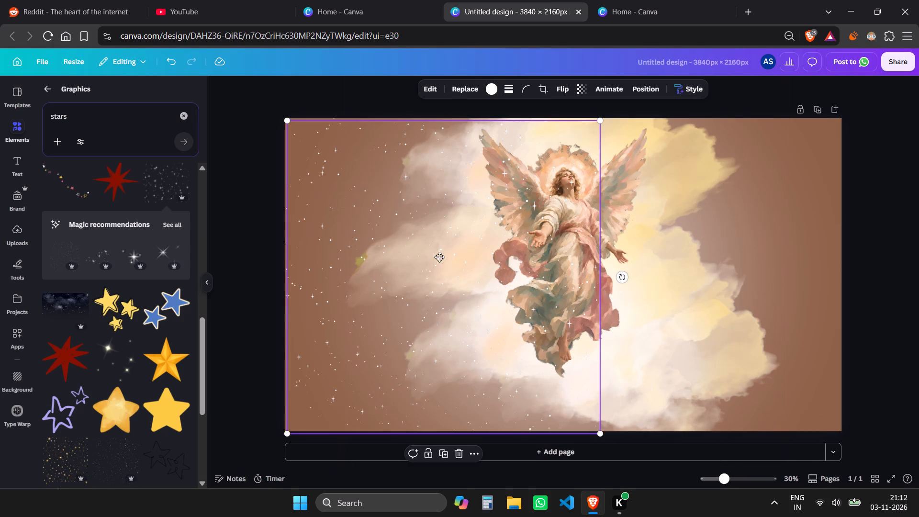
{"action": "left_click_drag", "start_coordinate": [439, 257], "coordinate": [670, 258]}
Send the right-hand copy of the tiny white stars to the back, behind the angel and clouds.
{"action": "right_click", "coordinate": [696, 212]}
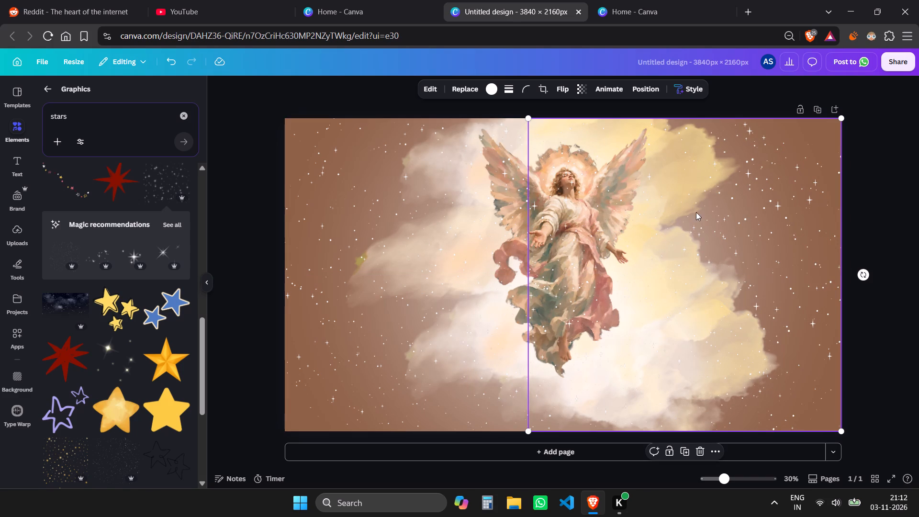
{"action": "left_click", "coordinate": [746, 299]}
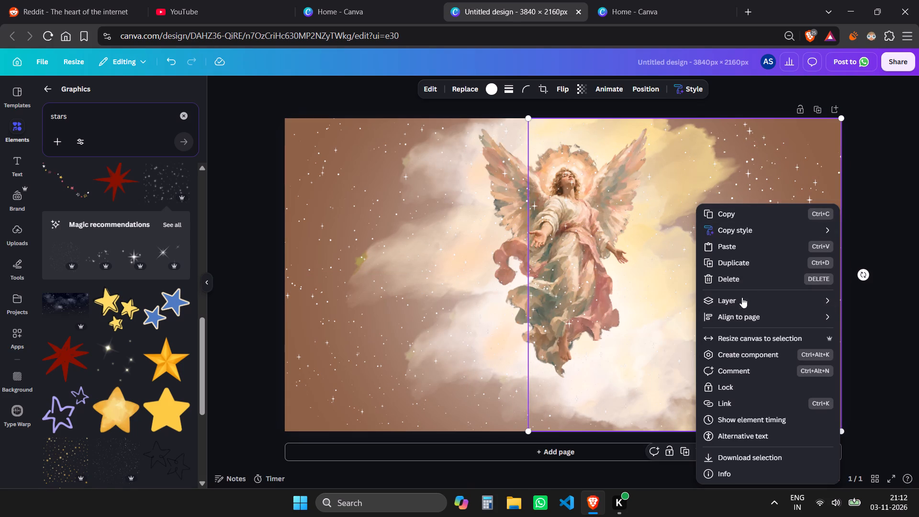
{"action": "left_click", "coordinate": [743, 297]}
{"action": "left_click", "coordinate": [628, 350]}
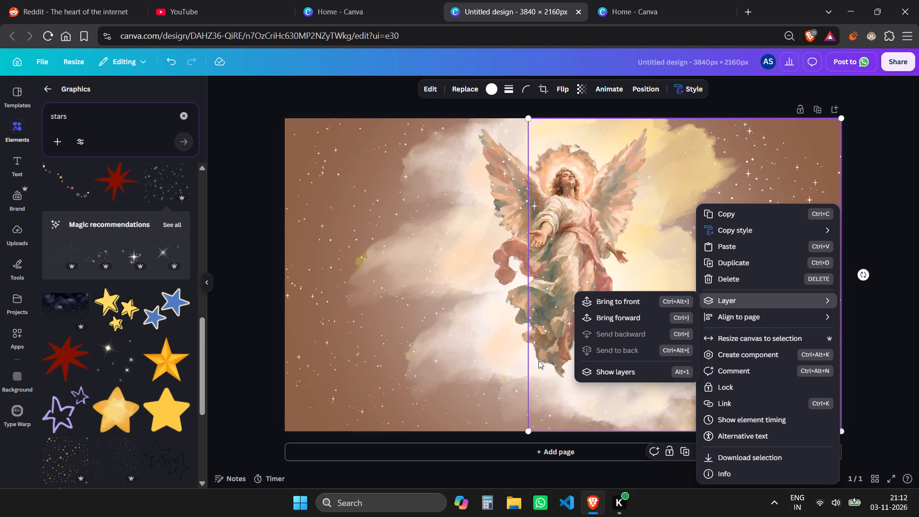
Send the left-hand scatter of tiny white stars to the back, behind the angel and clouds.
{"action": "left_click", "coordinate": [433, 345]}
{"action": "left_click", "coordinate": [436, 344]}
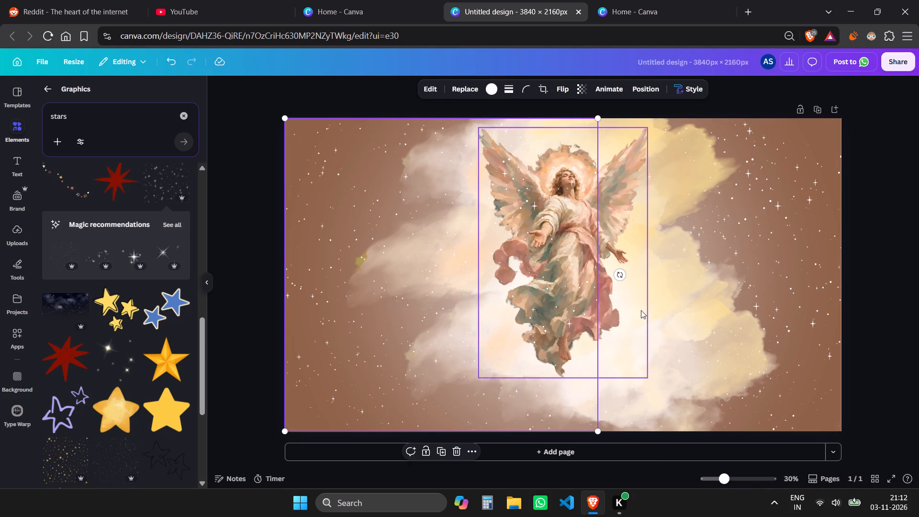
{"action": "right_click", "coordinate": [562, 301]}
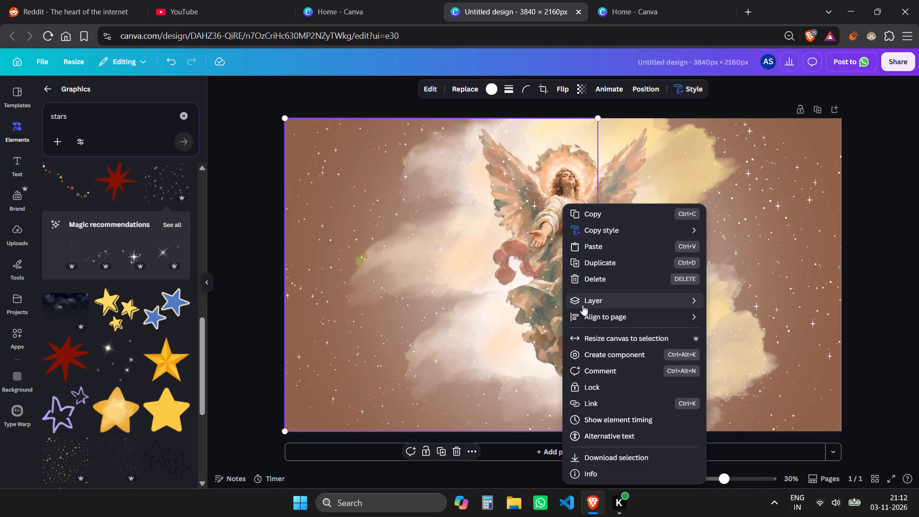
{"action": "left_click", "coordinate": [594, 301]}
{"action": "left_click", "coordinate": [752, 355]}
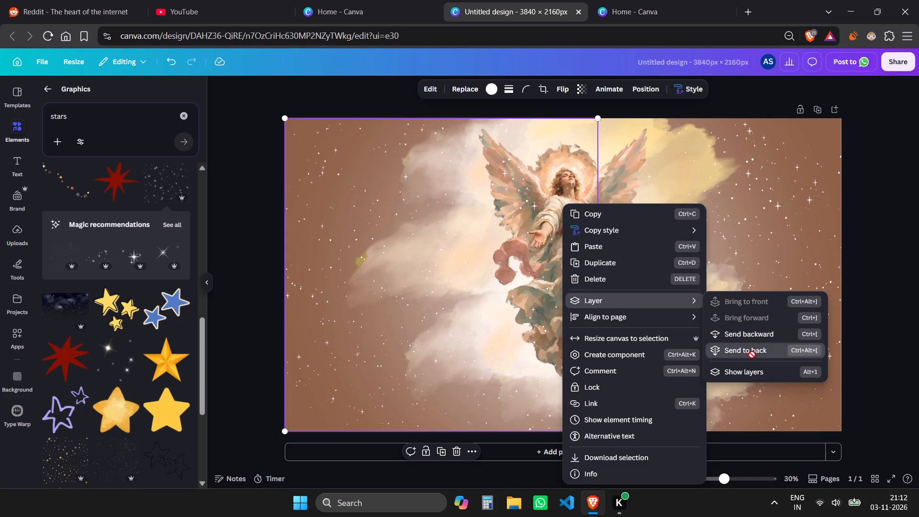
{"action": "left_click", "coordinate": [884, 309]}
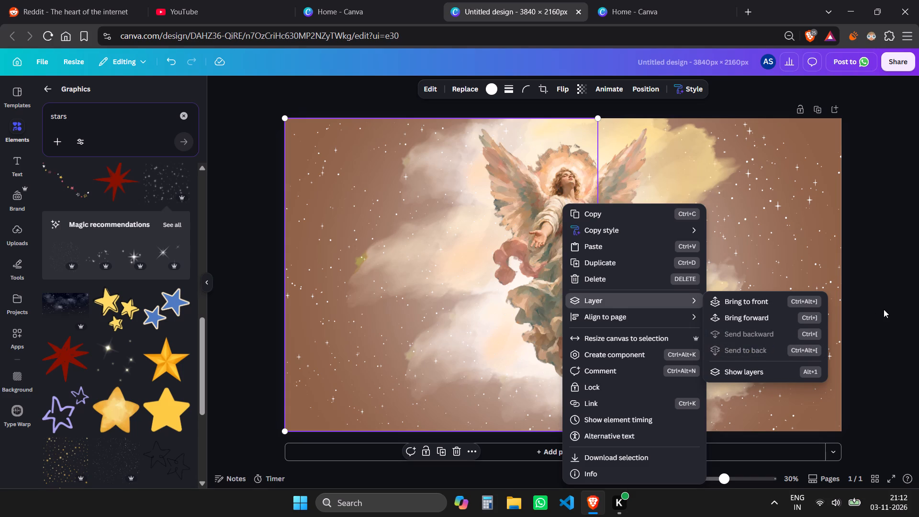
{"action": "left_click", "coordinate": [867, 317]}
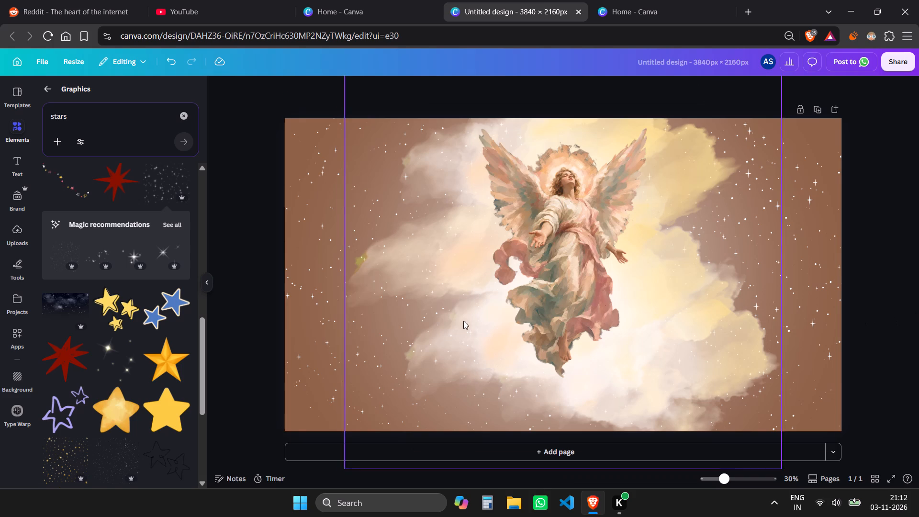
Look through more of the "stars" graphics for further star elements that suit the scene.
{"action": "scroll", "coordinate": [405, 397], "scroll_direction": "down", "scroll_amount": 2}
{"action": "scroll", "coordinate": [146, 388], "scroll_direction": "down", "scroll_amount": 5}
{"action": "scroll", "coordinate": [105, 349], "scroll_direction": "down", "scroll_amount": 2}
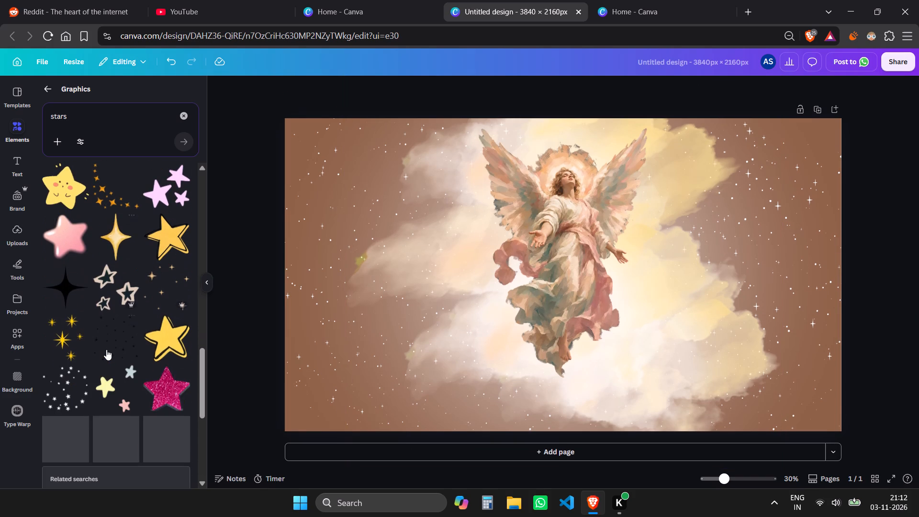
{"action": "scroll", "coordinate": [109, 349], "scroll_direction": "down", "scroll_amount": 4}
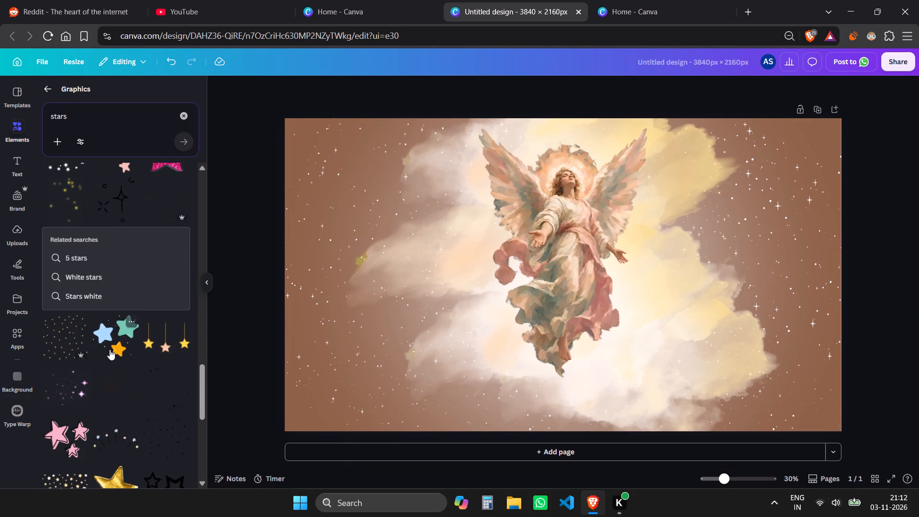
{"action": "scroll", "coordinate": [110, 349], "scroll_direction": "down", "scroll_amount": 6}
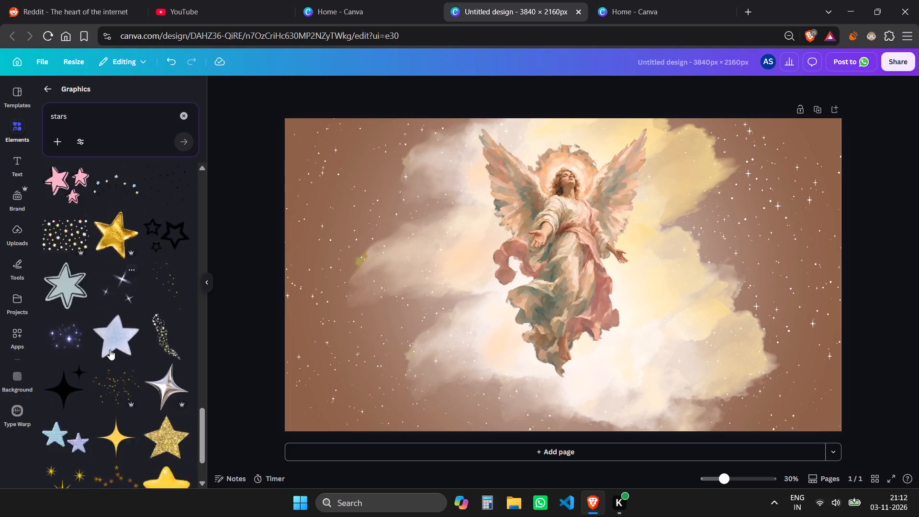
{"action": "scroll", "coordinate": [110, 349], "scroll_direction": "down", "scroll_amount": 4}
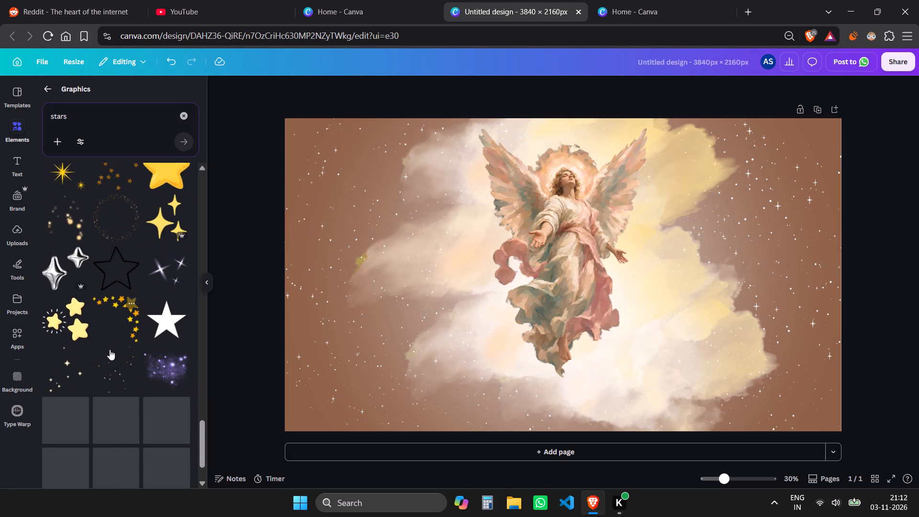
Select the page background in the layer list and darken its solid colour to #191919.
{"action": "right_click", "coordinate": [381, 286]}
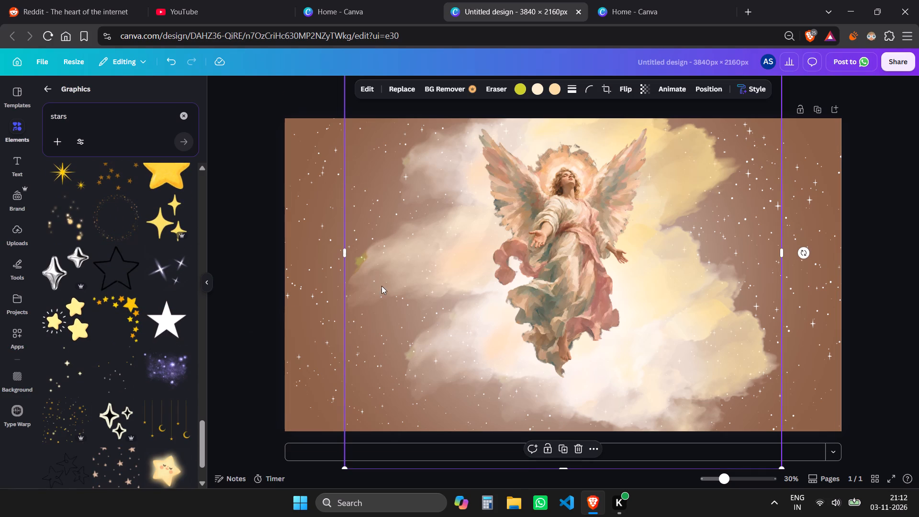
{"action": "left_click", "coordinate": [478, 261]}
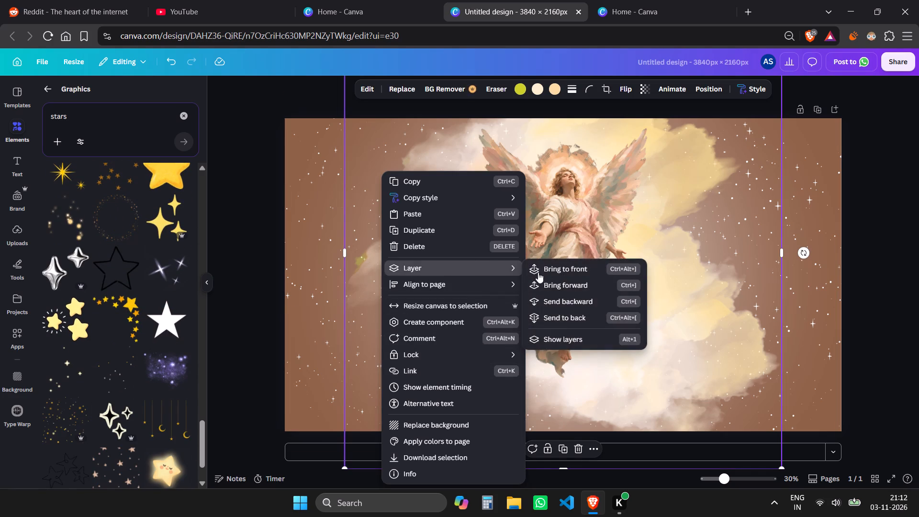
{"action": "left_click", "coordinate": [563, 337]}
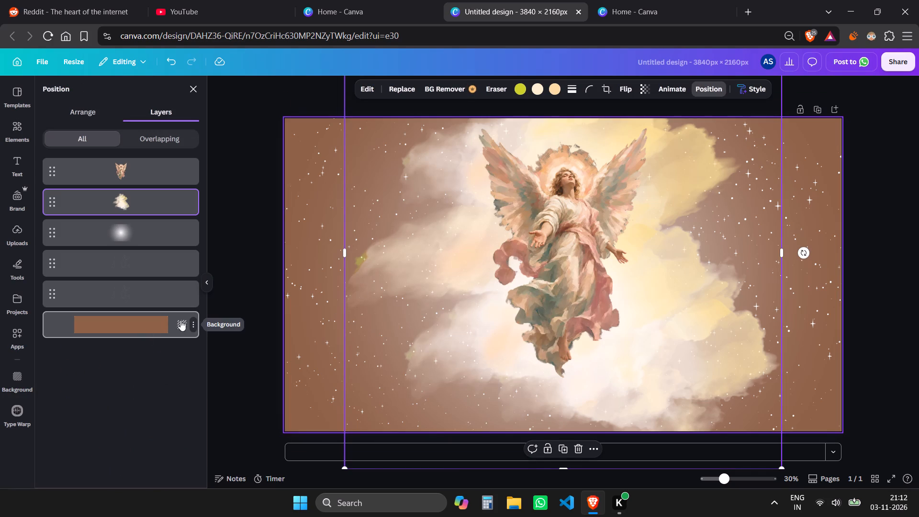
{"action": "left_click", "coordinate": [168, 325]}
{"action": "left_click", "coordinate": [554, 90]}
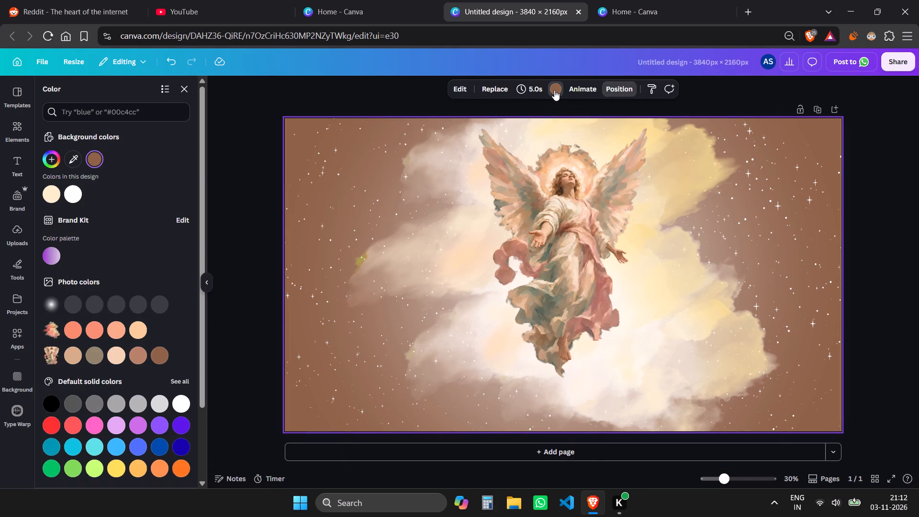
{"action": "left_click", "coordinate": [52, 156]}
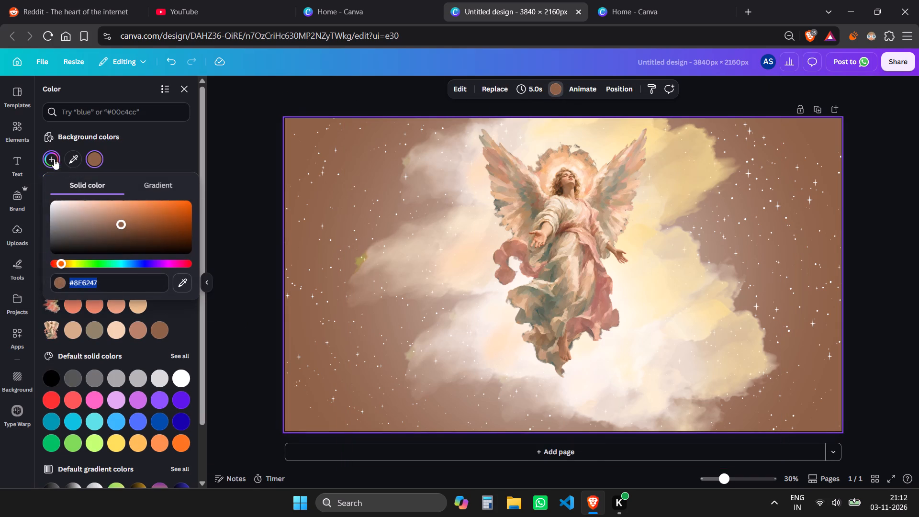
{"action": "left_click_drag", "start_coordinate": [121, 224], "coordinate": [94, 187]}
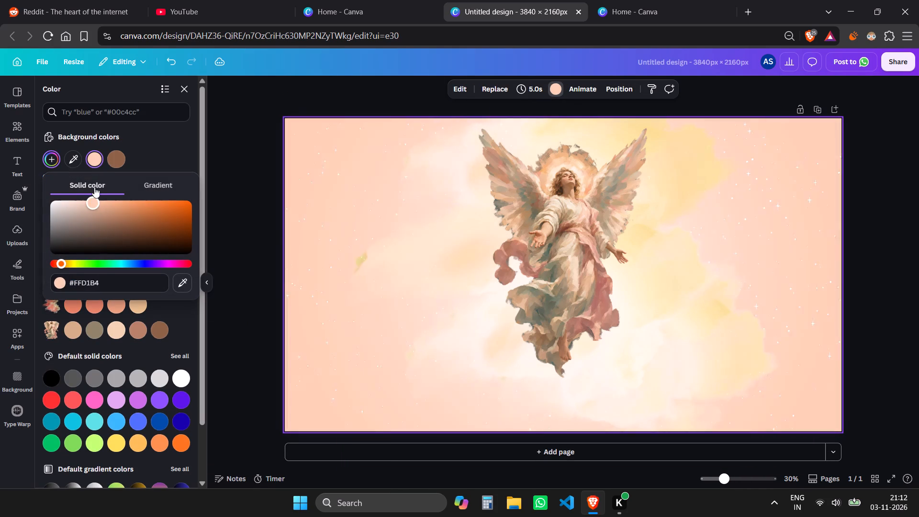
{"action": "left_click_drag", "start_coordinate": [94, 187], "coordinate": [118, 259]}
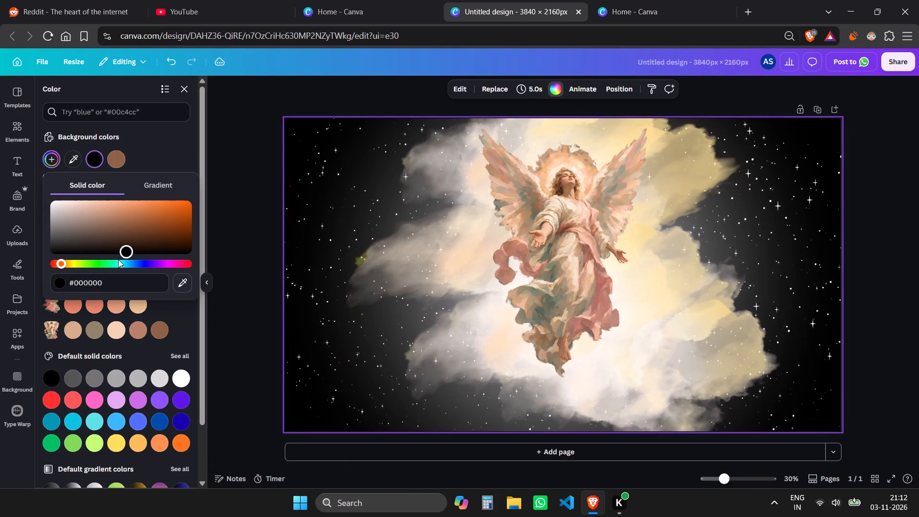
{"action": "left_click_drag", "start_coordinate": [118, 259], "coordinate": [55, 259]}
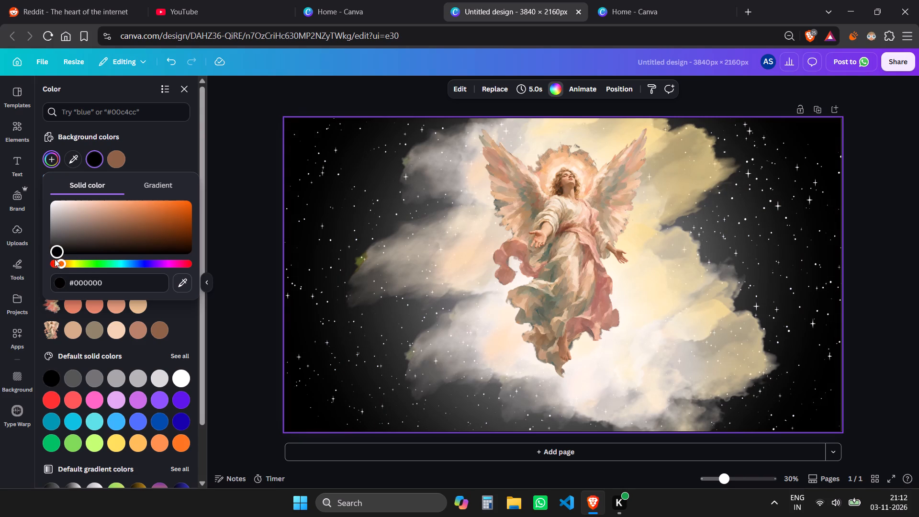
{"action": "left_click_drag", "start_coordinate": [55, 259], "coordinate": [44, 249]}
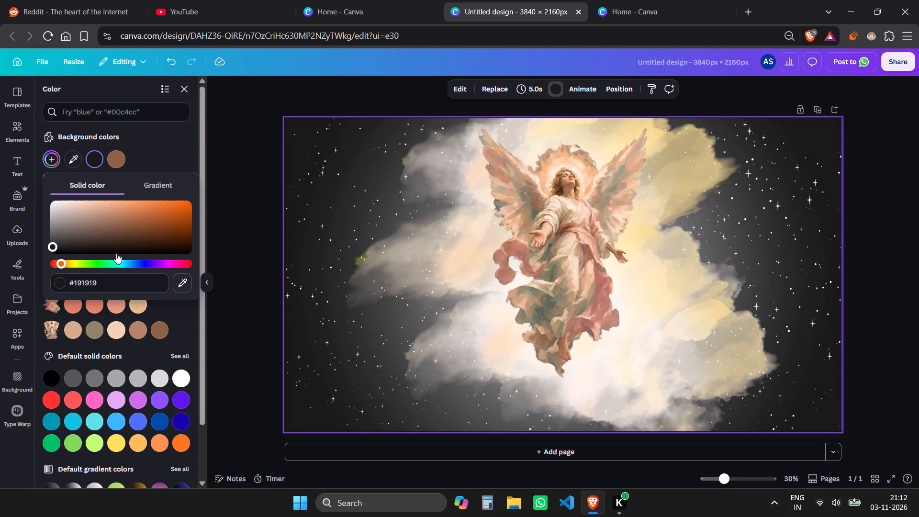
Shift the page background to a blue hue and set it to very dark navy #02071E.
{"action": "left_click", "coordinate": [140, 265]}
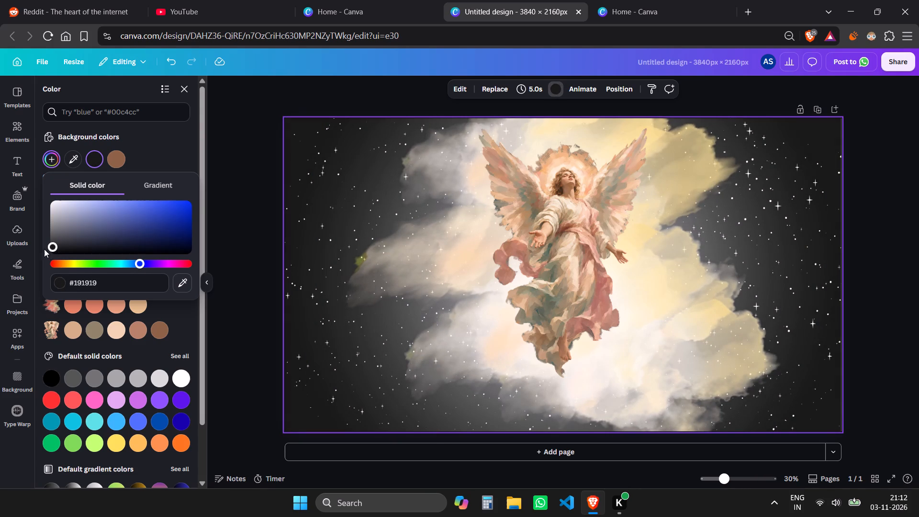
{"action": "left_click_drag", "start_coordinate": [53, 246], "coordinate": [147, 236]}
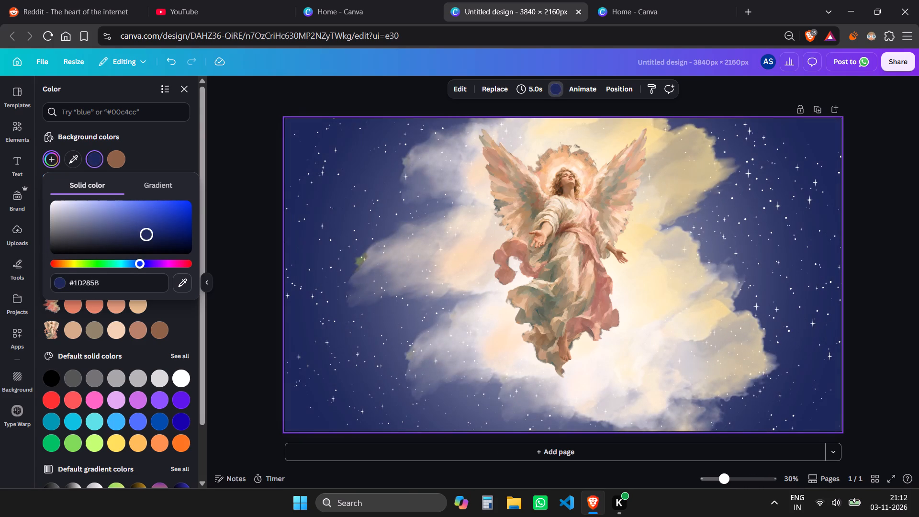
{"action": "left_click_drag", "start_coordinate": [147, 236], "coordinate": [169, 245]}
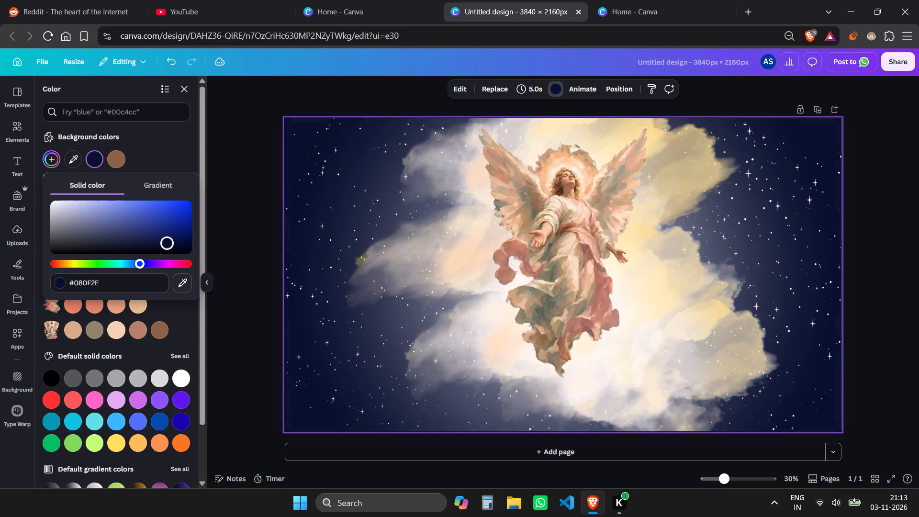
{"action": "left_click_drag", "start_coordinate": [169, 245], "coordinate": [181, 238]}
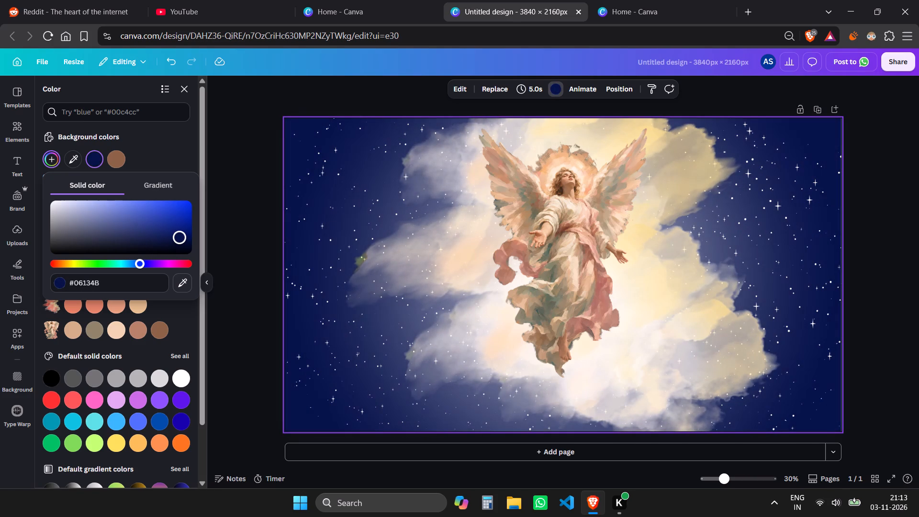
{"action": "left_click_drag", "start_coordinate": [181, 238], "coordinate": [183, 249]}
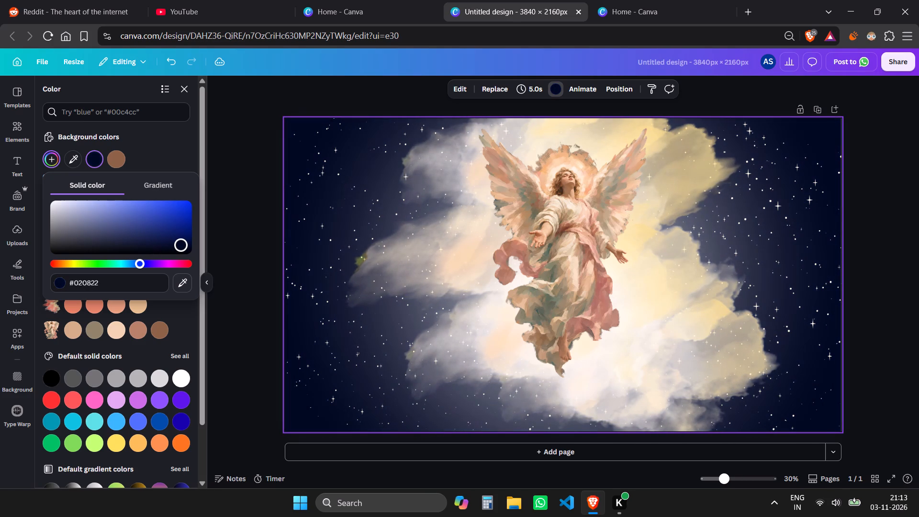
{"action": "left_click_drag", "start_coordinate": [183, 249], "coordinate": [181, 246]}
{"action": "left_click_drag", "start_coordinate": [181, 246], "coordinate": [182, 248]}
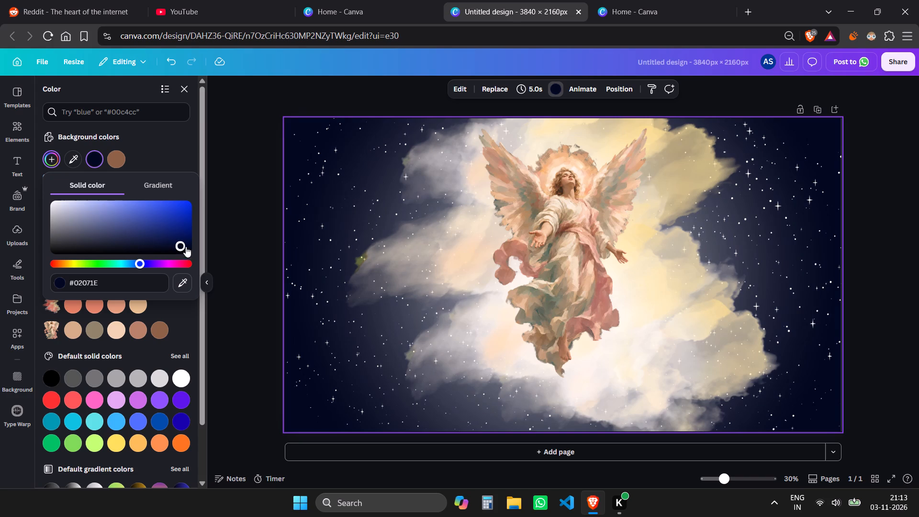
{"action": "left_click", "coordinate": [867, 276]}
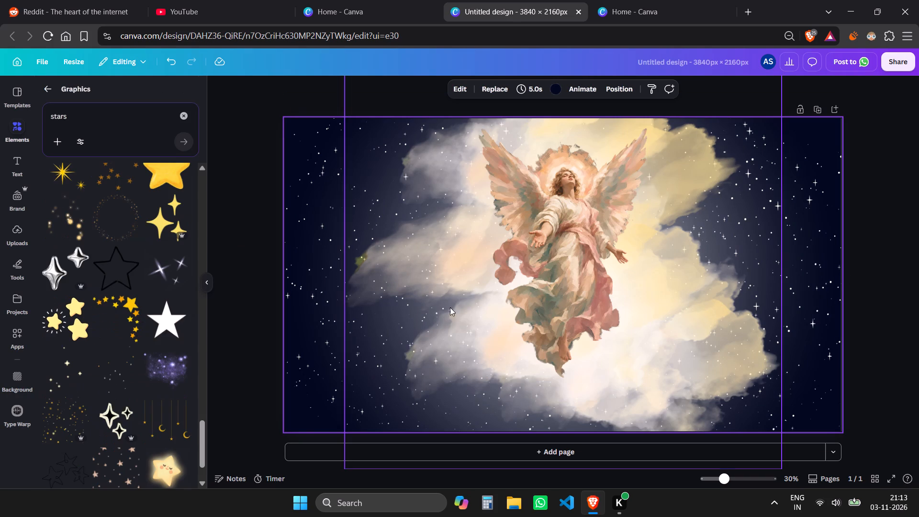
Select the large cloud graphic behind the angel and recolour its olive-yellow tone to a pastel gray purple.
{"action": "left_click", "coordinate": [391, 268]}
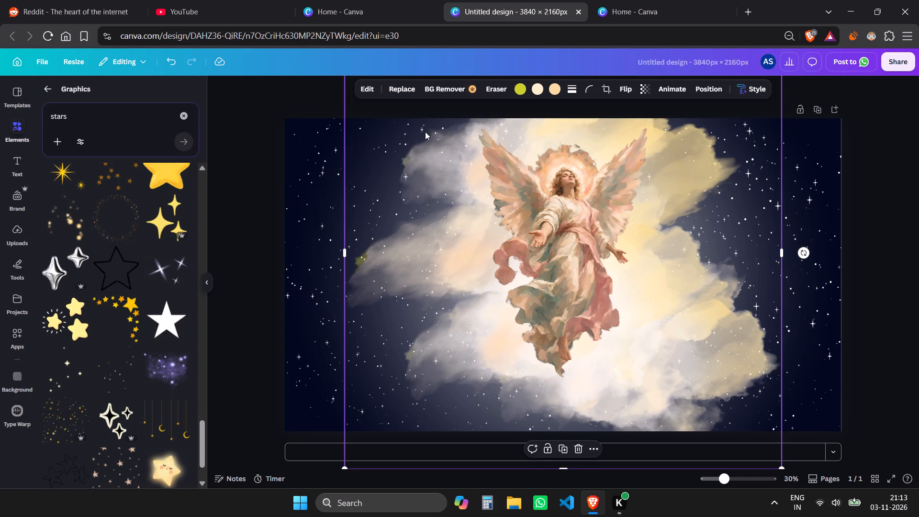
{"action": "left_click", "coordinate": [519, 91]}
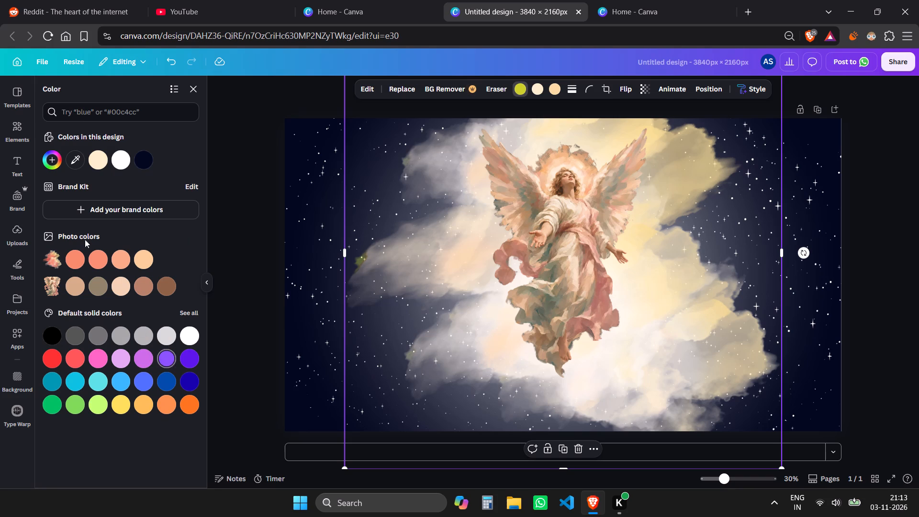
{"action": "left_click", "coordinate": [51, 158]}
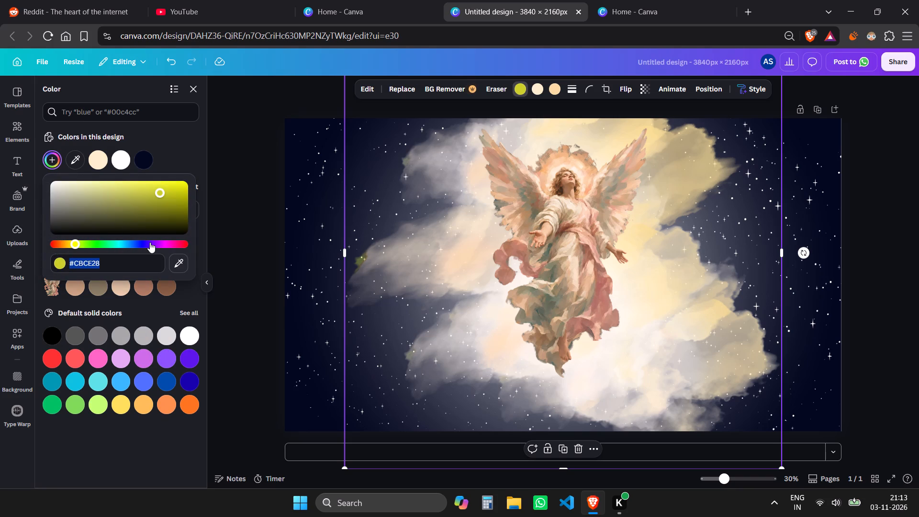
{"action": "left_click", "coordinate": [150, 242]}
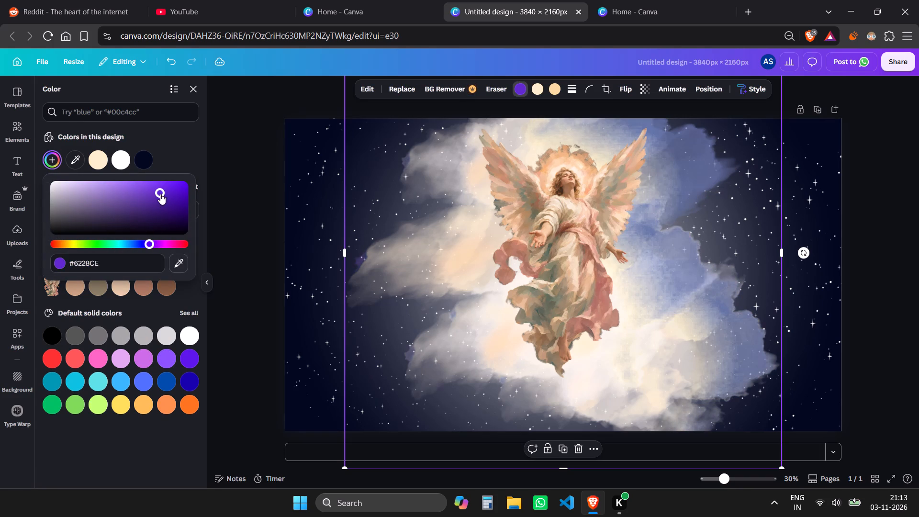
{"action": "left_click_drag", "start_coordinate": [159, 191], "coordinate": [79, 173]}
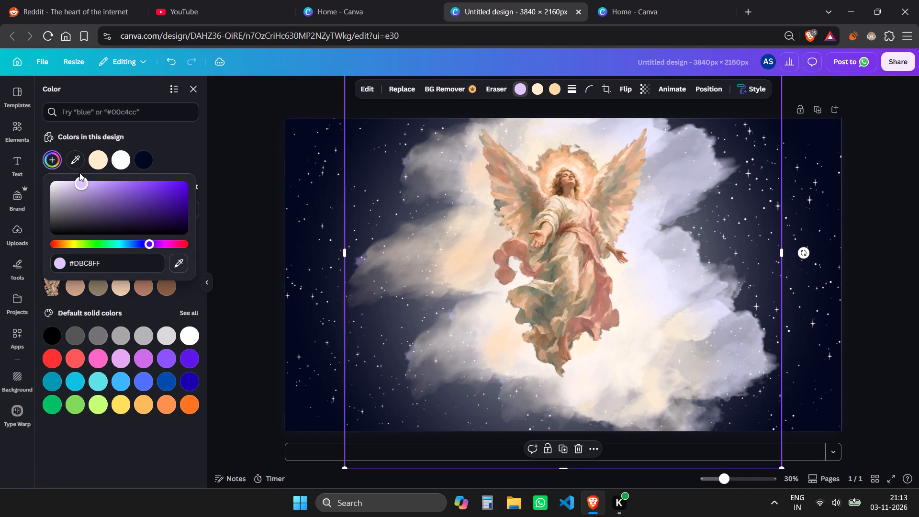
{"action": "left_click_drag", "start_coordinate": [79, 173], "coordinate": [82, 189]}
Change the cloud graphic's second colour from cream to a very pale blue, about #DFF0F8.
{"action": "left_click", "coordinate": [539, 91]}
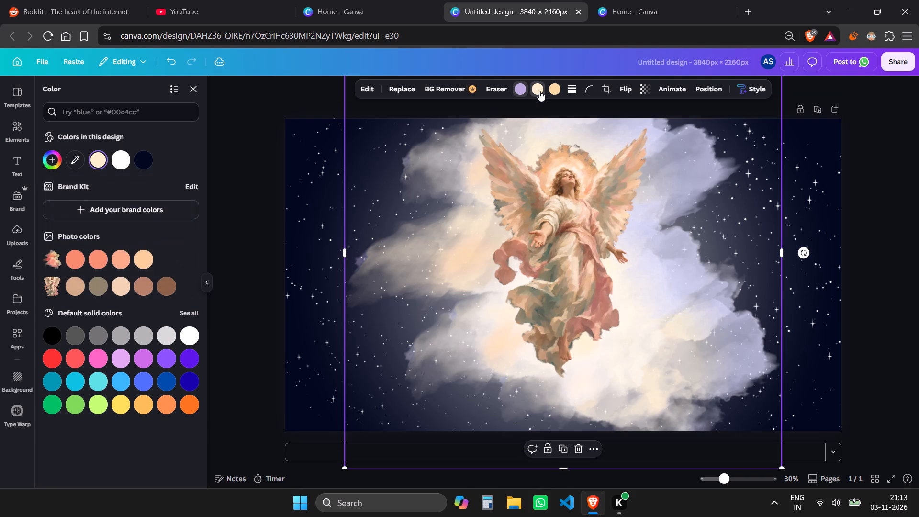
{"action": "left_click", "coordinate": [538, 91]}
{"action": "left_click", "coordinate": [536, 88]}
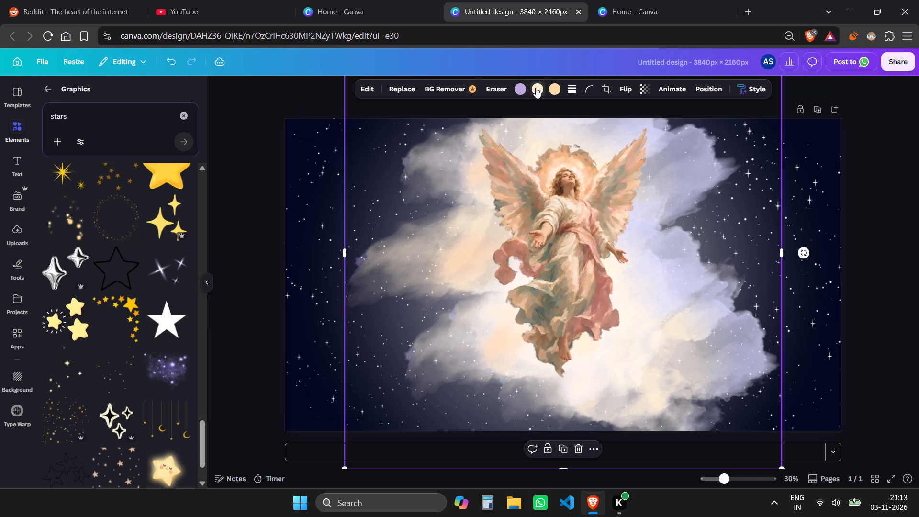
{"action": "left_click", "coordinate": [51, 158]}
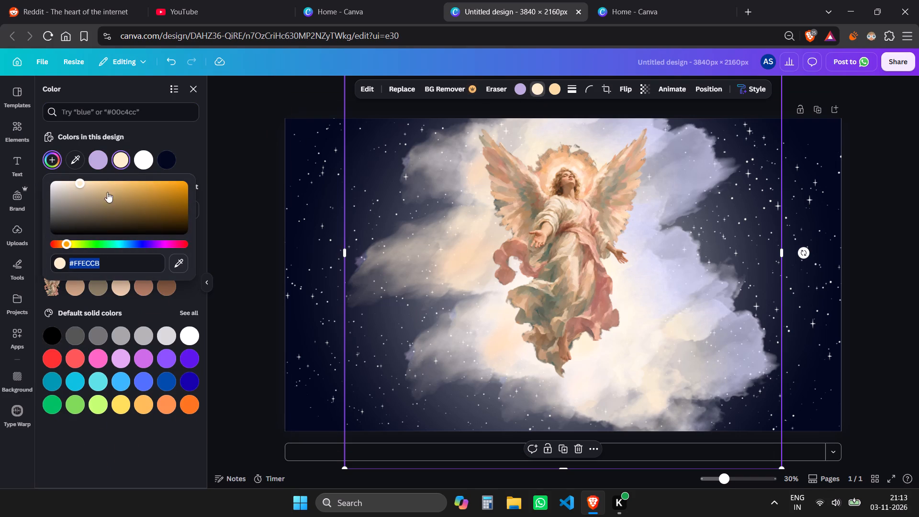
{"action": "left_click", "coordinate": [127, 245]}
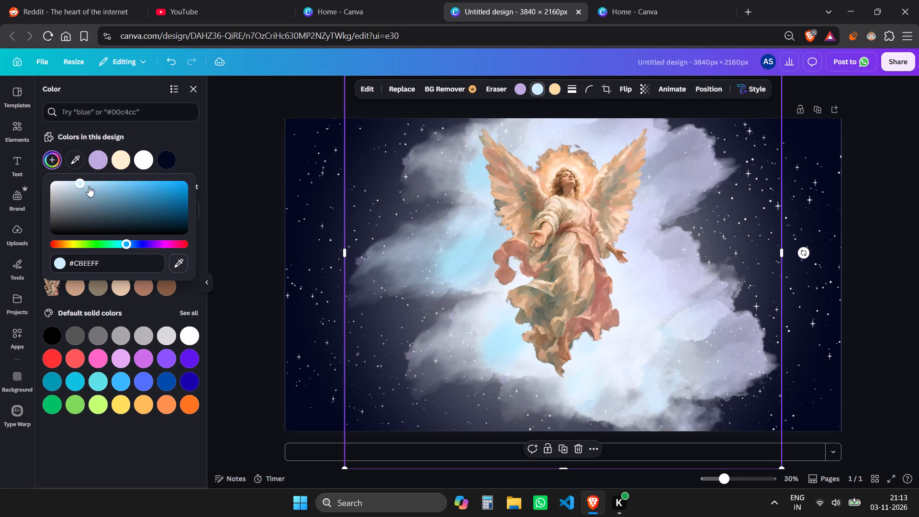
{"action": "left_click_drag", "start_coordinate": [78, 184], "coordinate": [64, 183]}
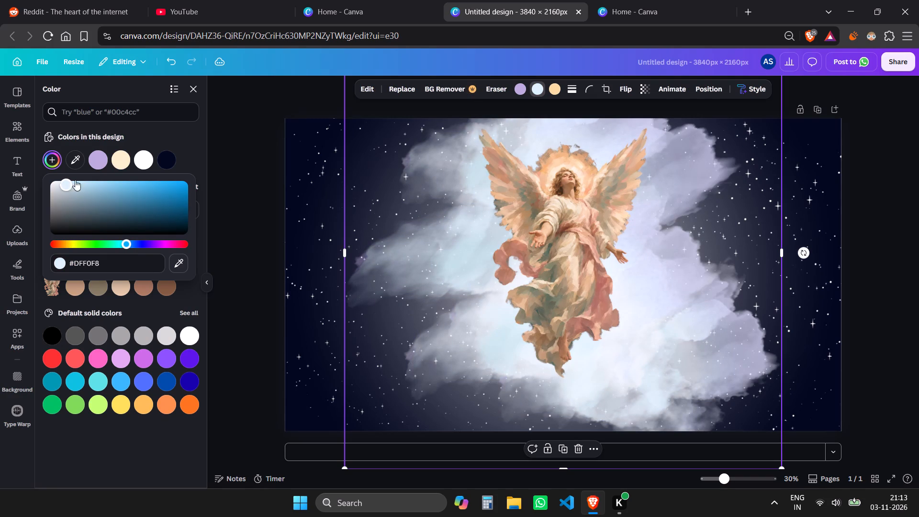
Change the cloud graphic's third colour, the peach tone, to light blue #A0CDFB after trying purple and violet hues.
{"action": "left_click", "coordinate": [552, 93]}
{"action": "left_click", "coordinate": [552, 93]}
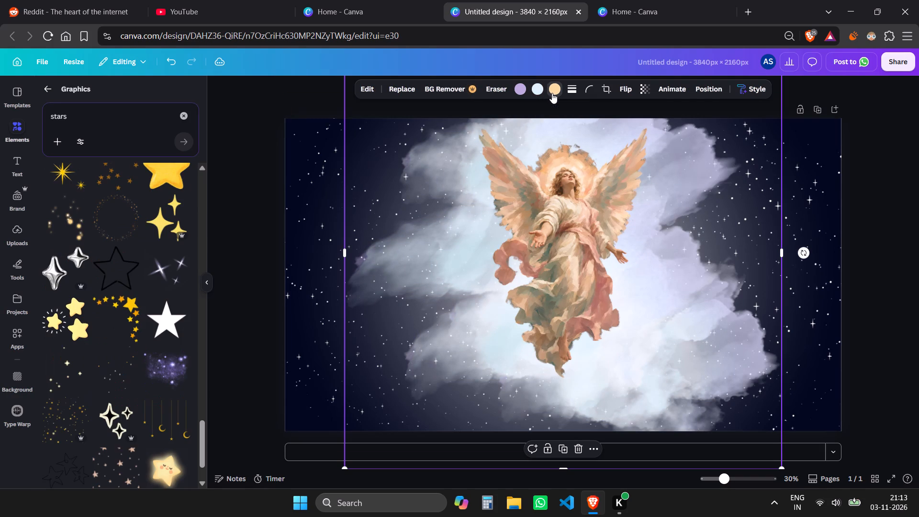
{"action": "left_click", "coordinate": [559, 88]}
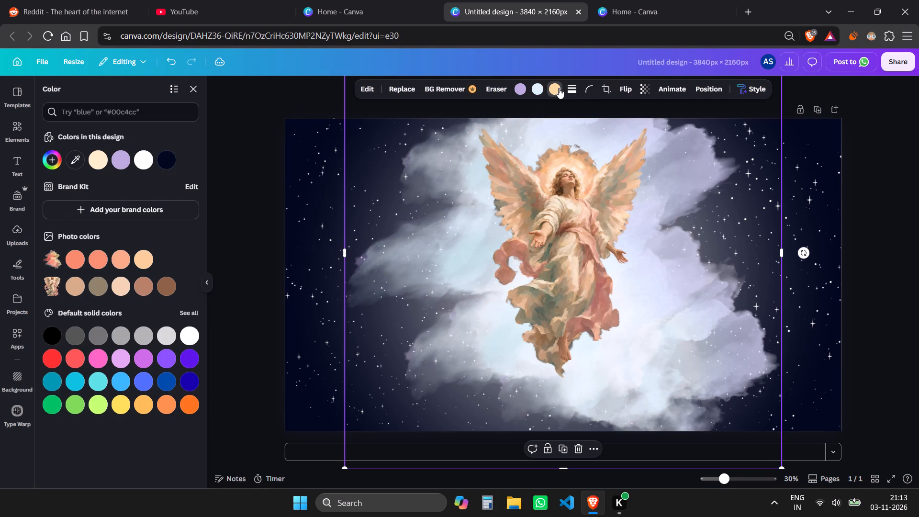
{"action": "left_click", "coordinate": [56, 158]}
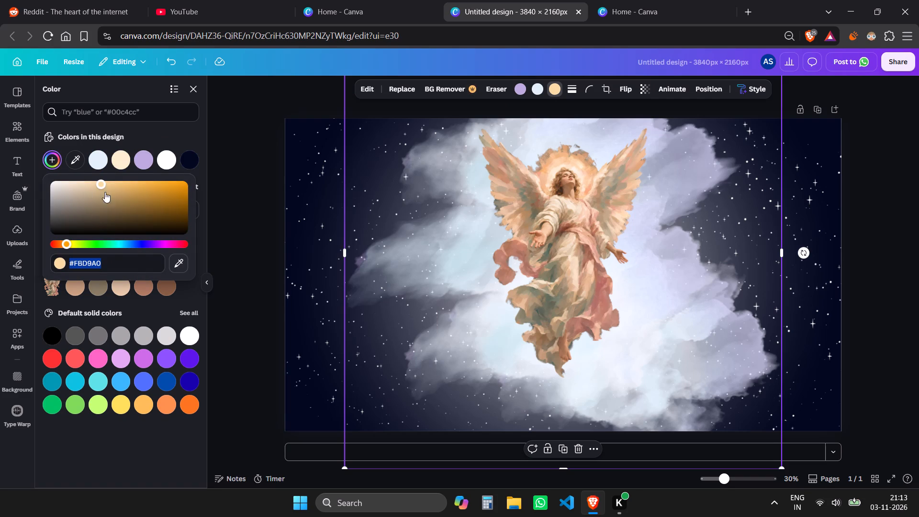
{"action": "left_click", "coordinate": [157, 246]}
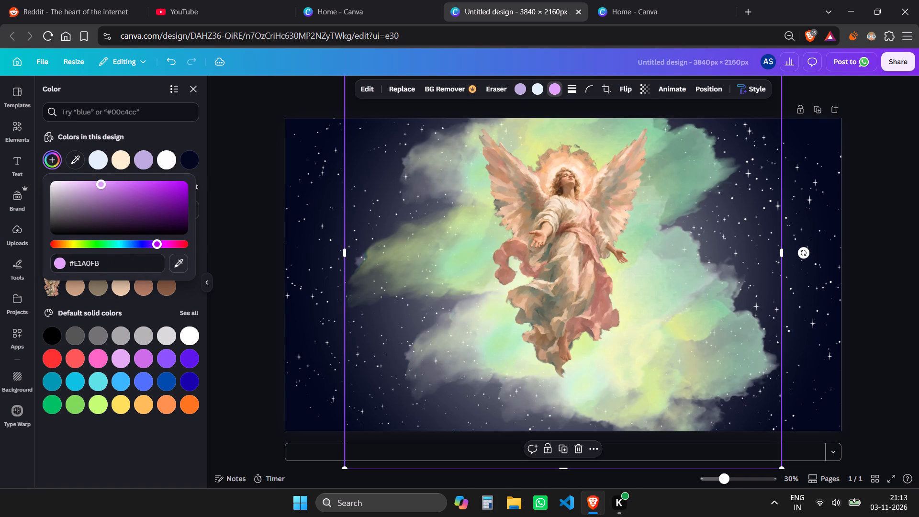
{"action": "left_click", "coordinate": [142, 247]}
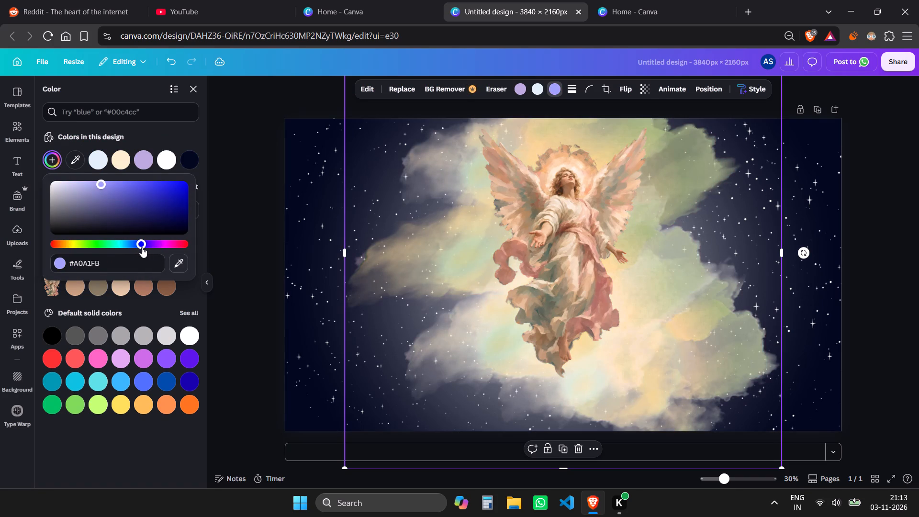
{"action": "left_click", "coordinate": [131, 241]}
{"action": "left_click", "coordinate": [112, 239]}
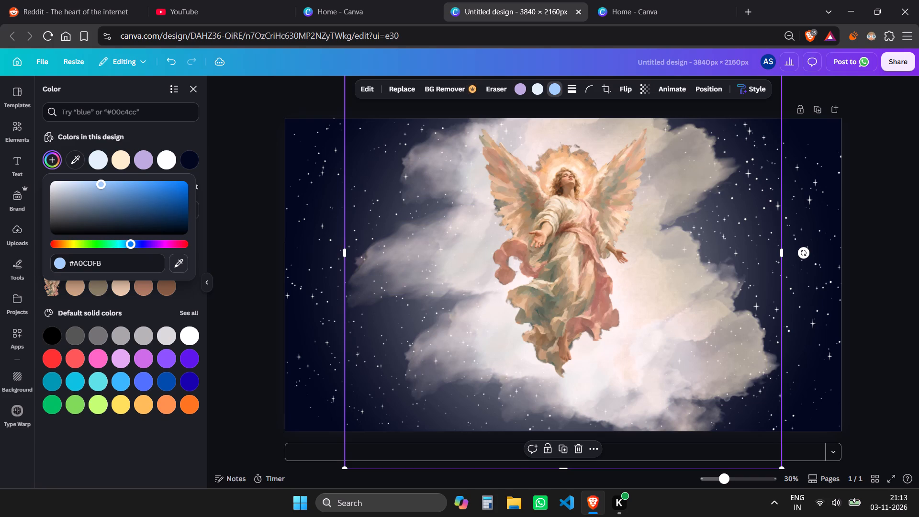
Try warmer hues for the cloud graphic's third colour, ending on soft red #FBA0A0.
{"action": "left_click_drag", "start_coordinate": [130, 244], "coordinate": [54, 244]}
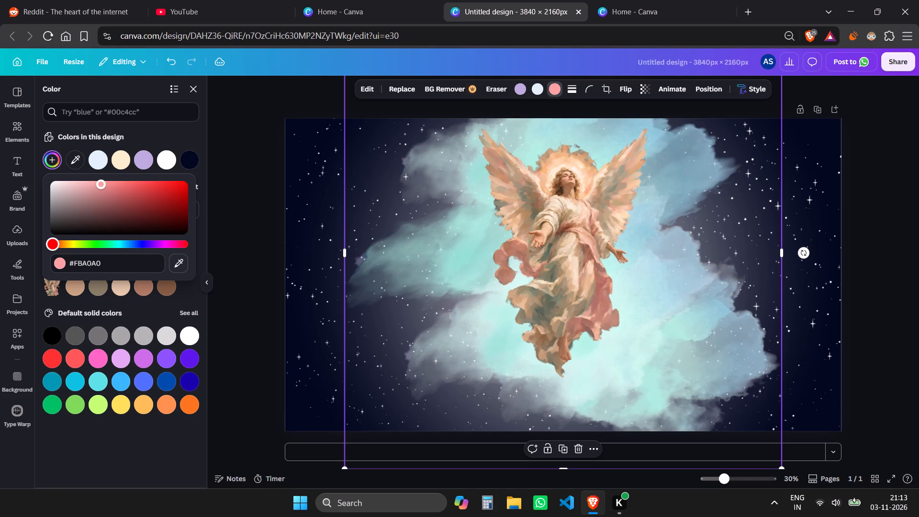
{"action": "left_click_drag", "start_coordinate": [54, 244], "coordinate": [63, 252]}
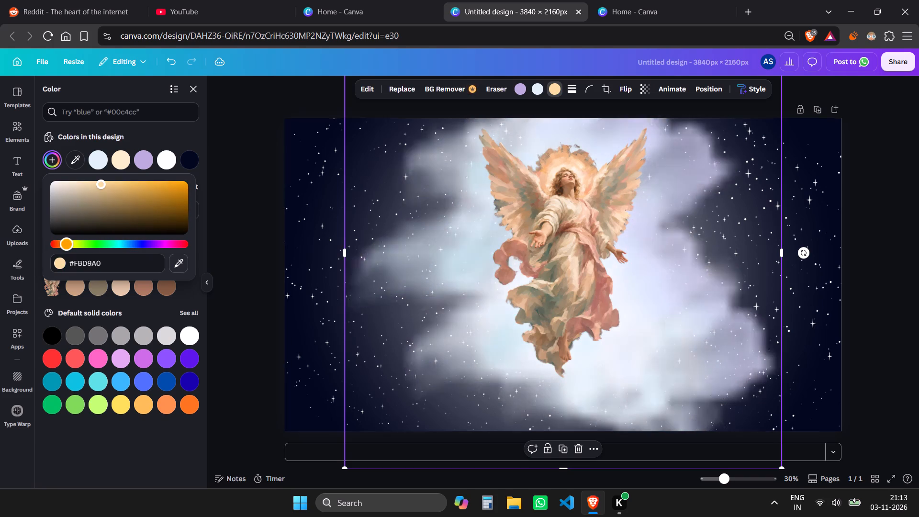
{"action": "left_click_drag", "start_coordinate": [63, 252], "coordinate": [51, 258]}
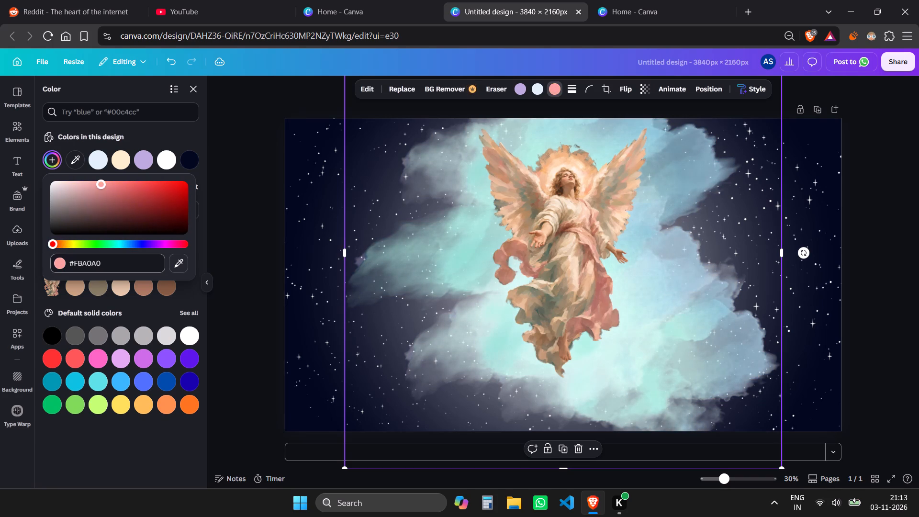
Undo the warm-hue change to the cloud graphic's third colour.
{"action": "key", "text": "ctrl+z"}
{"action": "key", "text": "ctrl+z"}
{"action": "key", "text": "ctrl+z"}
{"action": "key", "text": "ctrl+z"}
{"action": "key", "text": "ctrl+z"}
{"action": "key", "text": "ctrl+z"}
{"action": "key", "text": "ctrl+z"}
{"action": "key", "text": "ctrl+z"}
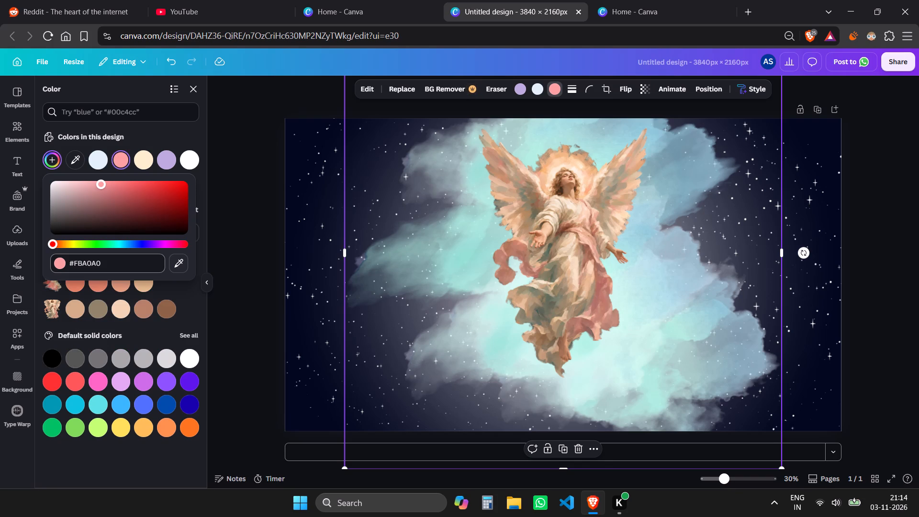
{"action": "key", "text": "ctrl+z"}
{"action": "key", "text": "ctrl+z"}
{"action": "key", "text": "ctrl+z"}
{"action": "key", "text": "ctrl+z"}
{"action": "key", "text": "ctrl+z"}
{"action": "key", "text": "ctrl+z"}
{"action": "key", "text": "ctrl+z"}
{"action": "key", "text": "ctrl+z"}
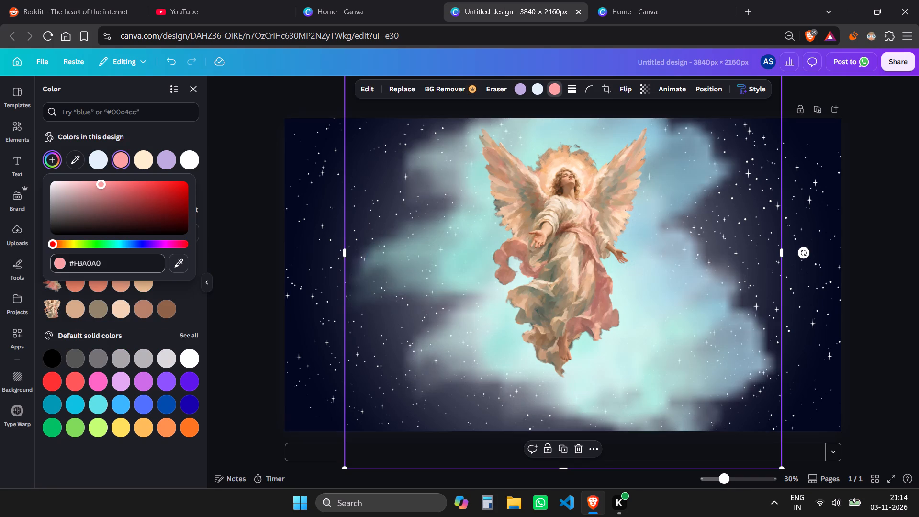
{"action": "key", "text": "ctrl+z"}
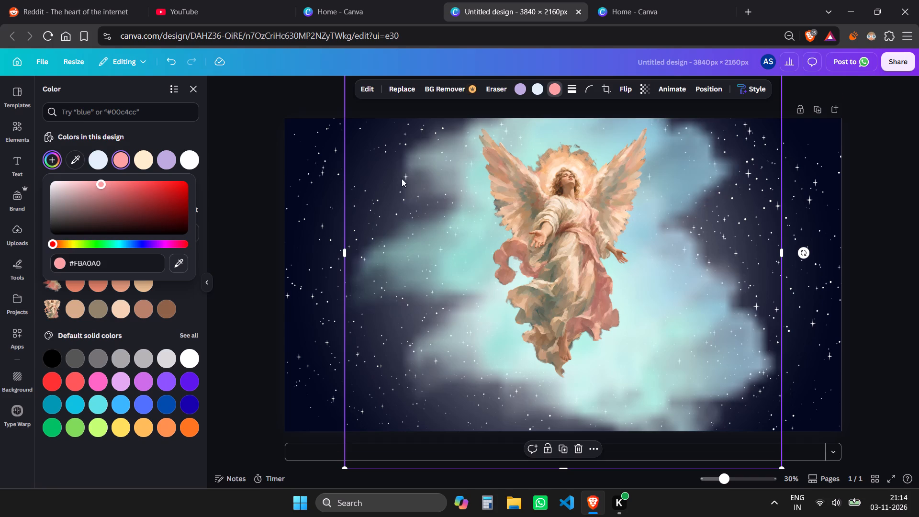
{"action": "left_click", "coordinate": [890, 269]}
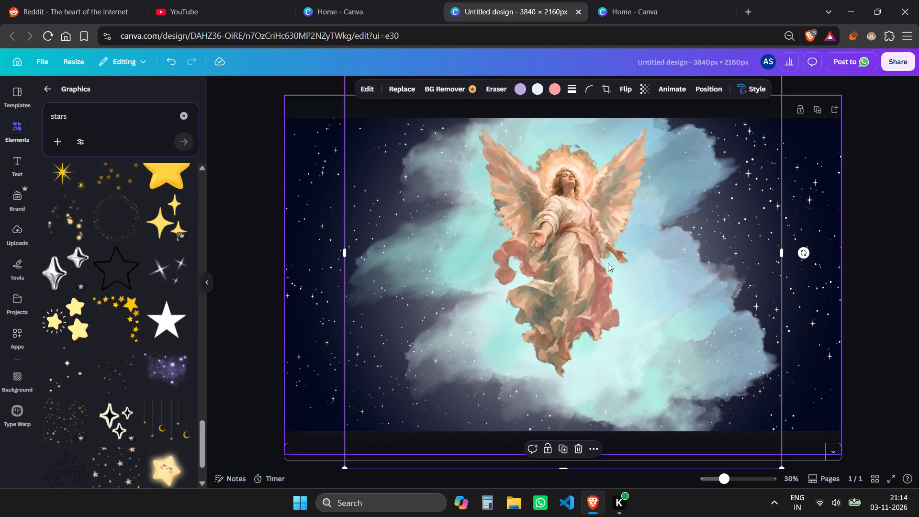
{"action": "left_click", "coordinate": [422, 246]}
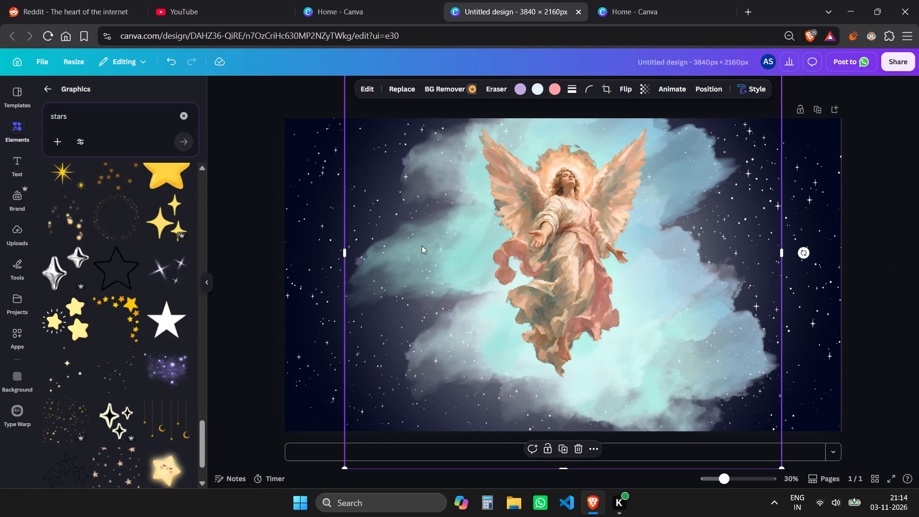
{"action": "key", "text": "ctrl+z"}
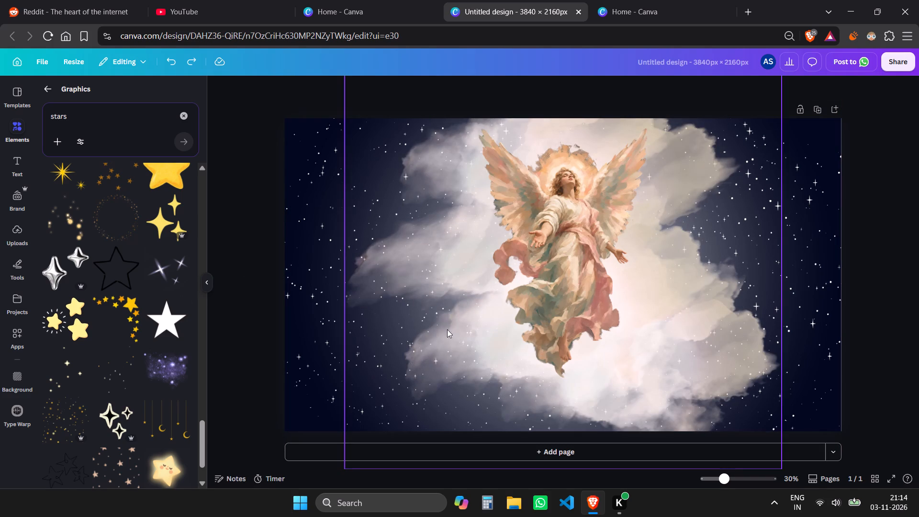
Select the cloud graphic and reduce its transparency value to 51 so the stars show through.
{"action": "left_click", "coordinate": [674, 311]}
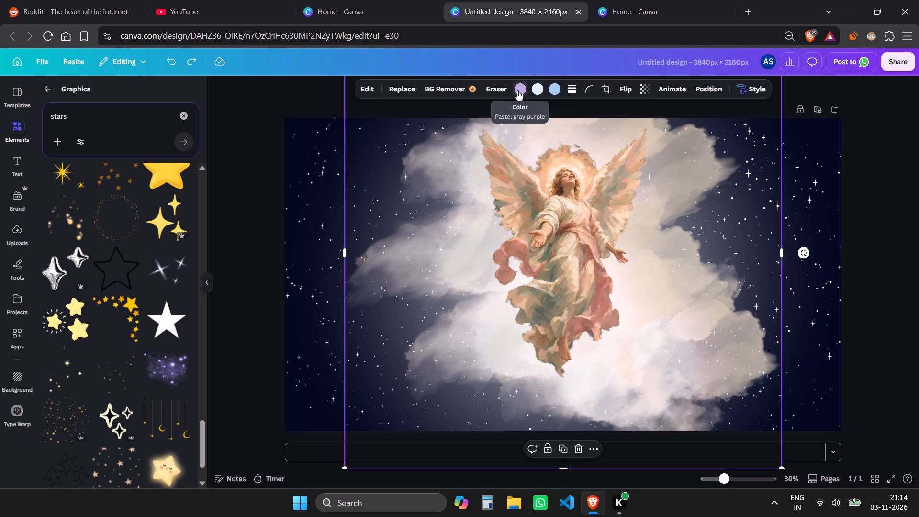
{"action": "left_click", "coordinate": [640, 91]}
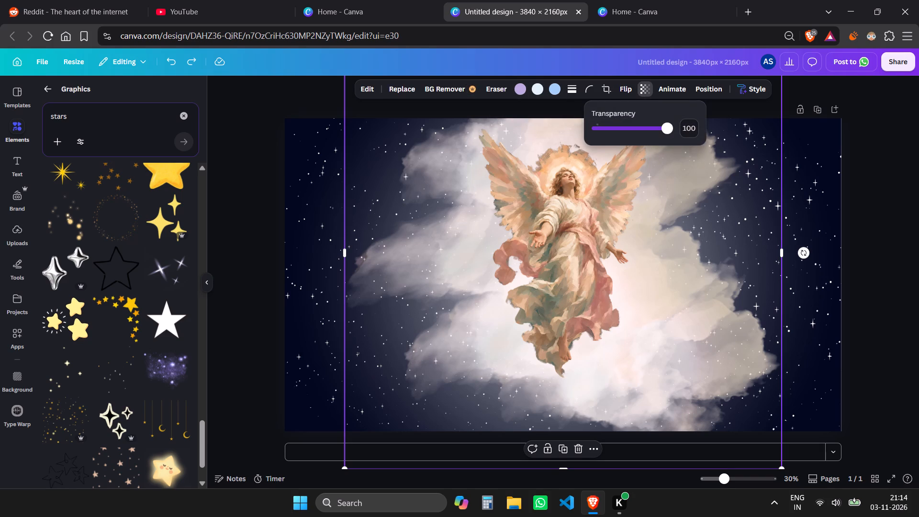
{"action": "left_click_drag", "start_coordinate": [666, 132], "coordinate": [637, 140]}
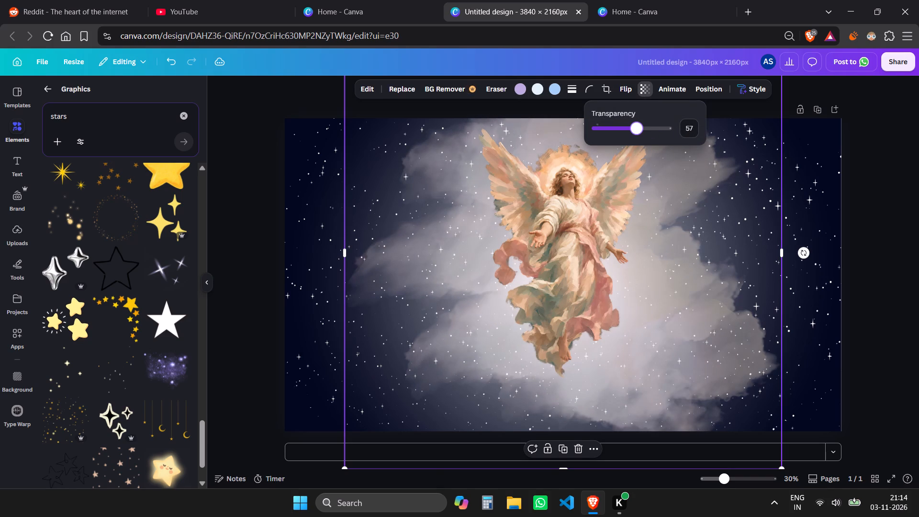
{"action": "left_click_drag", "start_coordinate": [637, 140], "coordinate": [632, 154]}
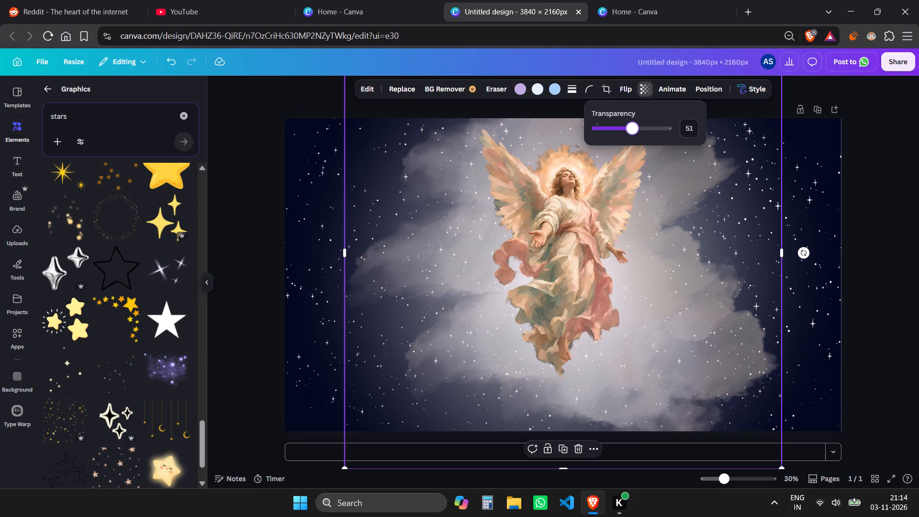
{"action": "left_click_drag", "start_coordinate": [632, 154], "coordinate": [631, 172]}
{"action": "left_click_drag", "start_coordinate": [631, 172], "coordinate": [633, 179]}
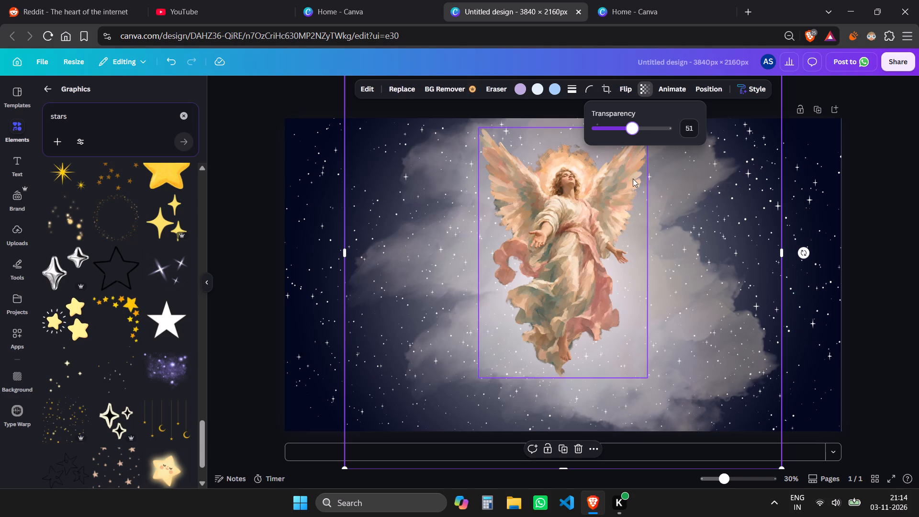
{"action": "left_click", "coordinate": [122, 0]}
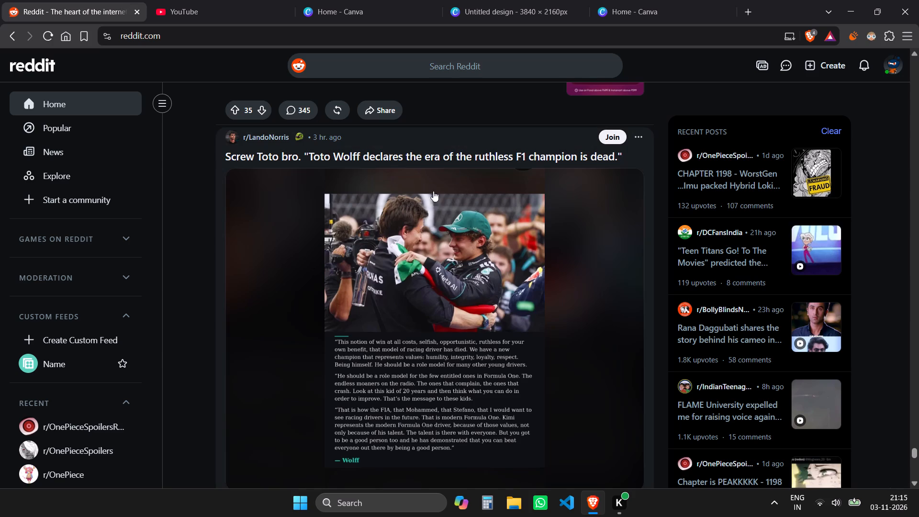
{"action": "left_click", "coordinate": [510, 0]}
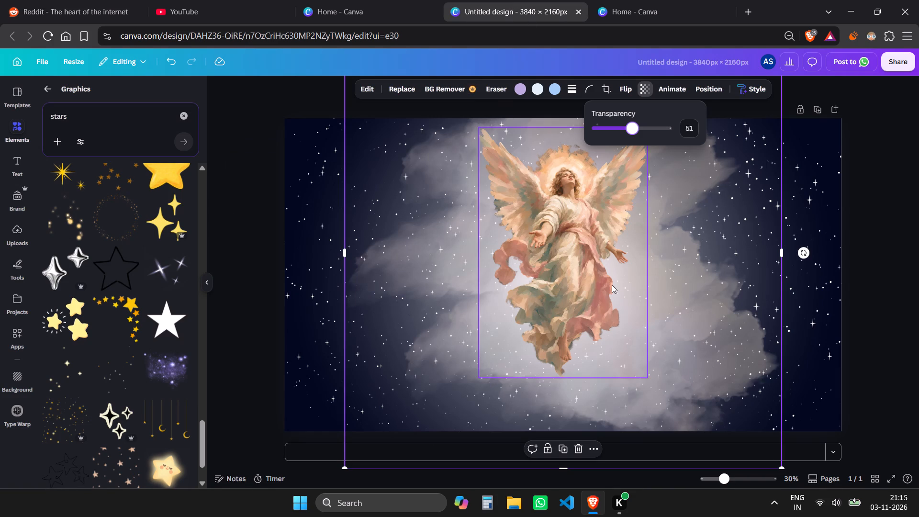
Raise the cloud graphic's transparency value to 70 and deselect it.
{"action": "left_click_drag", "start_coordinate": [635, 131], "coordinate": [641, 134]}
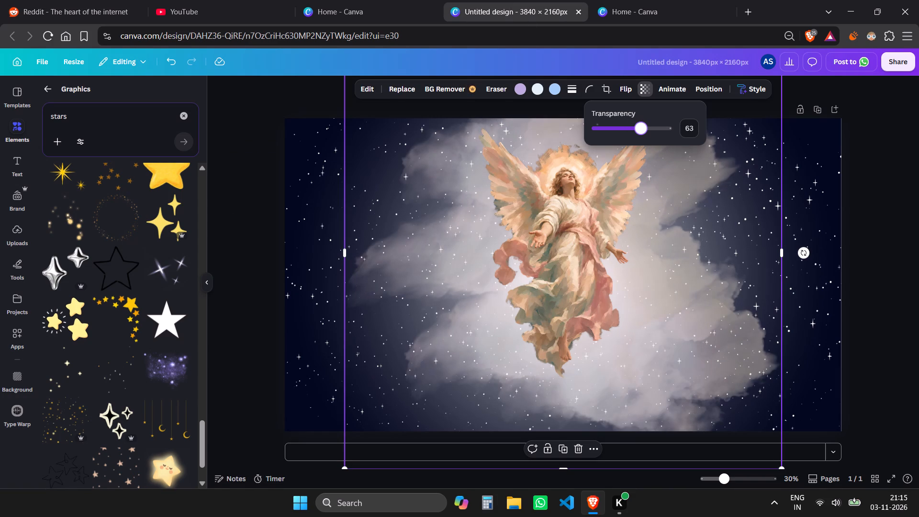
{"action": "left_click_drag", "start_coordinate": [641, 134], "coordinate": [645, 154]}
{"action": "left_click_drag", "start_coordinate": [645, 154], "coordinate": [646, 160]}
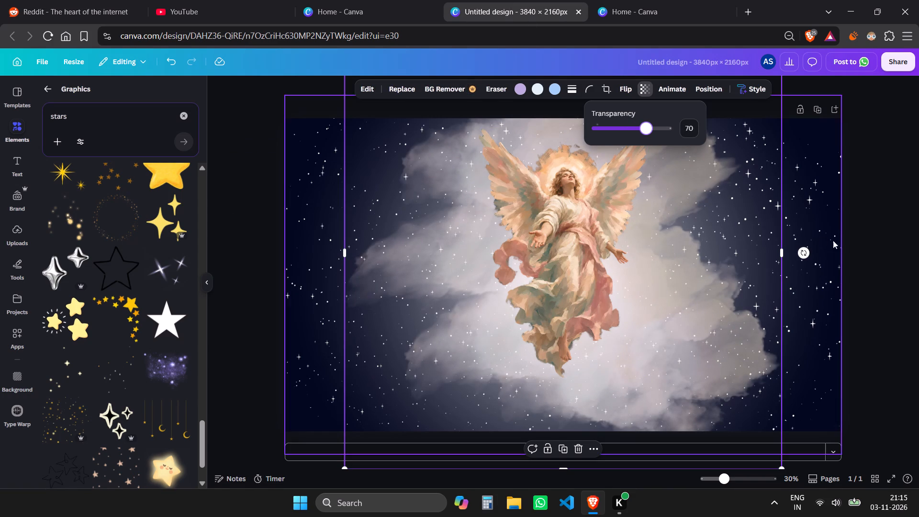
{"action": "left_click", "coordinate": [862, 241]}
{"action": "left_click", "coordinate": [871, 232]}
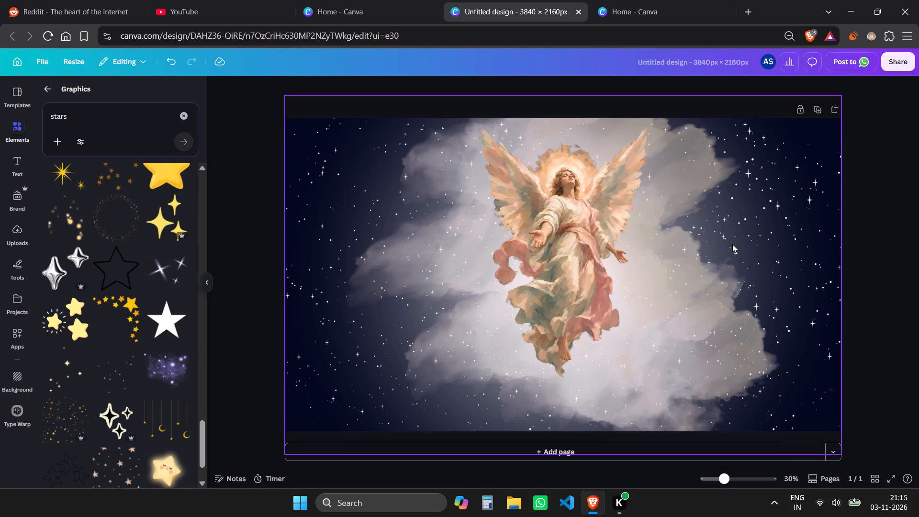
{"action": "left_click", "coordinate": [781, 226]}
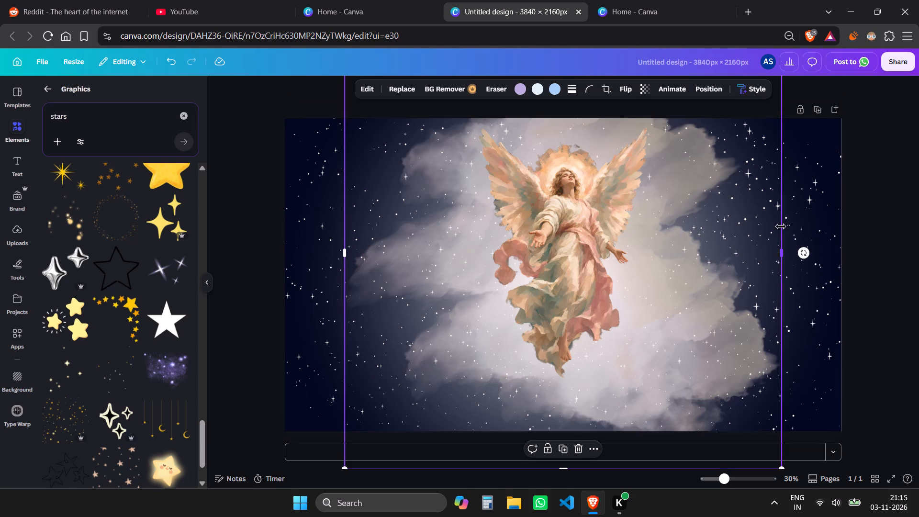
{"action": "left_click", "coordinate": [893, 210]}
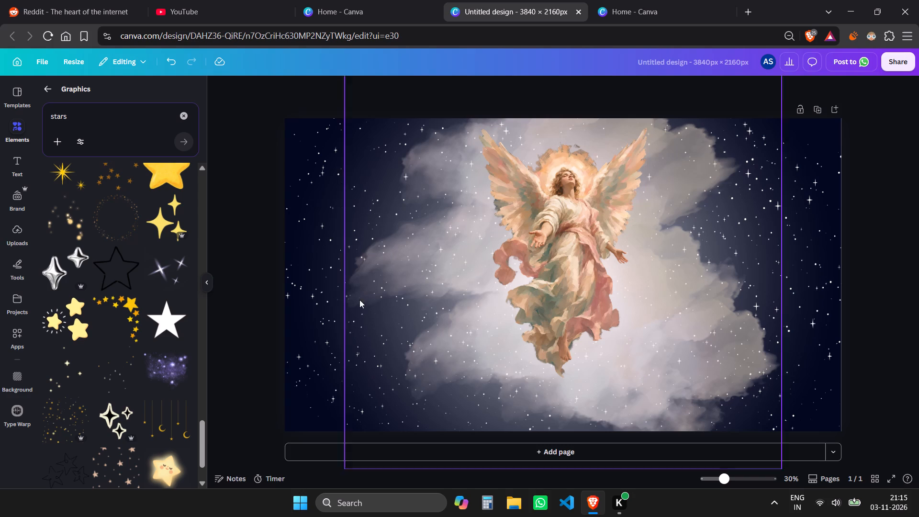
Search the graphics for "moon" and insert the detailed grey full moon on the page.
{"action": "scroll", "coordinate": [187, 350], "scroll_direction": "down", "scroll_amount": 2}
{"action": "scroll", "coordinate": [319, 334], "scroll_direction": "down", "scroll_amount": 1}
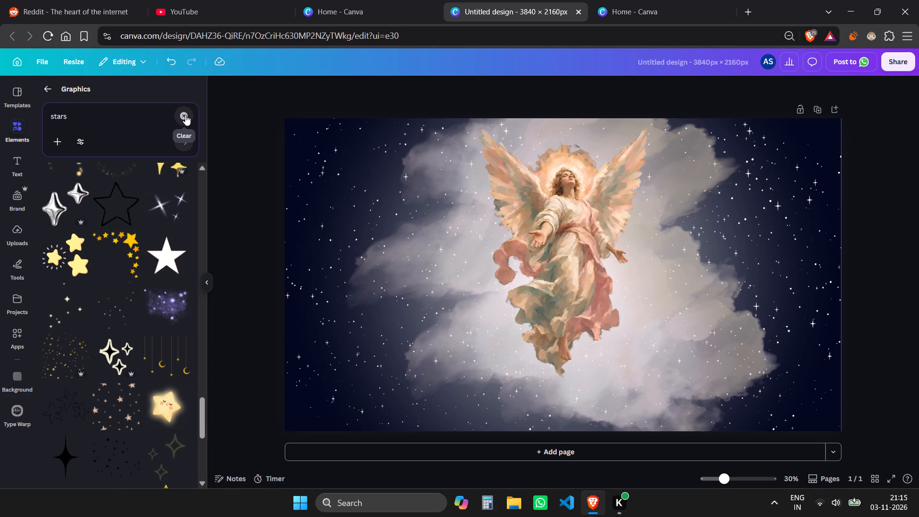
{"action": "type", "text": "moon"}
{"action": "key", "text": "Return"}
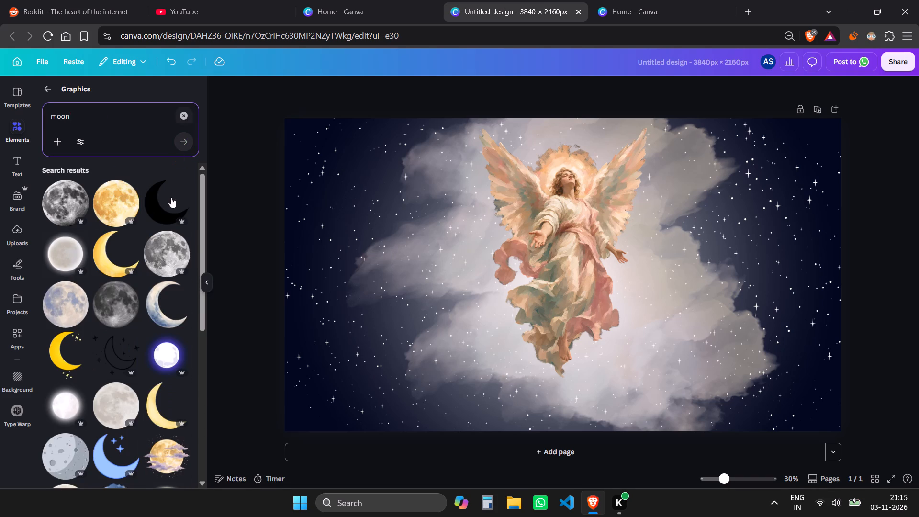
{"action": "left_click", "coordinate": [67, 202]}
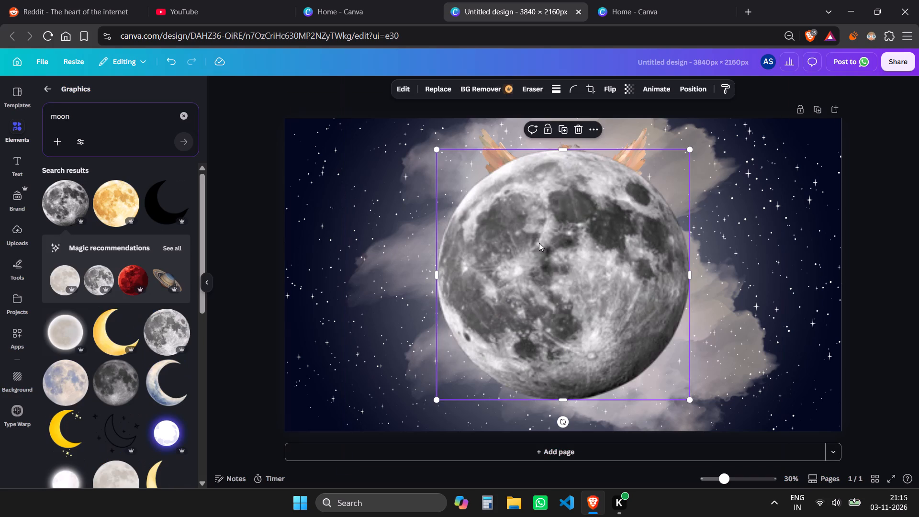
Shrink the full moon to about 1,300 px wide and centre it over the angel's upper body.
{"action": "left_click_drag", "start_coordinate": [548, 246], "coordinate": [545, 205]}
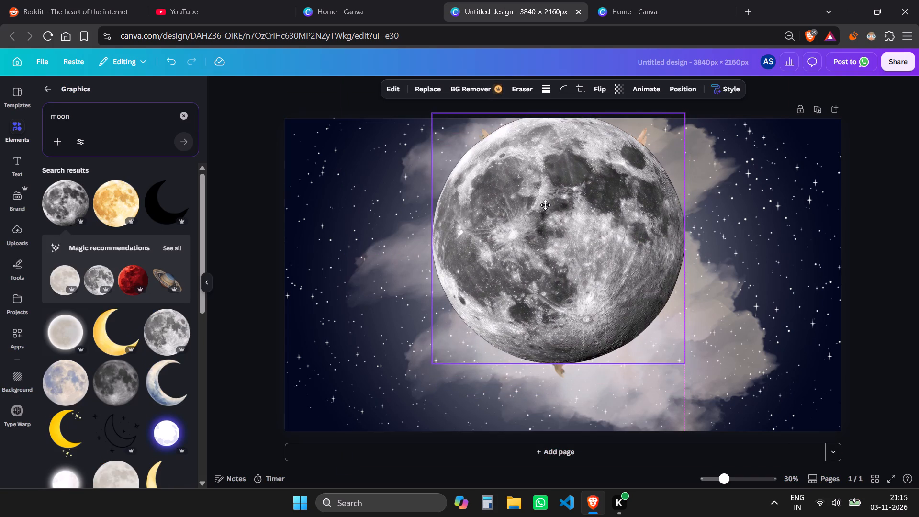
{"action": "left_click_drag", "start_coordinate": [545, 205], "coordinate": [547, 222]}
{"action": "left_click_drag", "start_coordinate": [689, 377], "coordinate": [630, 304]}
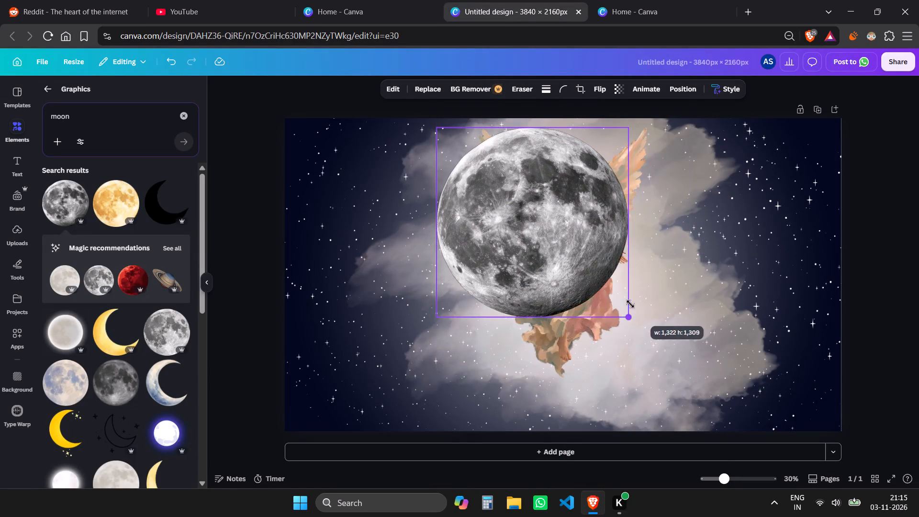
{"action": "left_click_drag", "start_coordinate": [630, 304], "coordinate": [630, 303]}
{"action": "left_click_drag", "start_coordinate": [539, 234], "coordinate": [576, 263]}
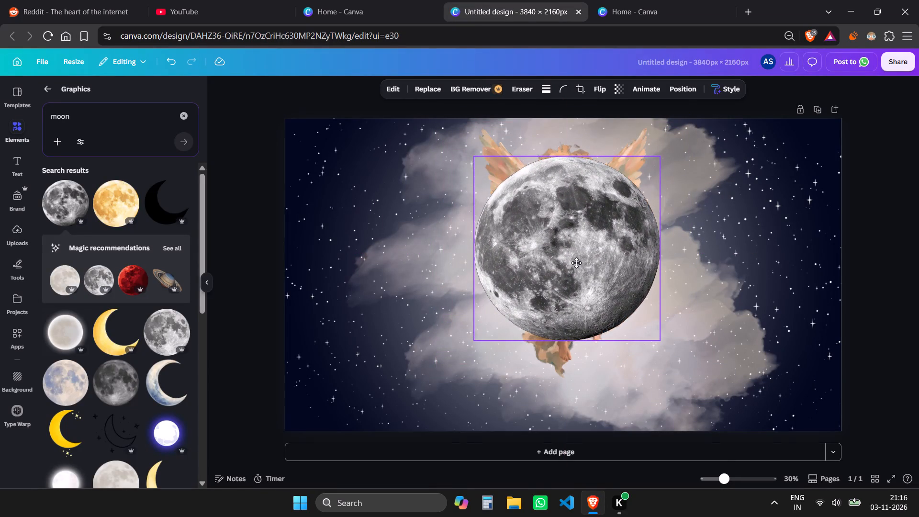
{"action": "left_click_drag", "start_coordinate": [576, 263], "coordinate": [572, 256]}
Reorder the full moon's layer so it sits directly behind the angel and the clouds, in front of the white glow.
{"action": "left_click", "coordinate": [591, 127]}
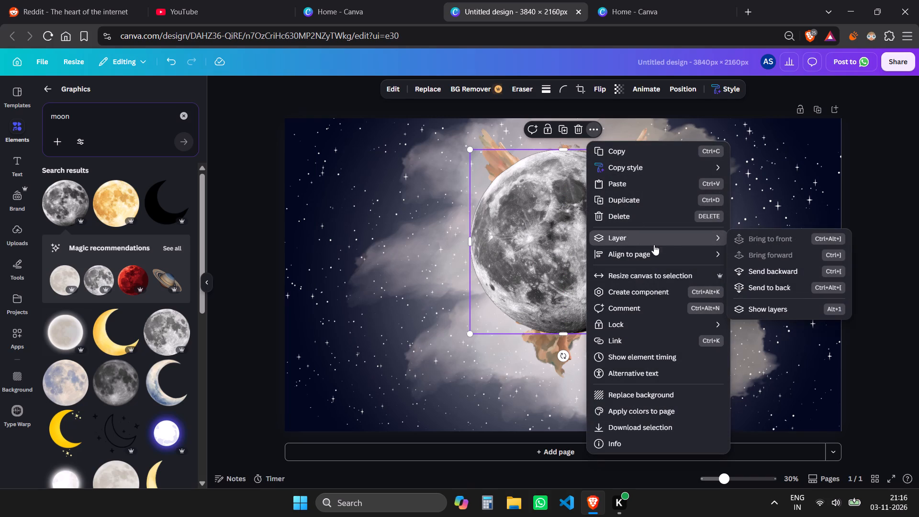
{"action": "left_click", "coordinate": [746, 284]}
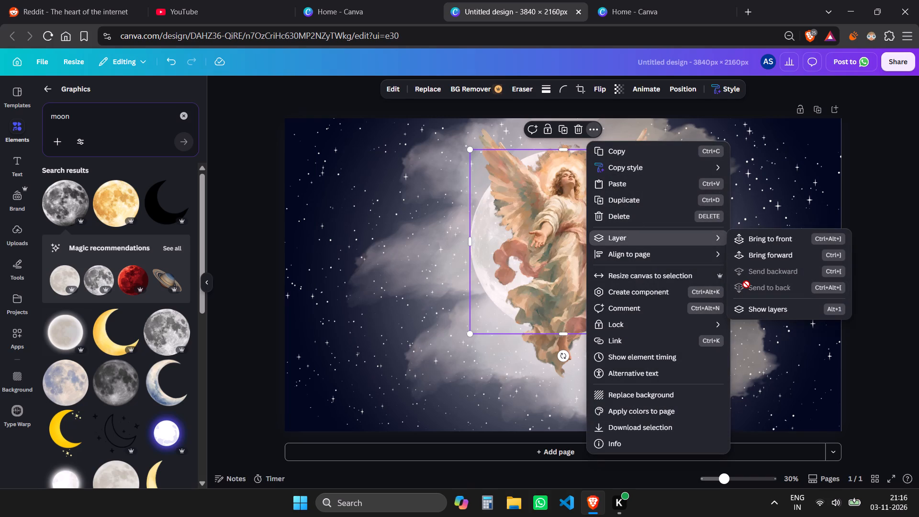
{"action": "left_click", "coordinate": [755, 251]}
{"action": "left_click", "coordinate": [755, 251]}
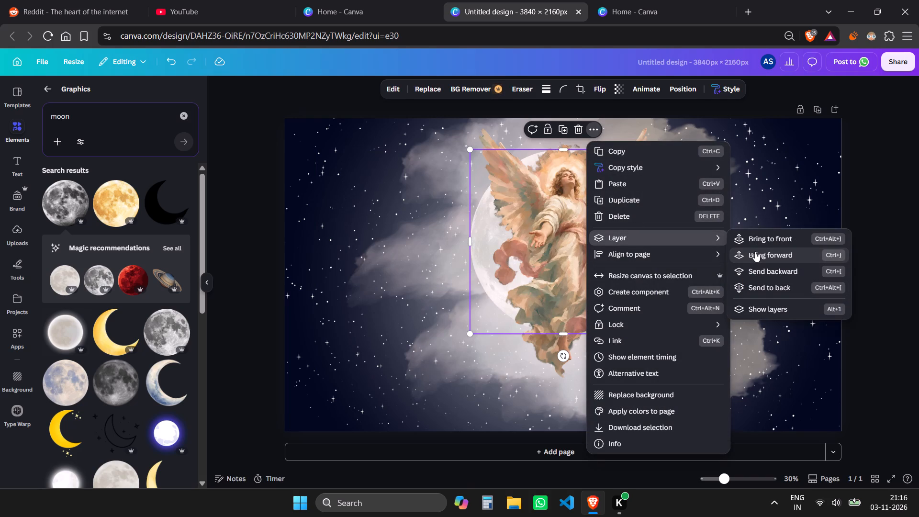
{"action": "left_click", "coordinate": [755, 251]}
{"action": "left_click", "coordinate": [755, 251]}
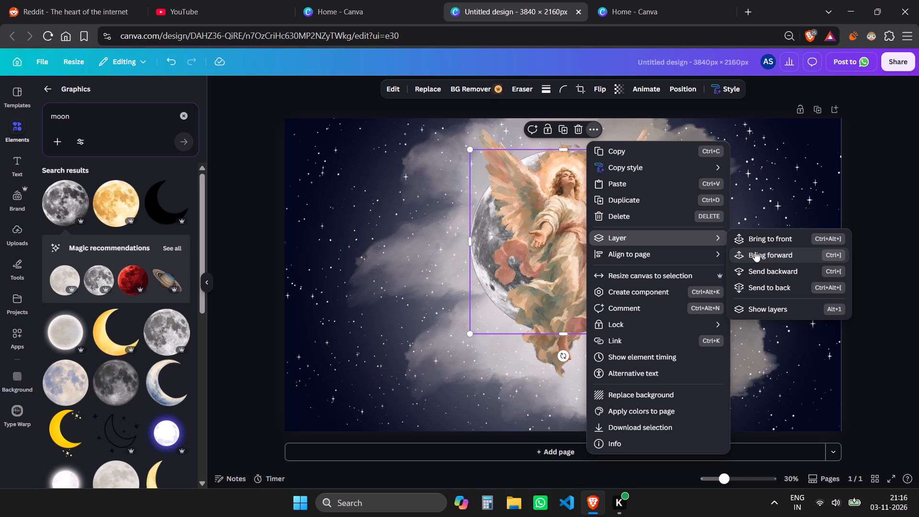
{"action": "left_click", "coordinate": [755, 240]}
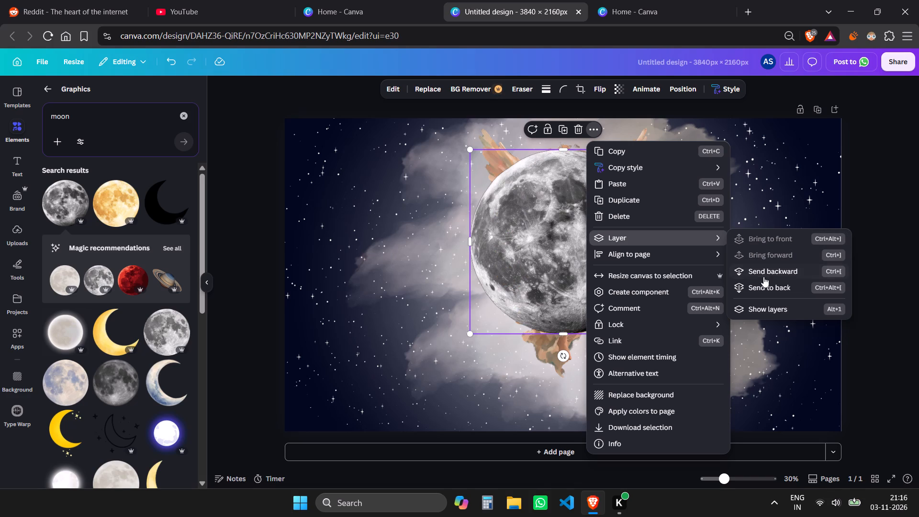
{"action": "double_click", "coordinate": [763, 274]}
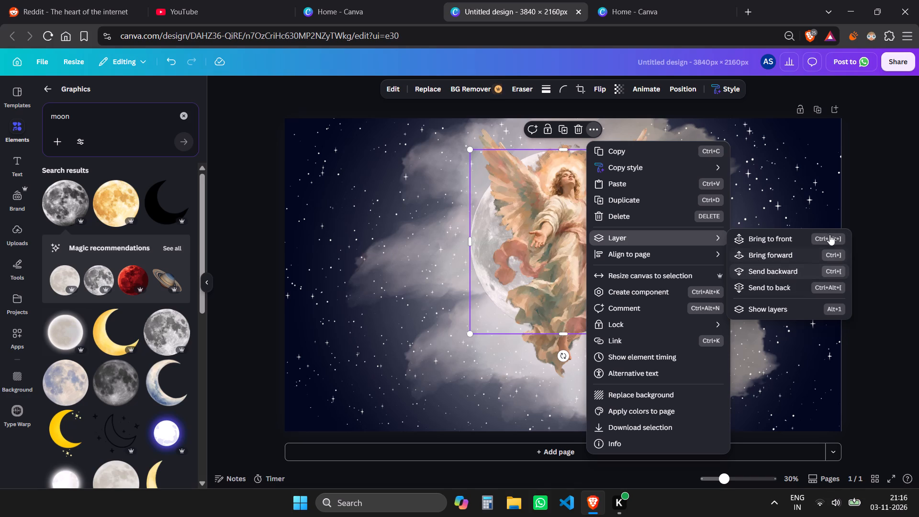
{"action": "left_click", "coordinate": [864, 206]}
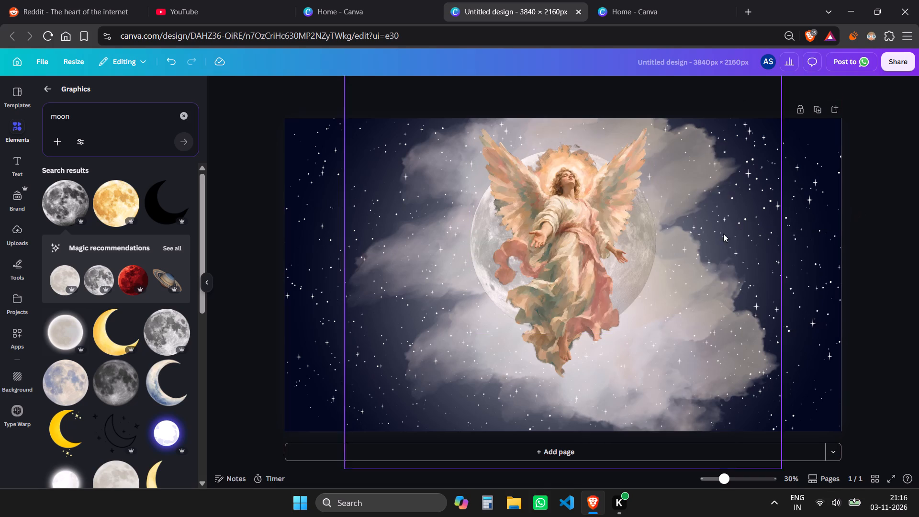
Select the full moon from the design's layer list and browse the image filters available for it.
{"action": "right_click", "coordinate": [563, 238]}
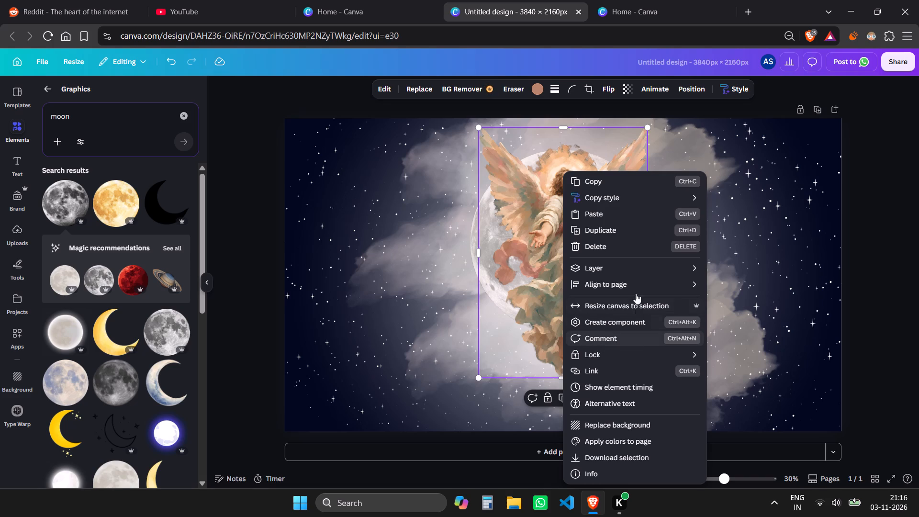
{"action": "left_click", "coordinate": [637, 272]}
{"action": "left_click", "coordinate": [755, 339]}
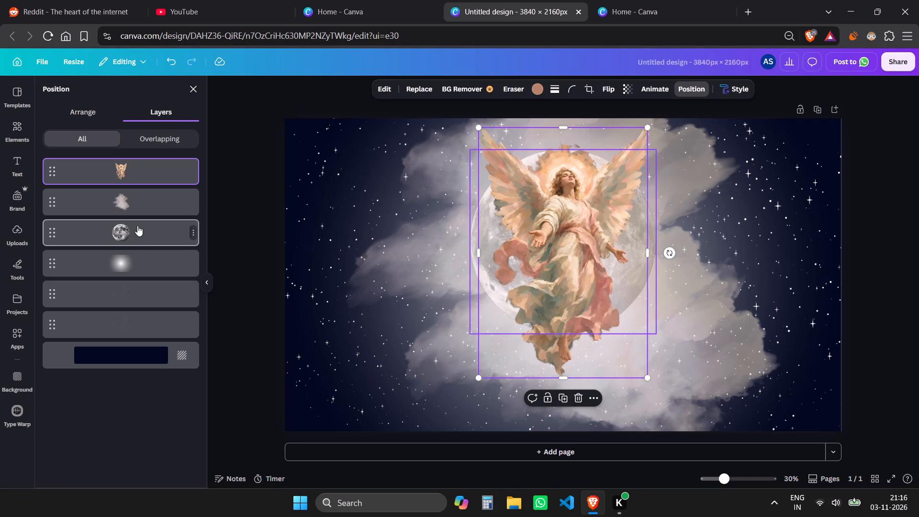
{"action": "left_click", "coordinate": [137, 225]}
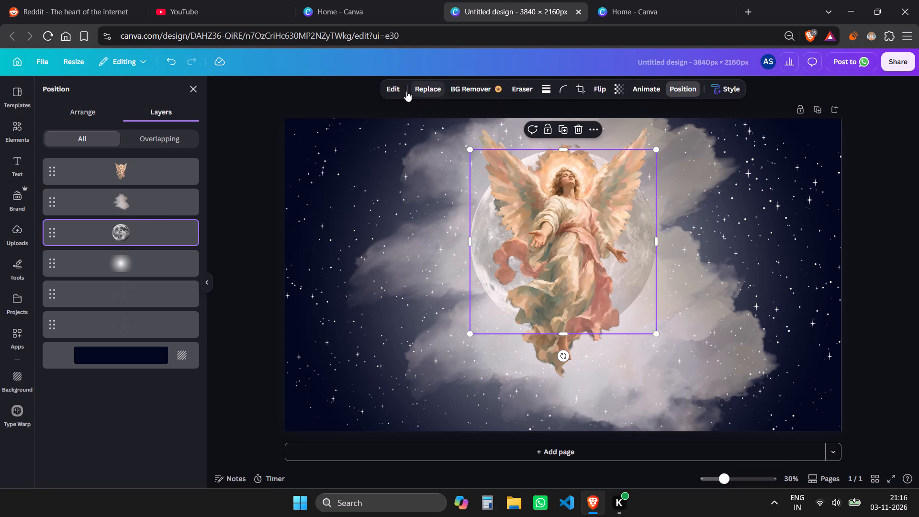
{"action": "left_click", "coordinate": [397, 89]}
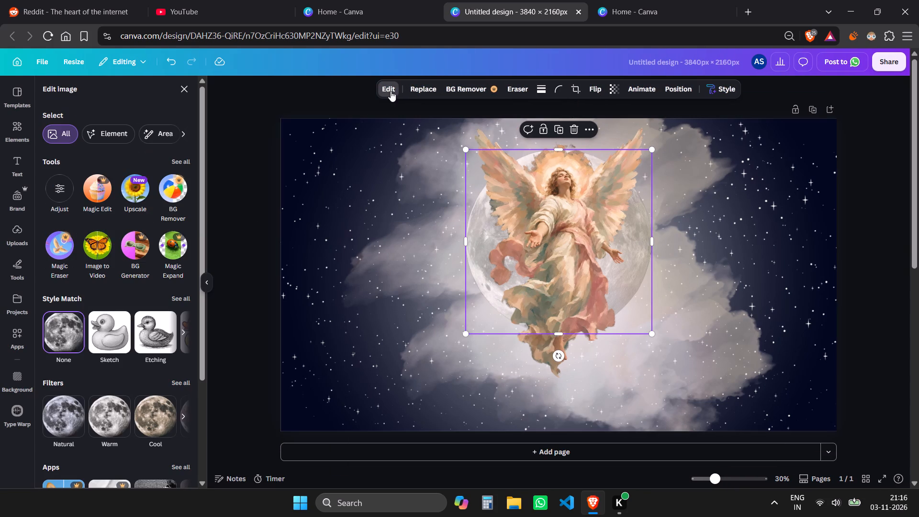
{"action": "left_click", "coordinate": [186, 382]}
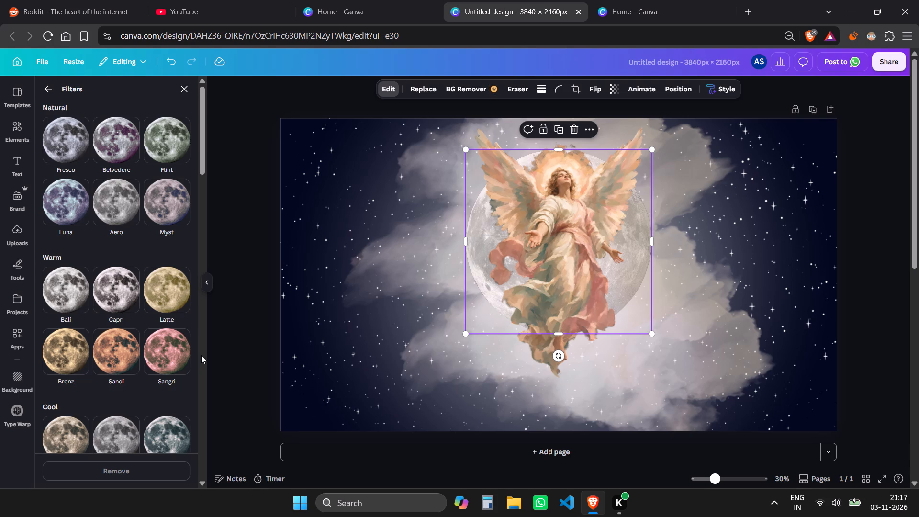
{"action": "scroll", "coordinate": [81, 376], "scroll_direction": "down", "scroll_amount": 2}
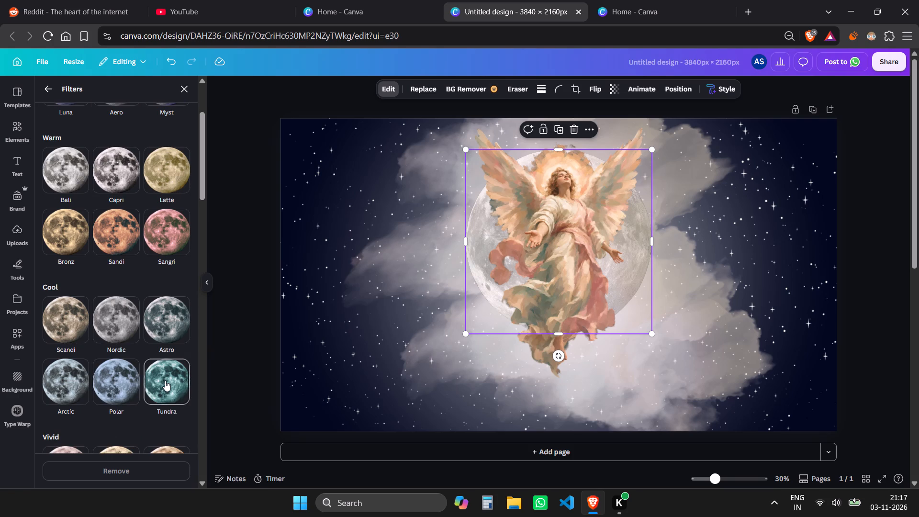
{"action": "scroll", "coordinate": [165, 381], "scroll_direction": "down", "scroll_amount": 6}
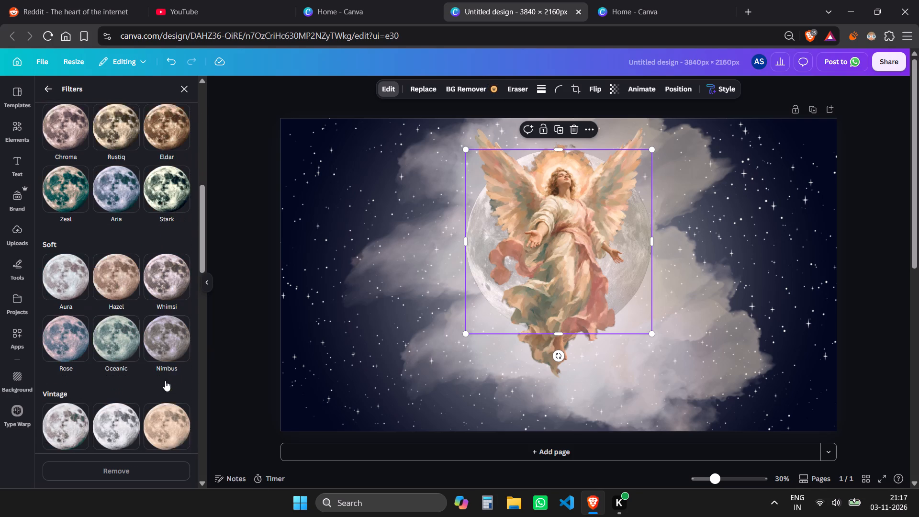
{"action": "scroll", "coordinate": [165, 381], "scroll_direction": "down", "scroll_amount": 3}
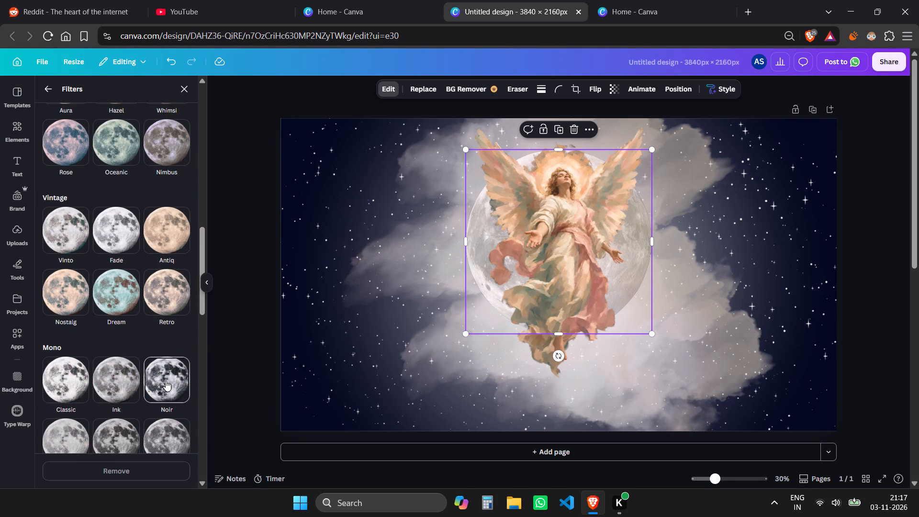
{"action": "scroll", "coordinate": [166, 381], "scroll_direction": "down", "scroll_amount": 1}
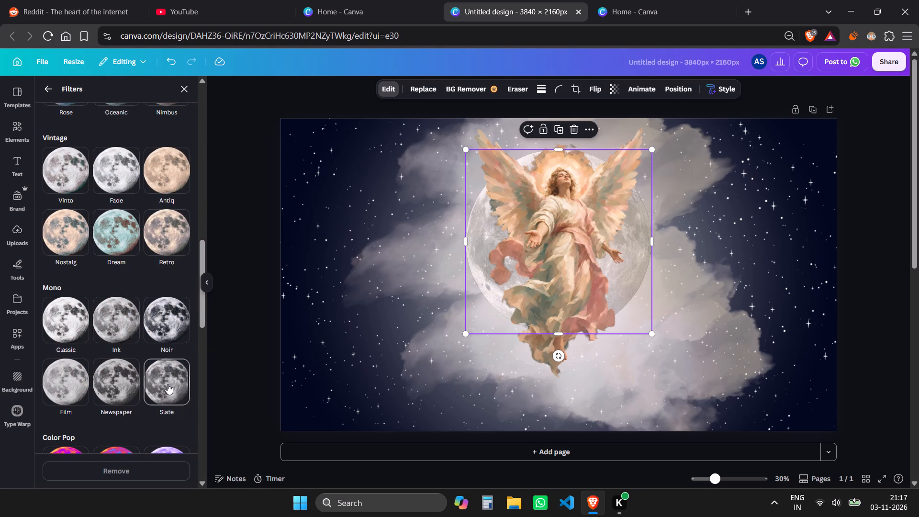
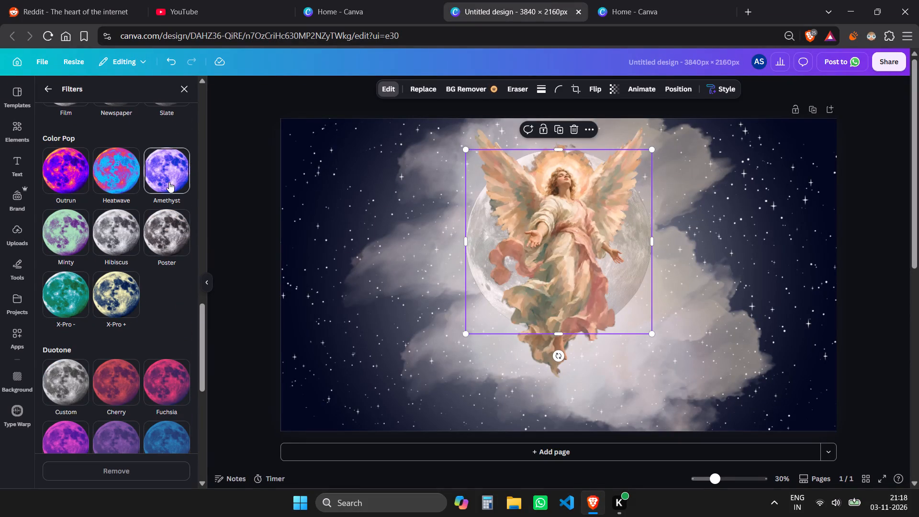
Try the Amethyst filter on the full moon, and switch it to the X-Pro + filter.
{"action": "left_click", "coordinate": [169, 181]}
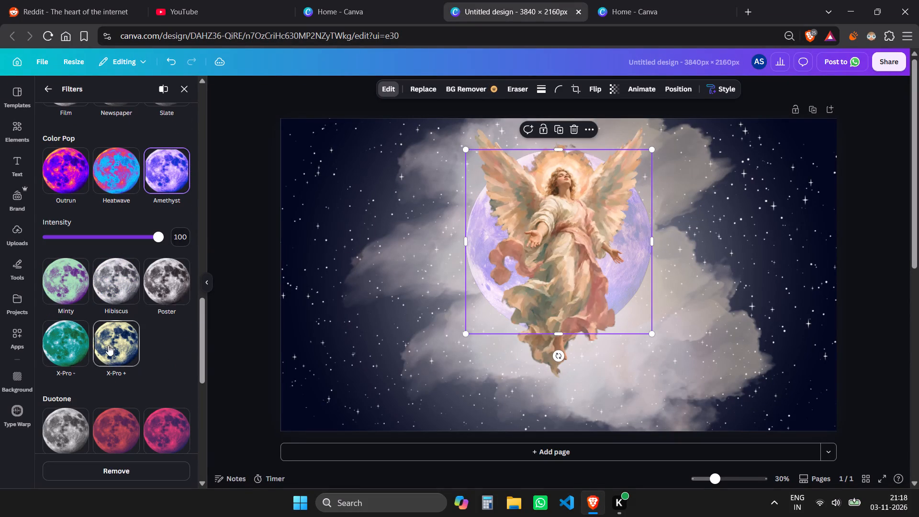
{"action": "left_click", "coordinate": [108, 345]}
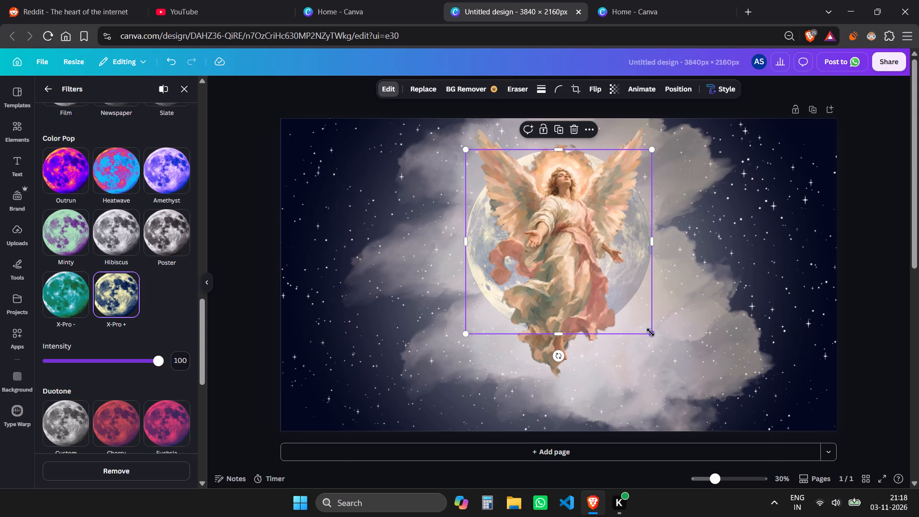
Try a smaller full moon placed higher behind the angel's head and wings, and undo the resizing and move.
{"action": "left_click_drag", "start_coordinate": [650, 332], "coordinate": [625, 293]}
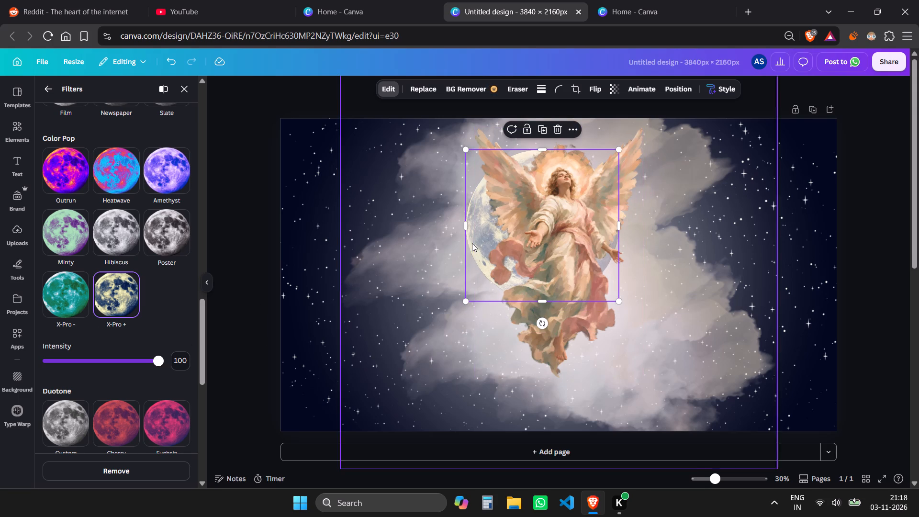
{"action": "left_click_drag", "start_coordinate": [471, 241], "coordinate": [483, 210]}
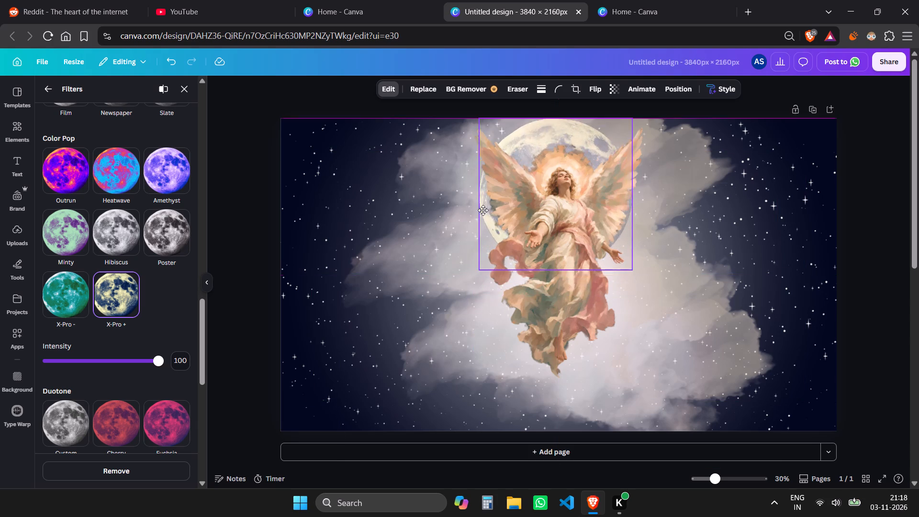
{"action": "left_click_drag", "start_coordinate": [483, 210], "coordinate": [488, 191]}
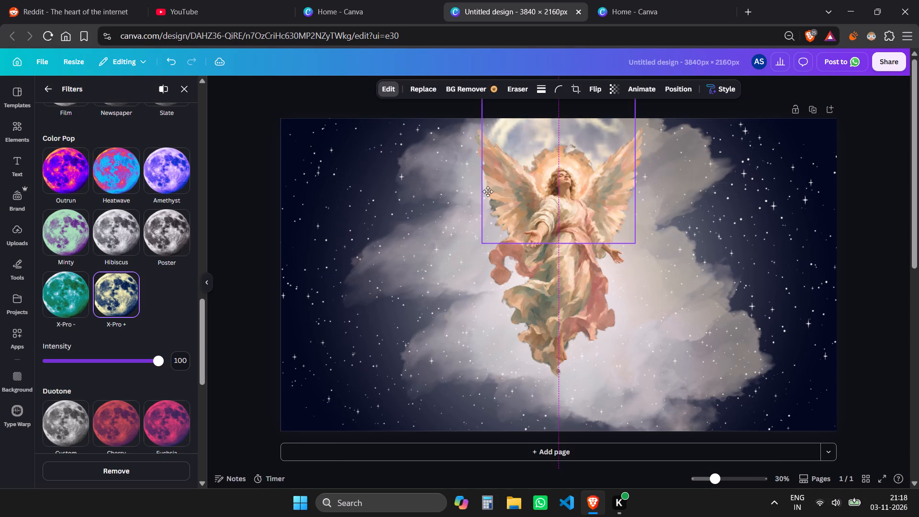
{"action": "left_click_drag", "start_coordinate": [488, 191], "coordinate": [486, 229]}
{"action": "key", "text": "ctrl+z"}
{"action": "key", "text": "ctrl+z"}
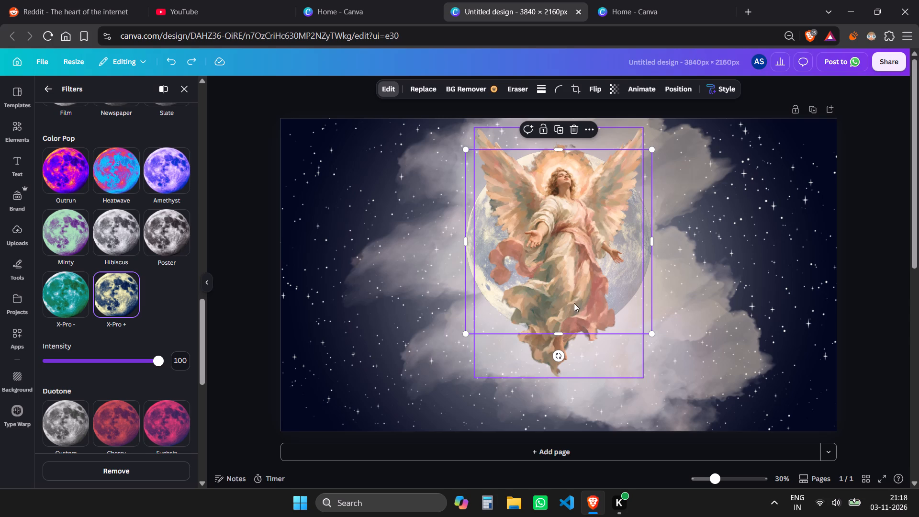
Delete the full moon behind the angel.
{"action": "left_click", "coordinate": [572, 133]}
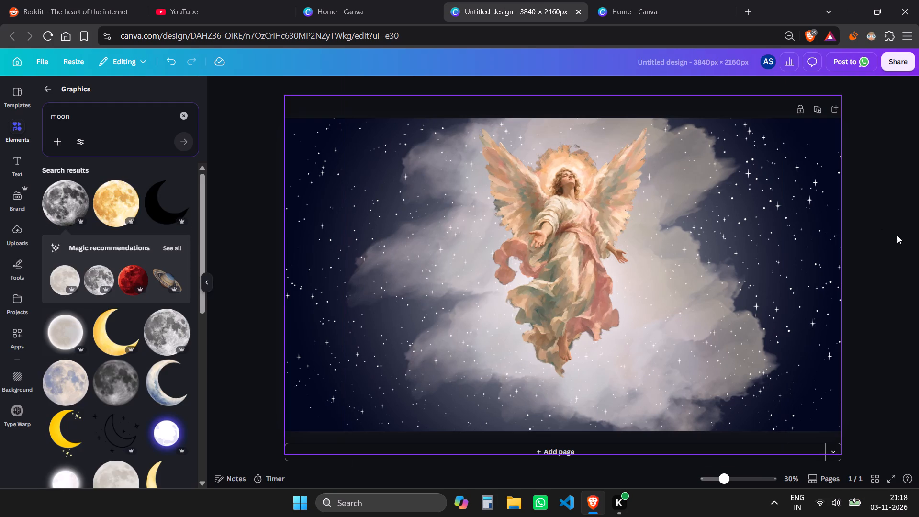
Look through the moon graphics for a possible replacement moon.
{"action": "scroll", "coordinate": [109, 308], "scroll_direction": "down", "scroll_amount": 3}
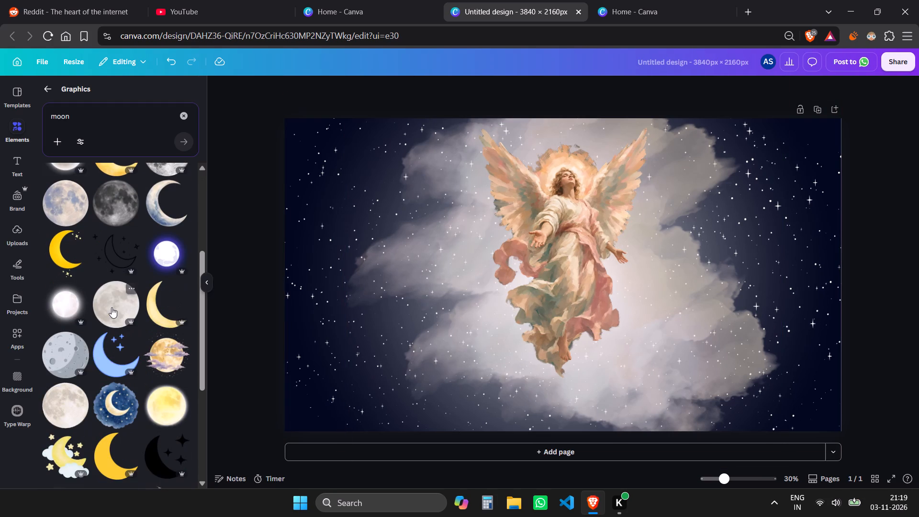
{"action": "scroll", "coordinate": [113, 307], "scroll_direction": "down", "scroll_amount": 5}
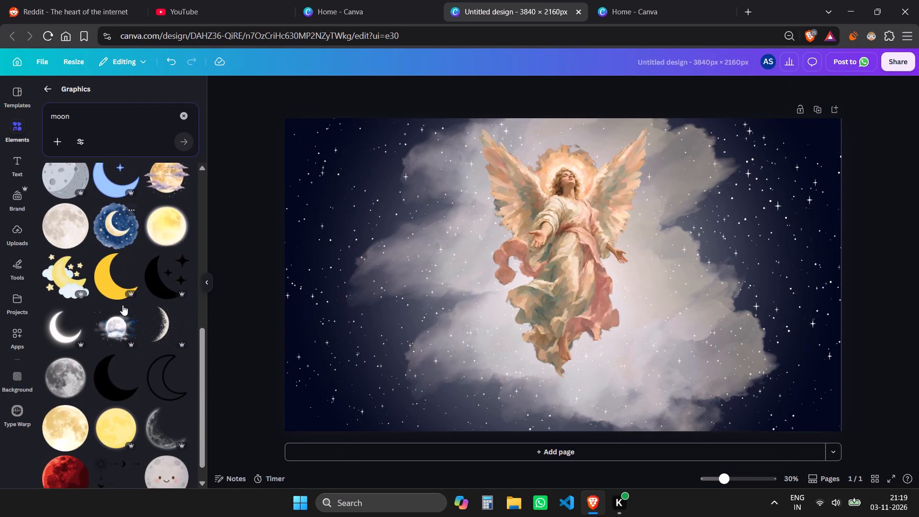
{"action": "scroll", "coordinate": [142, 303], "scroll_direction": "down", "scroll_amount": 2}
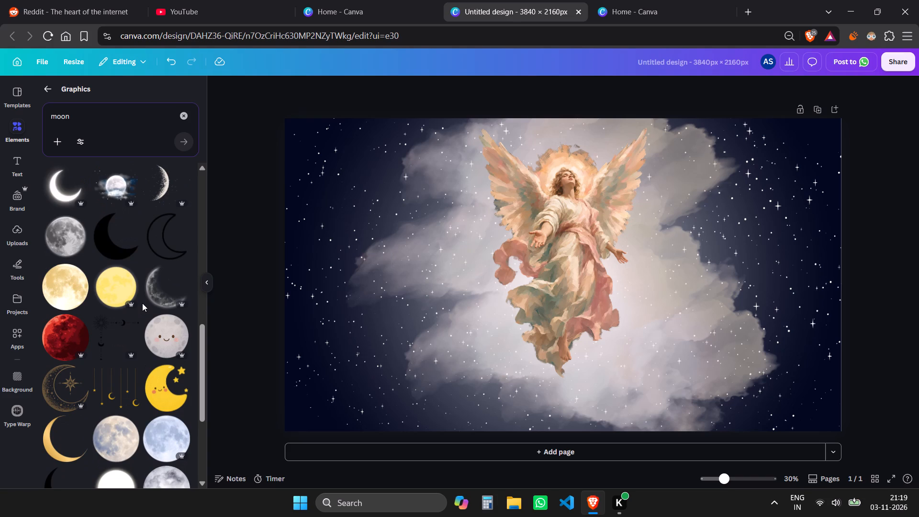
{"action": "scroll", "coordinate": [142, 303], "scroll_direction": "down", "scroll_amount": 4}
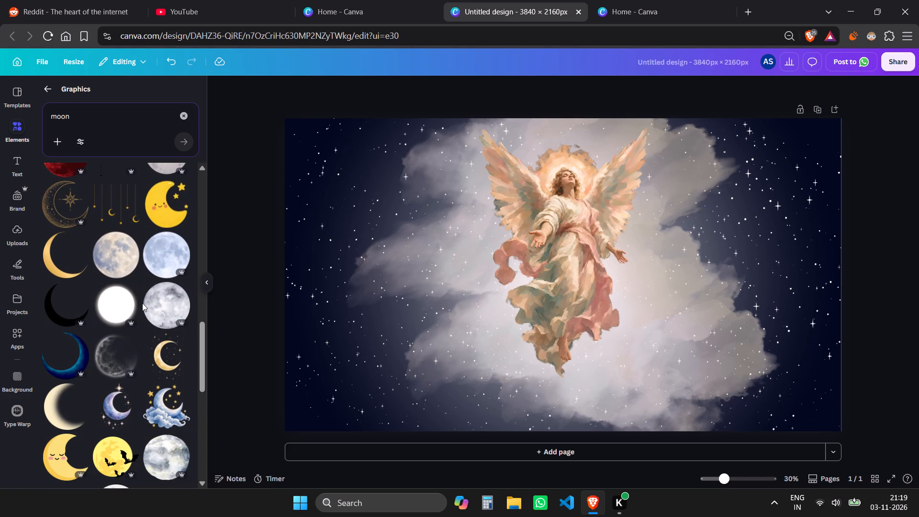
{"action": "scroll", "coordinate": [142, 303], "scroll_direction": "down", "scroll_amount": 4}
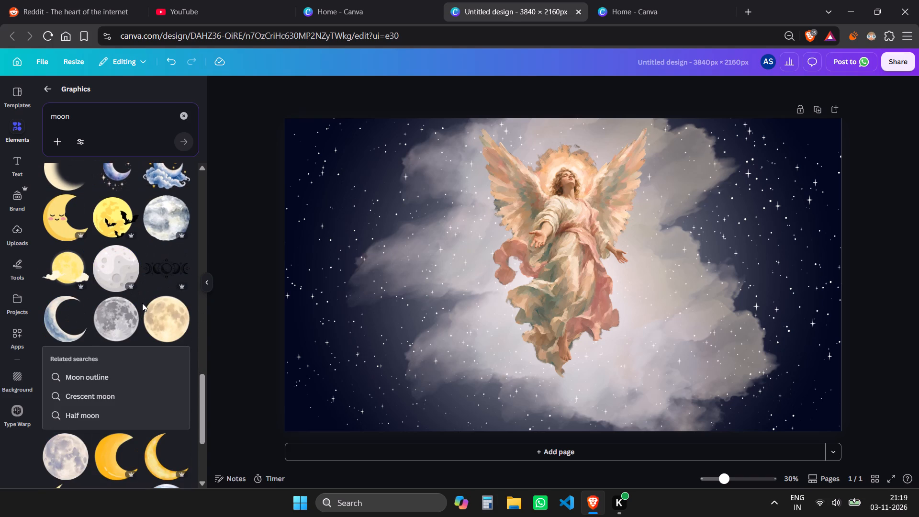
{"action": "scroll", "coordinate": [142, 303], "scroll_direction": "down", "scroll_amount": 10}
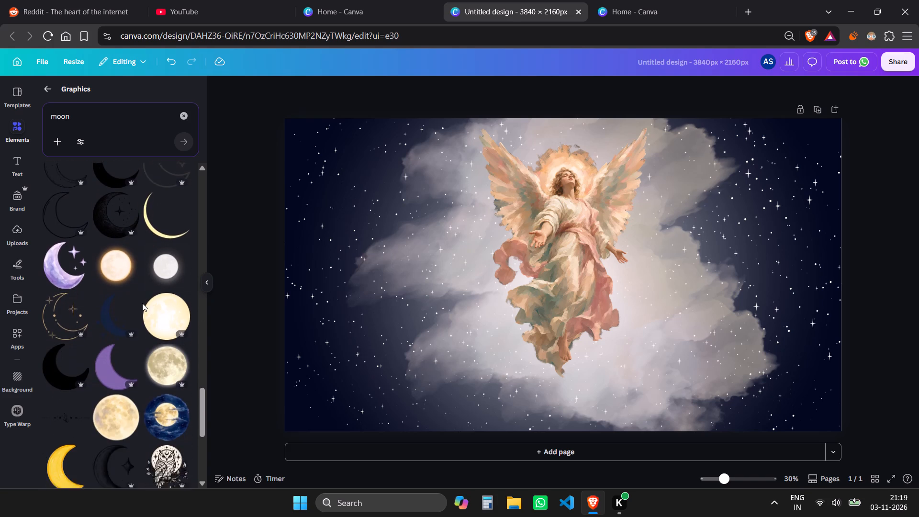
{"action": "scroll", "coordinate": [142, 303], "scroll_direction": "down", "scroll_amount": 2}
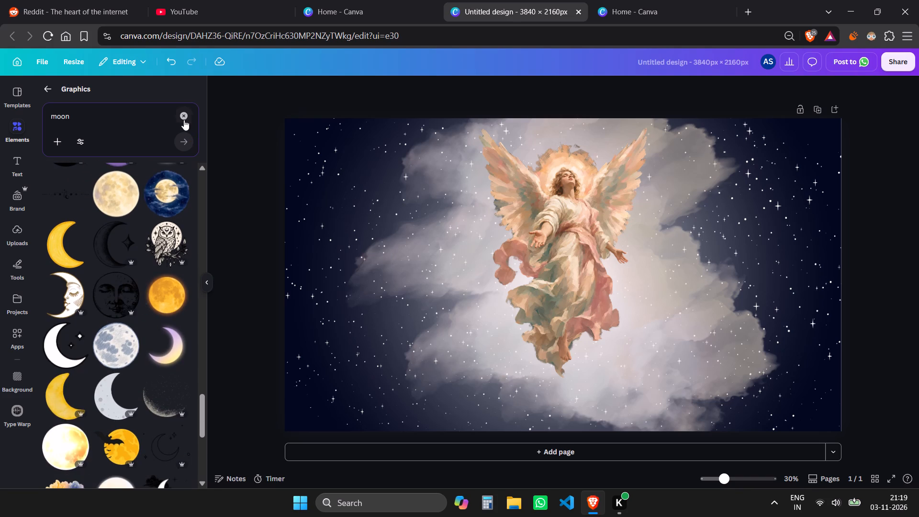
Replace the moon search with a graphics search for "birds".
{"action": "left_click", "coordinate": [184, 114]}
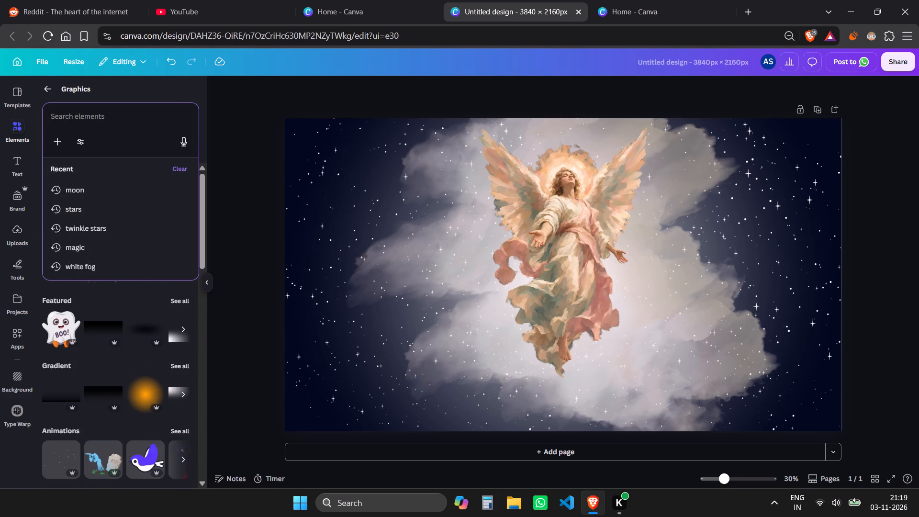
{"action": "type", "text": "birds"}
{"action": "key", "text": "Return"}
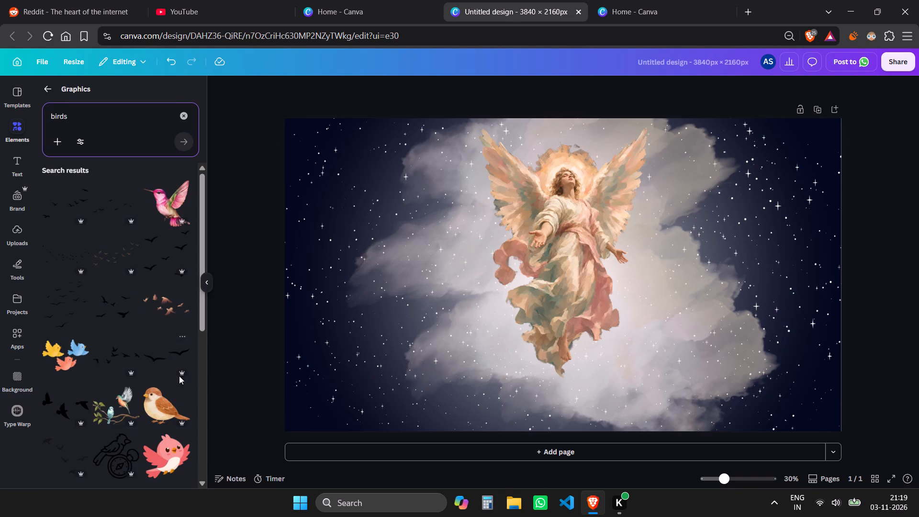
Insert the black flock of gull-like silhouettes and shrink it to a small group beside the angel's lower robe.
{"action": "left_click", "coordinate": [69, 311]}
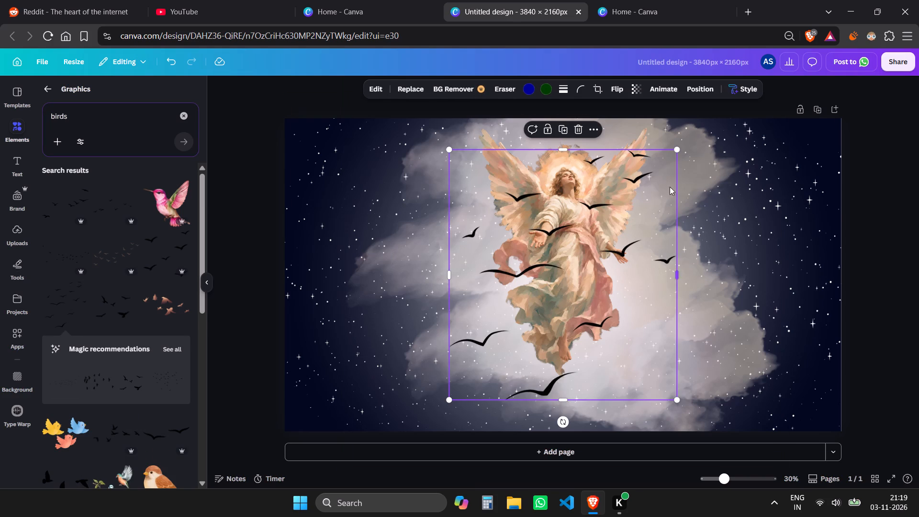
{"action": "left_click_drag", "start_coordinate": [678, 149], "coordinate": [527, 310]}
Insert the grey flock of flying birds from further down the results and place it over the clouds beside the angel's lower robe.
{"action": "scroll", "coordinate": [158, 305], "scroll_direction": "down", "scroll_amount": 5}
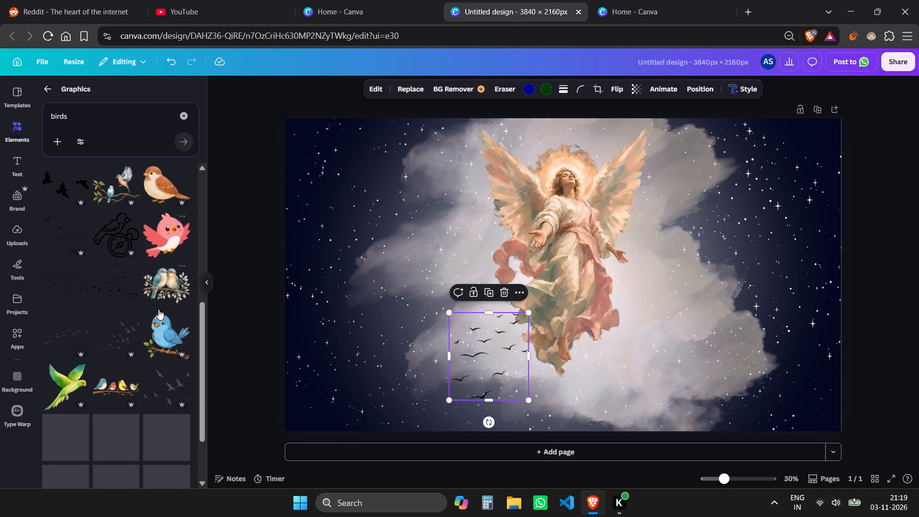
{"action": "scroll", "coordinate": [158, 309], "scroll_direction": "down", "scroll_amount": 3}
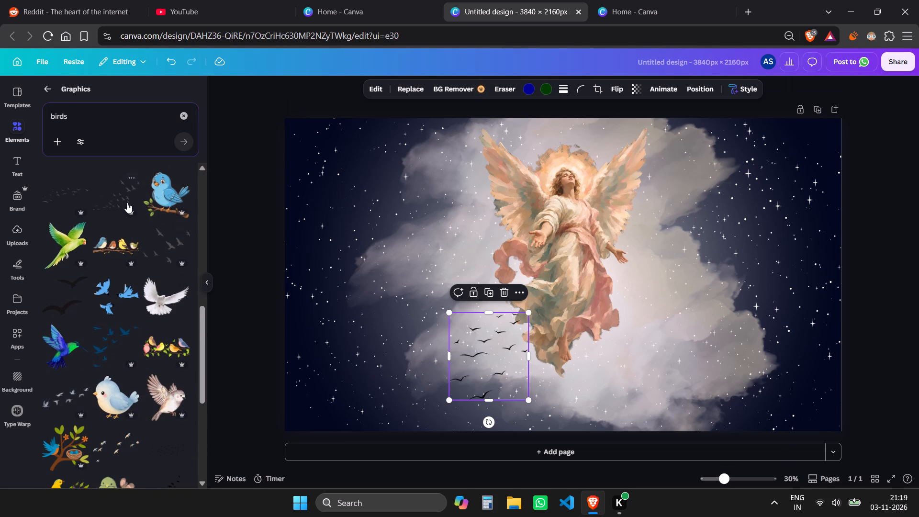
{"action": "left_click", "coordinate": [123, 194]}
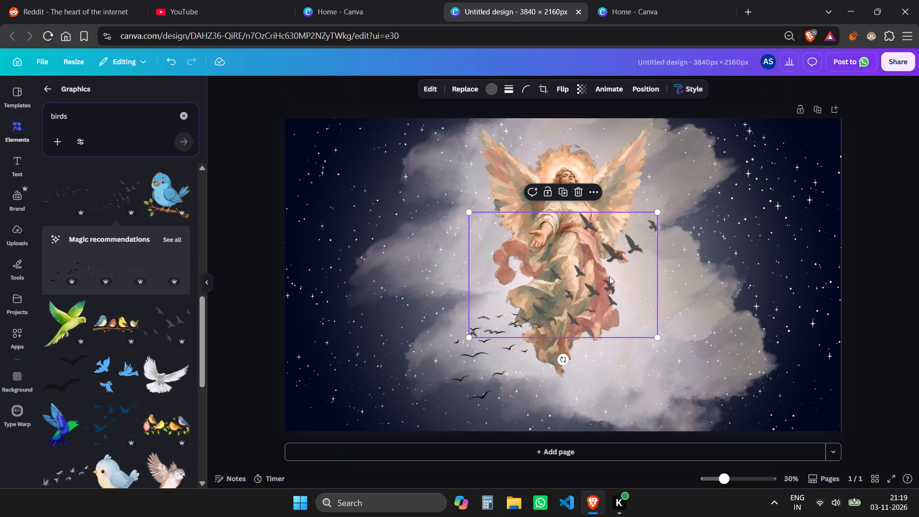
{"action": "left_click_drag", "start_coordinate": [589, 283], "coordinate": [656, 343]}
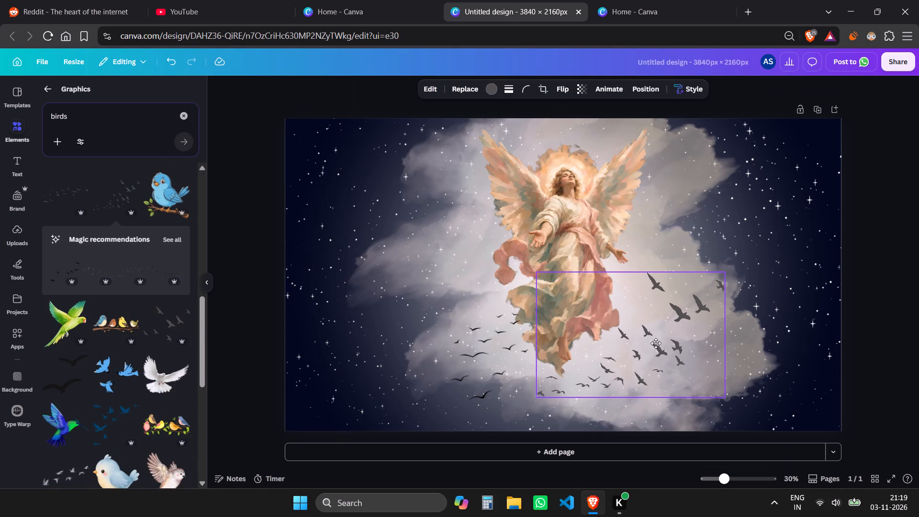
{"action": "left_click_drag", "start_coordinate": [656, 343], "coordinate": [656, 344]}
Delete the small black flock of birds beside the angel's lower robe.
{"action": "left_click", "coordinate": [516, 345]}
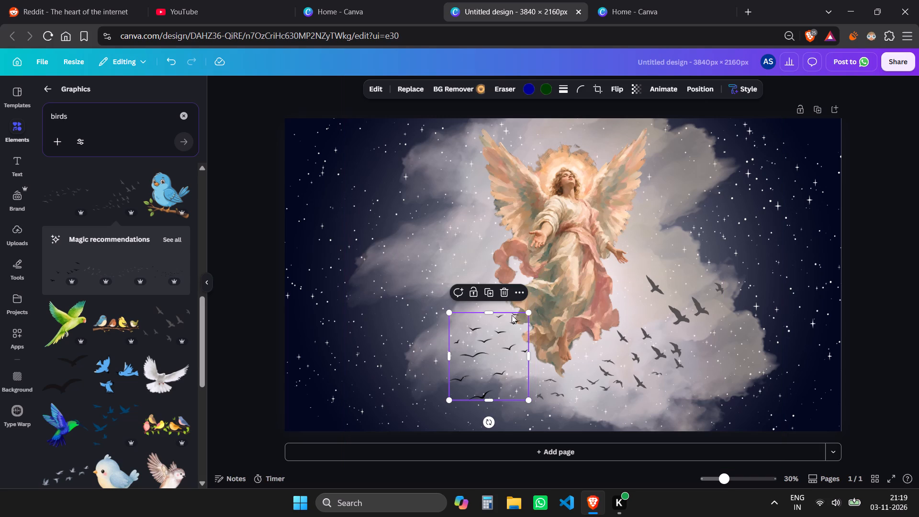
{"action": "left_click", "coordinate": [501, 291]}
Try the design's navy on the remaining flock of birds, and settle on the dark grey default solid colour.
{"action": "left_click", "coordinate": [660, 331]}
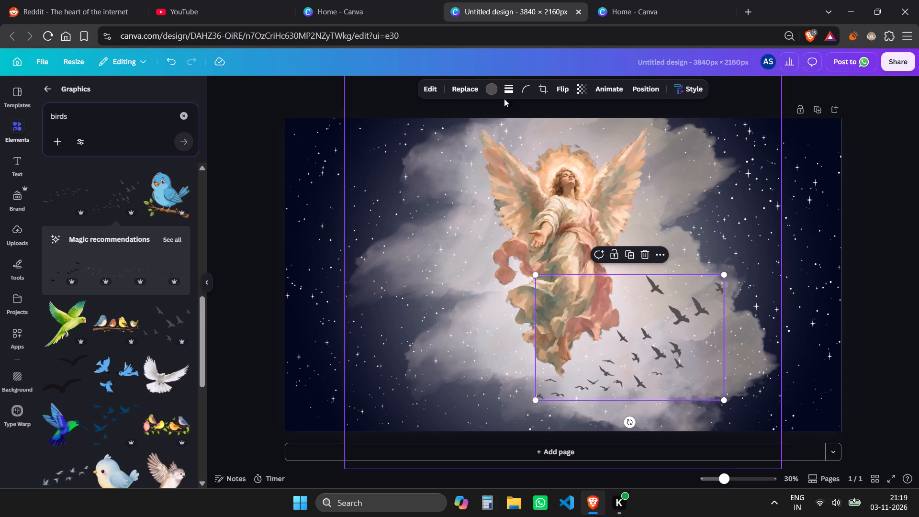
{"action": "left_click", "coordinate": [493, 89]}
{"action": "left_click", "coordinate": [121, 193]}
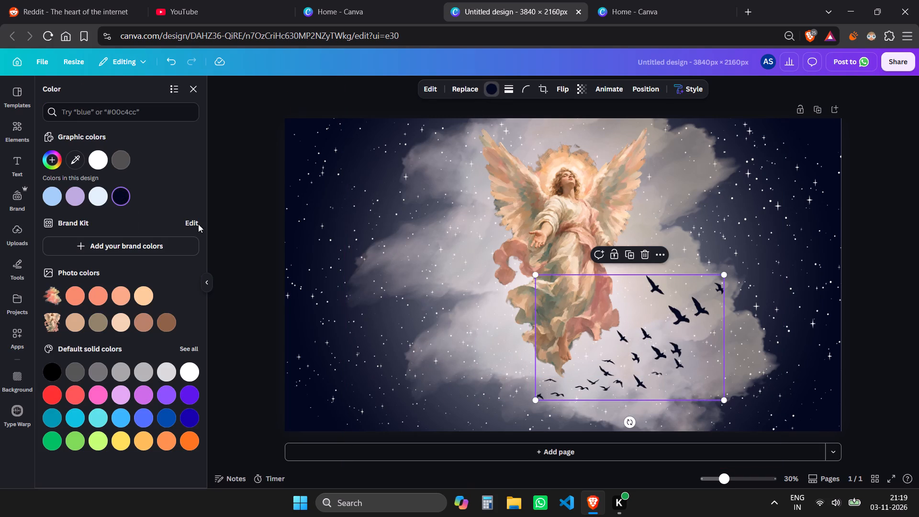
{"action": "left_click", "coordinate": [72, 370]}
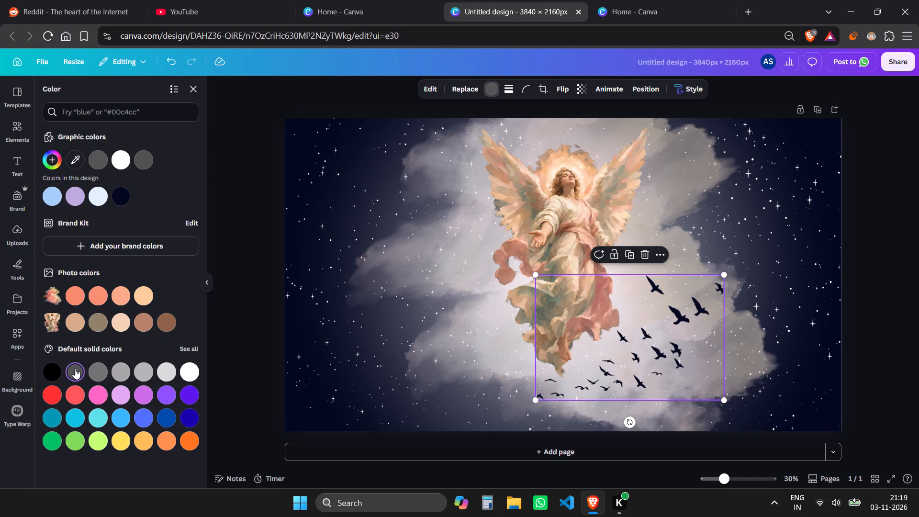
Shrink the flock of birds to about 942 × 627 px and place it across the angel's lower robe.
{"action": "left_click_drag", "start_coordinate": [725, 274], "coordinate": [704, 292]}
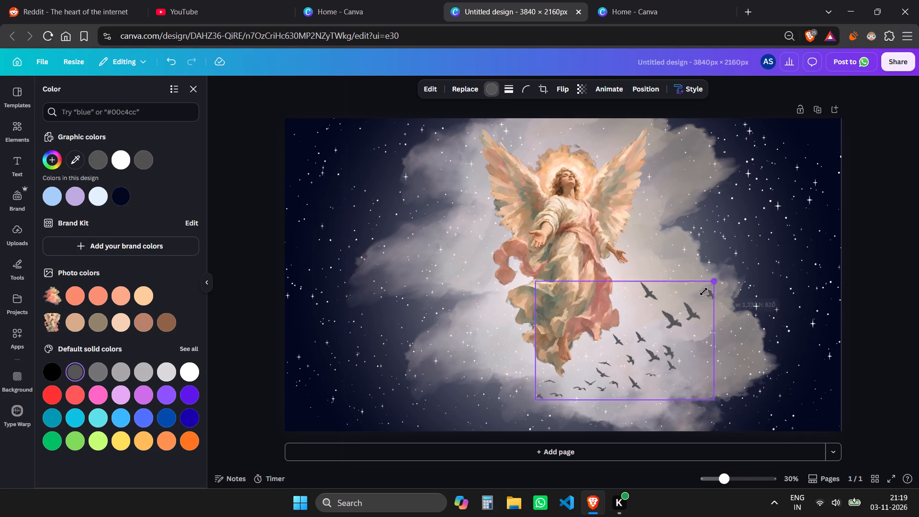
{"action": "left_click_drag", "start_coordinate": [704, 292], "coordinate": [675, 312]}
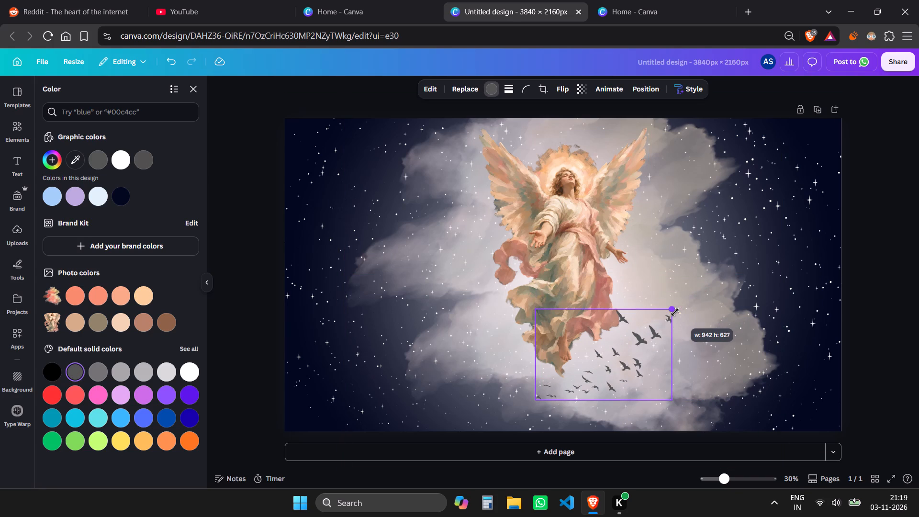
{"action": "left_click_drag", "start_coordinate": [675, 312], "coordinate": [675, 312]}
{"action": "left_click_drag", "start_coordinate": [633, 343], "coordinate": [652, 337]}
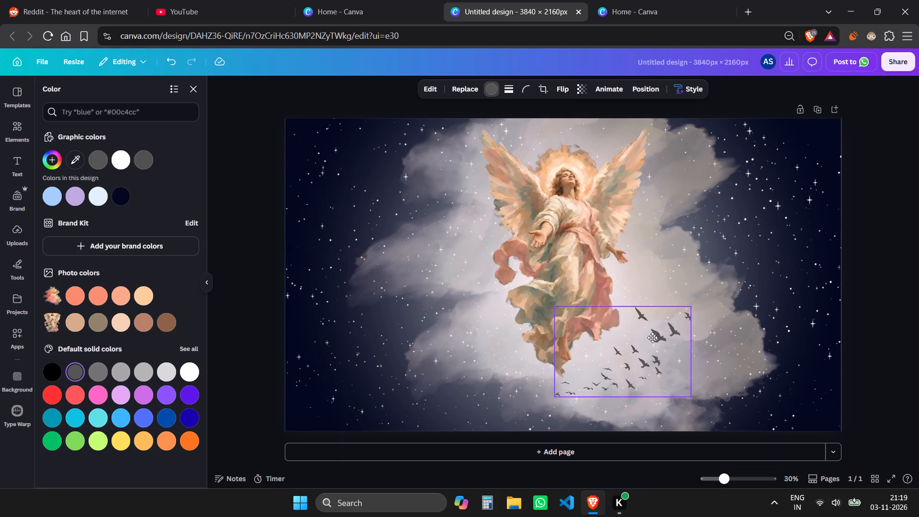
{"action": "left_click_drag", "start_coordinate": [652, 337], "coordinate": [621, 342]}
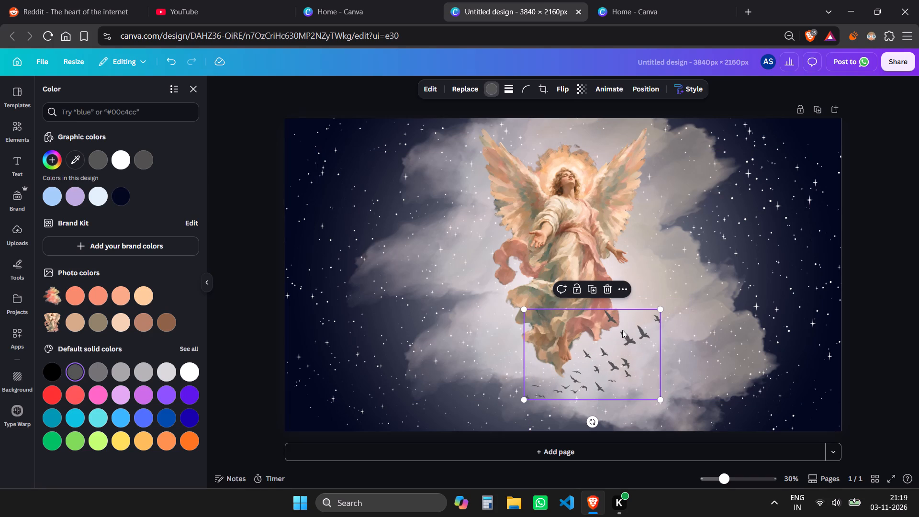
Reorder the flock of birds to one level below the front so it sits behind the angel but over the clouds.
{"action": "right_click", "coordinate": [618, 353]}
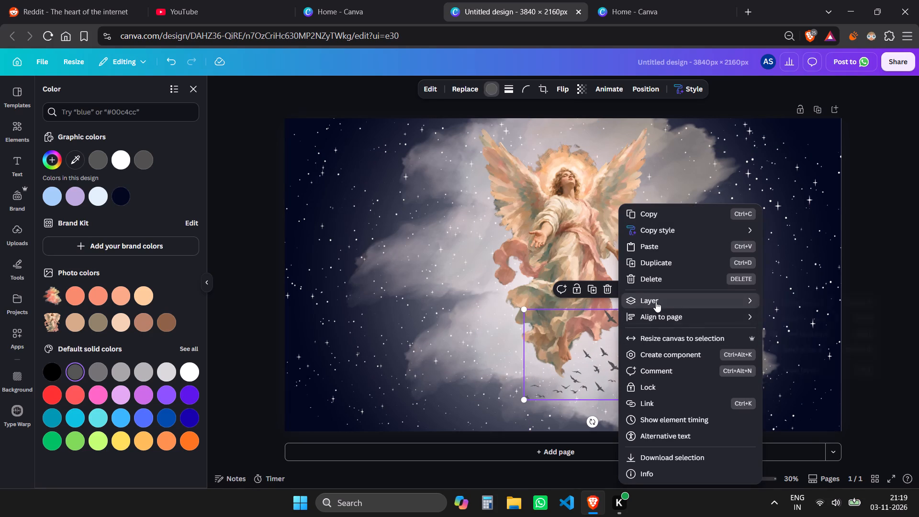
{"action": "left_click", "coordinate": [656, 302]}
{"action": "left_click", "coordinate": [823, 350]}
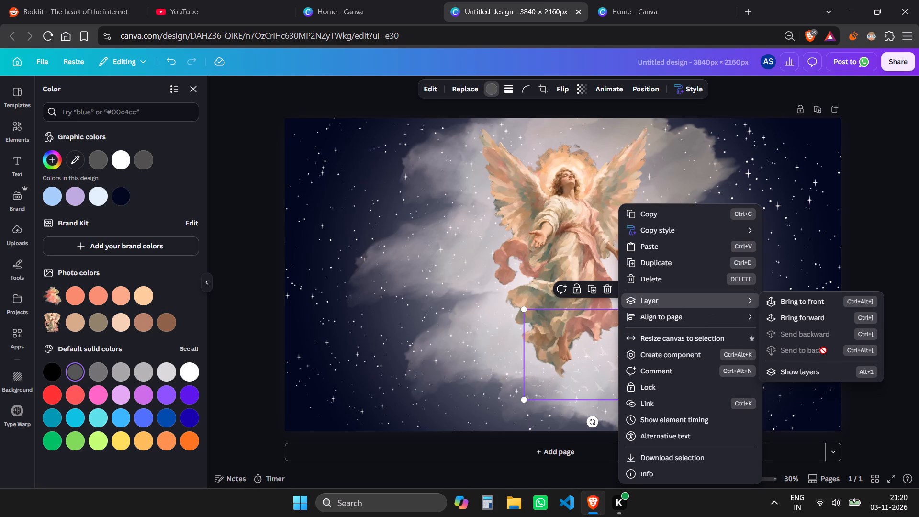
{"action": "left_click", "coordinate": [812, 302]}
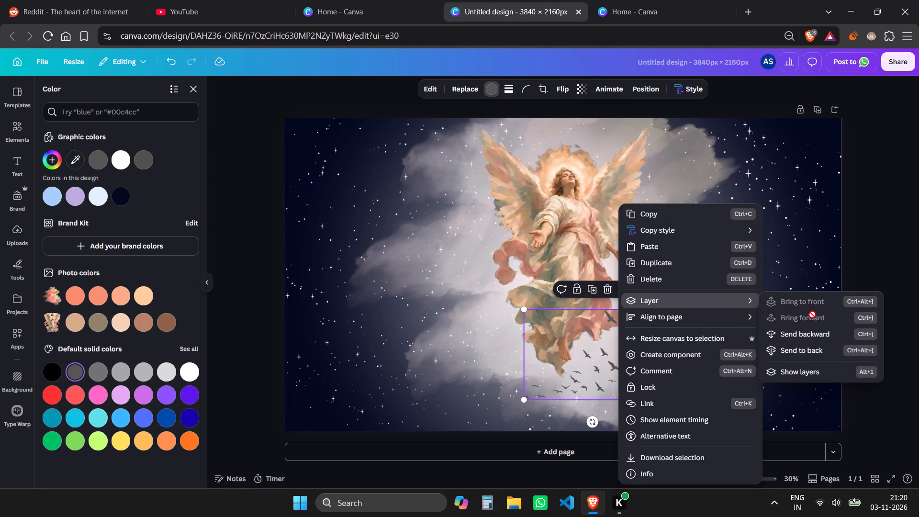
{"action": "left_click", "coordinate": [812, 336]}
{"action": "left_click", "coordinate": [880, 247]}
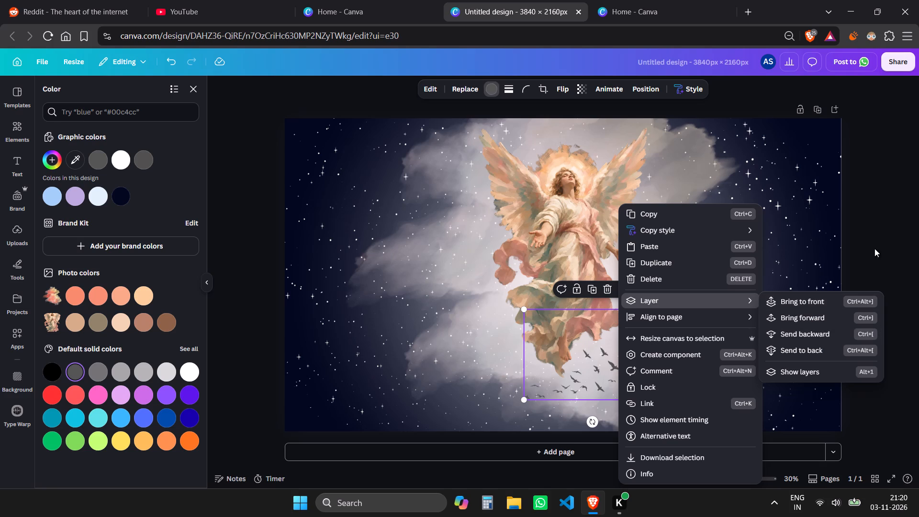
Move the flock of birds slightly higher behind the angel's lower robe and enlarge it a little.
{"action": "left_click_drag", "start_coordinate": [626, 357], "coordinate": [621, 342]}
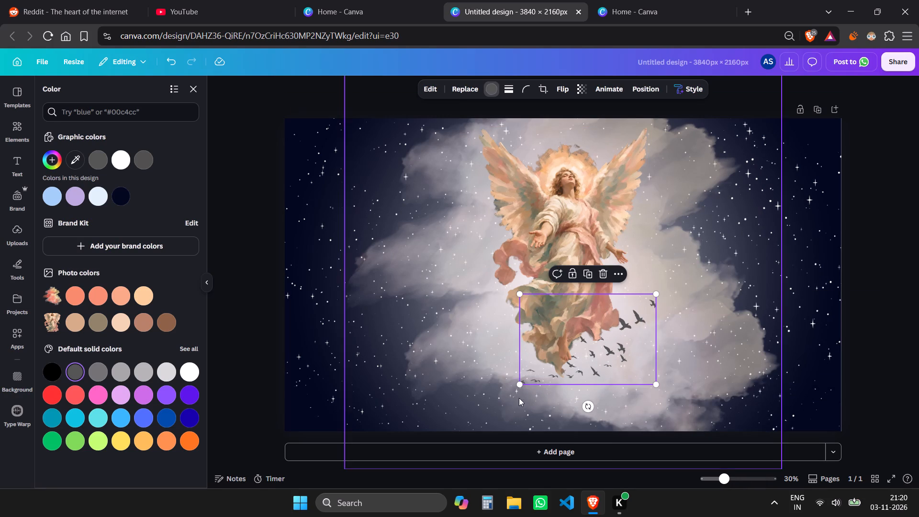
{"action": "left_click_drag", "start_coordinate": [519, 384], "coordinate": [514, 398]}
{"action": "left_click", "coordinate": [878, 344]}
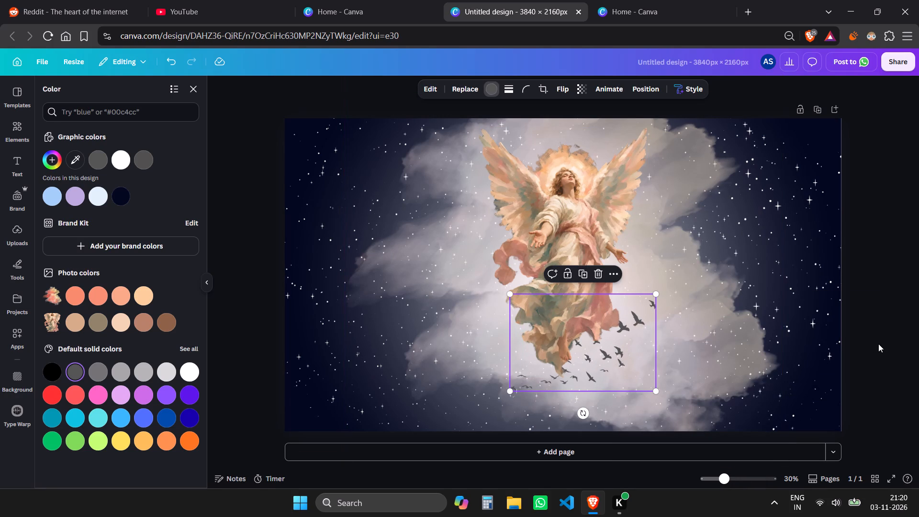
Add a flock of scattered dark flying birds from the birds graphics and shrink it beside the angel's lower robe.
{"action": "left_click", "coordinate": [263, 309]}
{"action": "scroll", "coordinate": [107, 357], "scroll_direction": "down", "scroll_amount": 5}
{"action": "scroll", "coordinate": [149, 346], "scroll_direction": "down", "scroll_amount": 5}
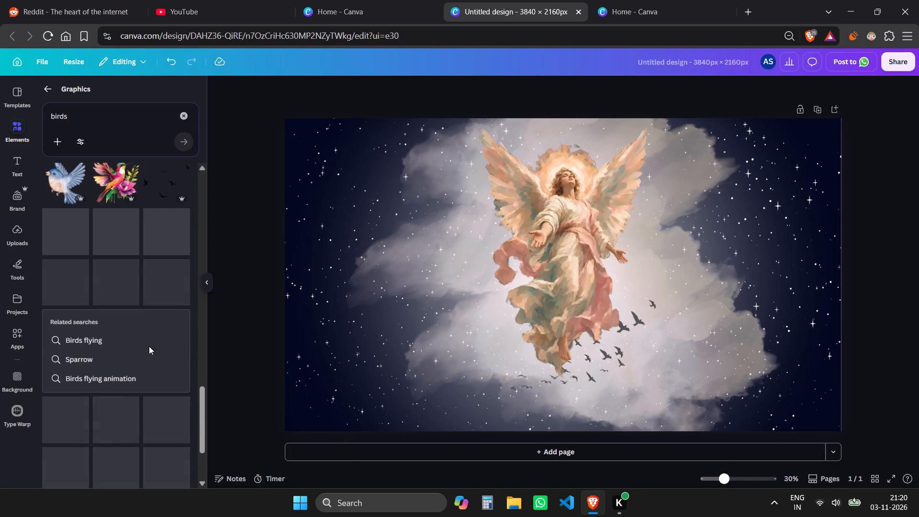
{"action": "scroll", "coordinate": [149, 346], "scroll_direction": "down", "scroll_amount": 3}
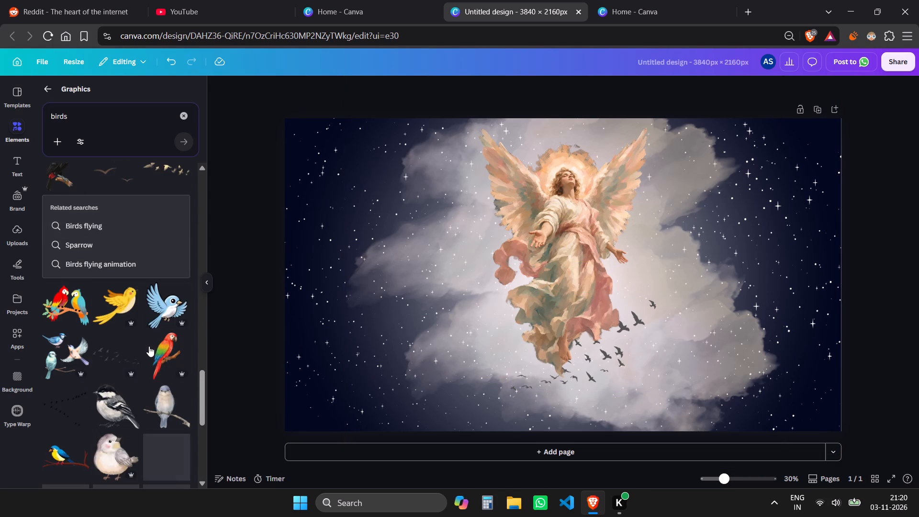
{"action": "scroll", "coordinate": [149, 346], "scroll_direction": "down", "scroll_amount": 2}
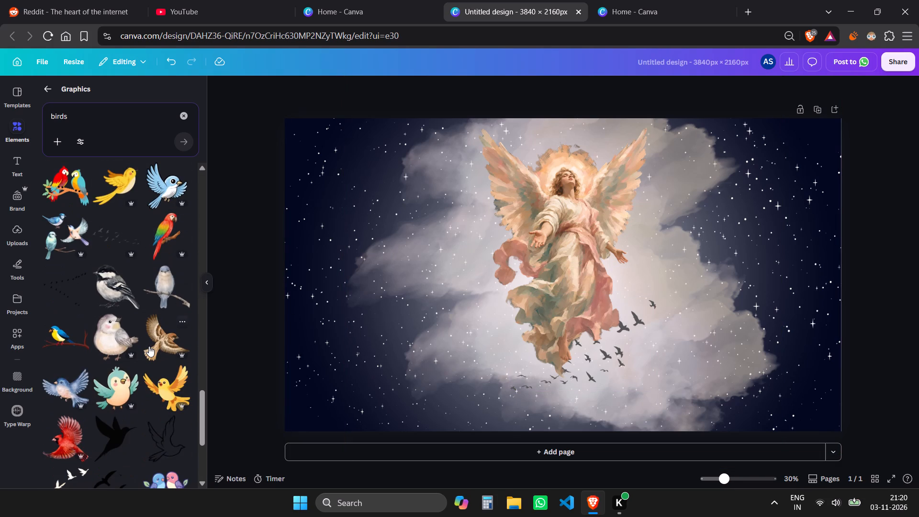
{"action": "scroll", "coordinate": [149, 346], "scroll_direction": "down", "scroll_amount": 5}
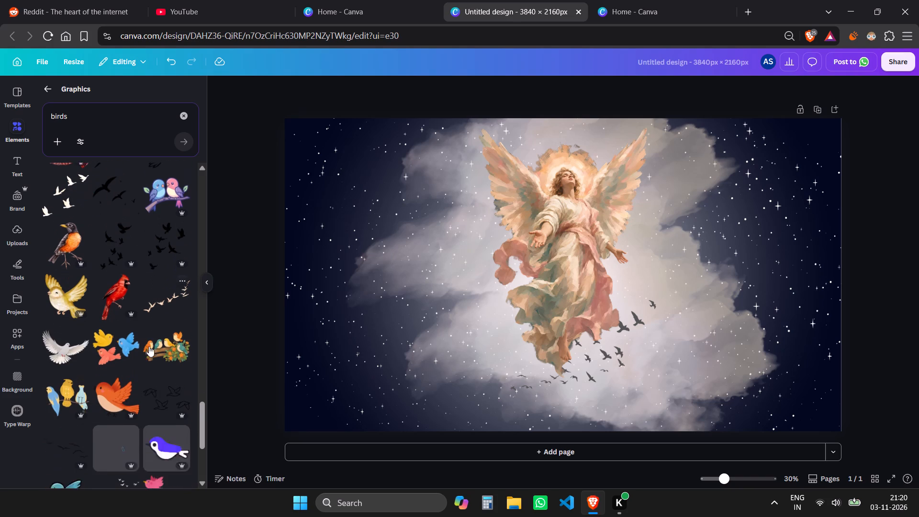
{"action": "scroll", "coordinate": [149, 346], "scroll_direction": "down", "scroll_amount": 7}
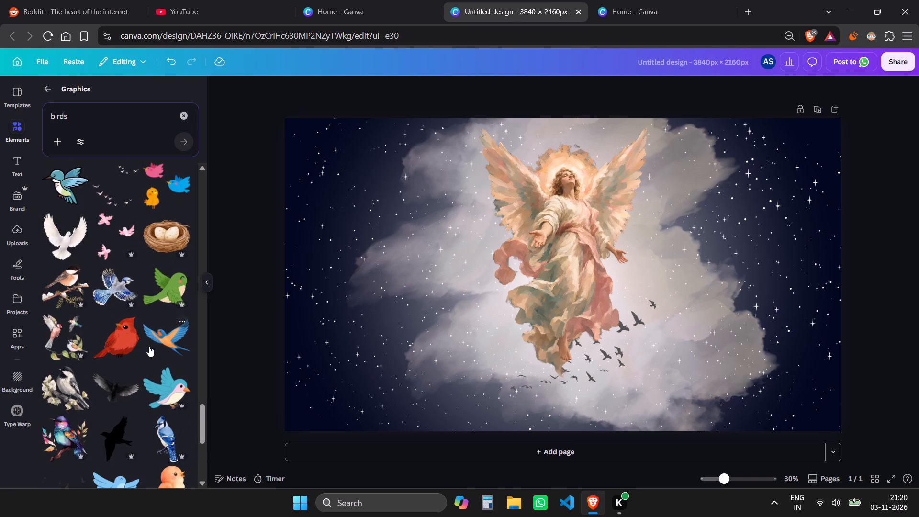
{"action": "scroll", "coordinate": [149, 346], "scroll_direction": "down", "scroll_amount": 4}
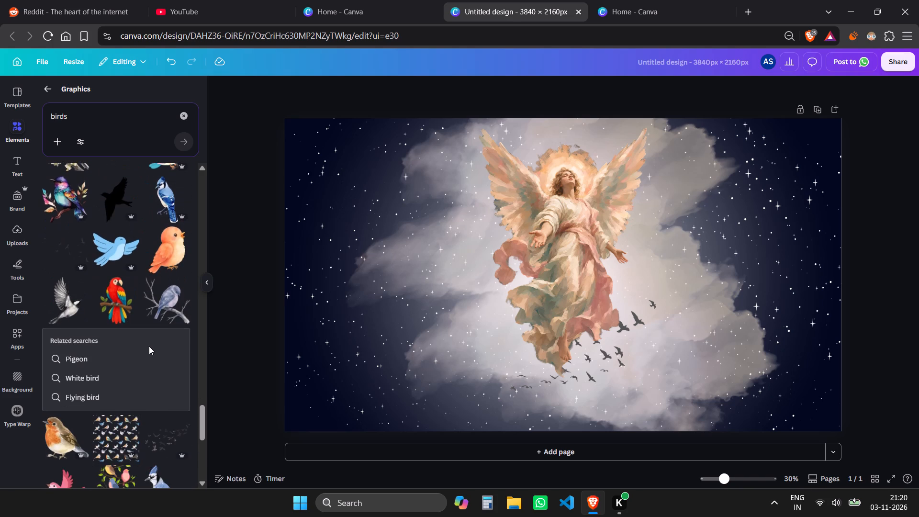
{"action": "scroll", "coordinate": [149, 346], "scroll_direction": "down", "scroll_amount": 4}
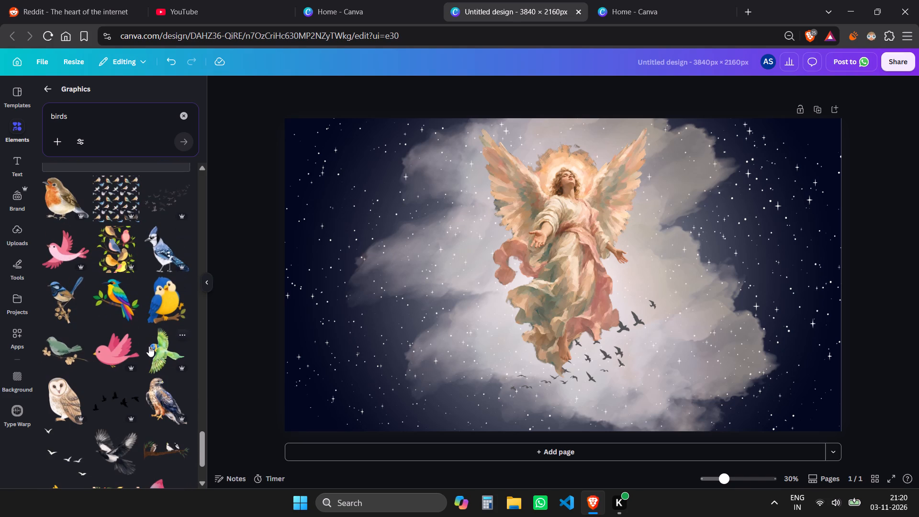
{"action": "scroll", "coordinate": [149, 346], "scroll_direction": "down", "scroll_amount": 2}
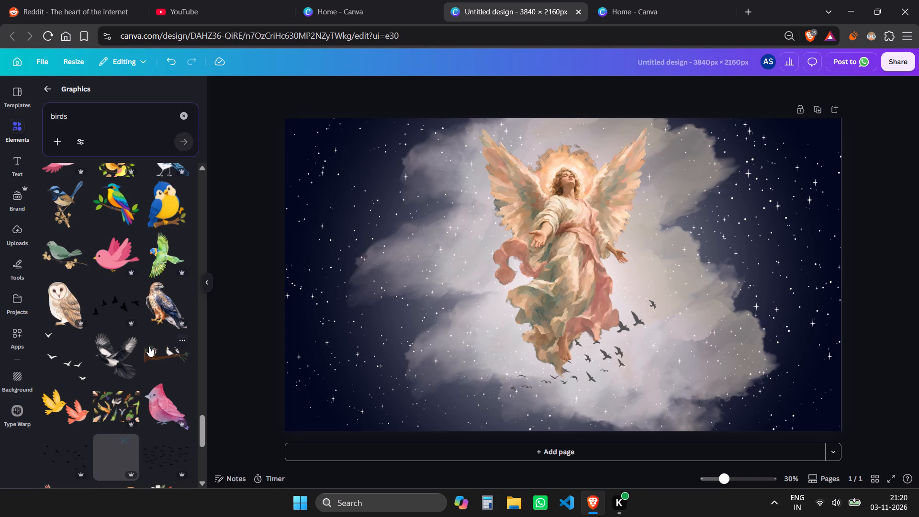
{"action": "scroll", "coordinate": [146, 342], "scroll_direction": "up", "scroll_amount": 2}
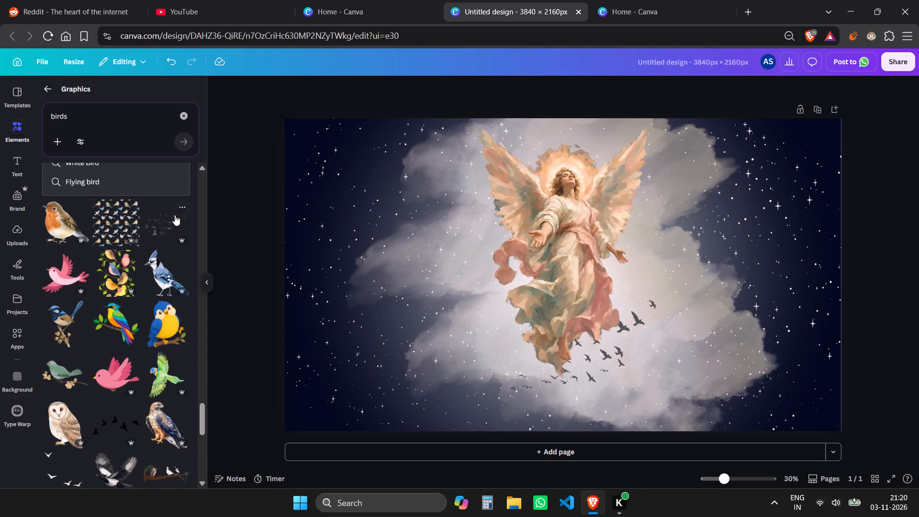
{"action": "left_click", "coordinate": [175, 215]}
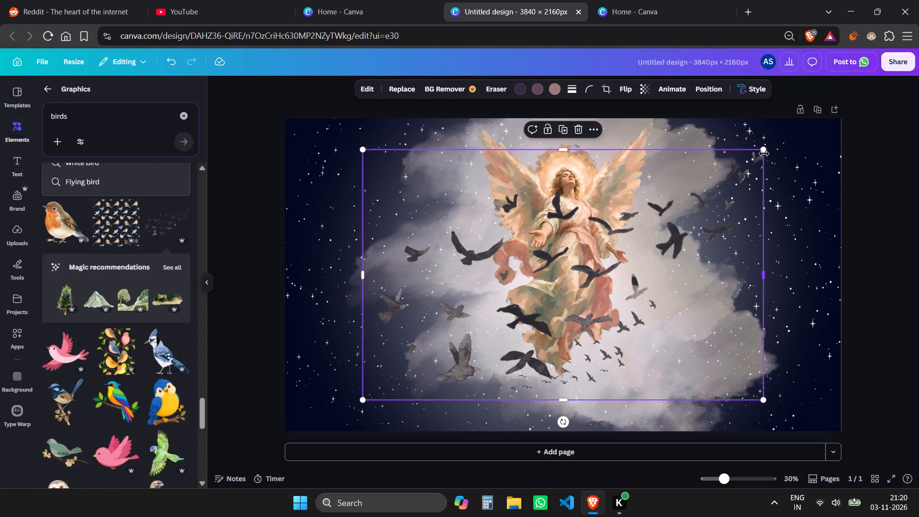
{"action": "left_click_drag", "start_coordinate": [764, 154], "coordinate": [771, 162]}
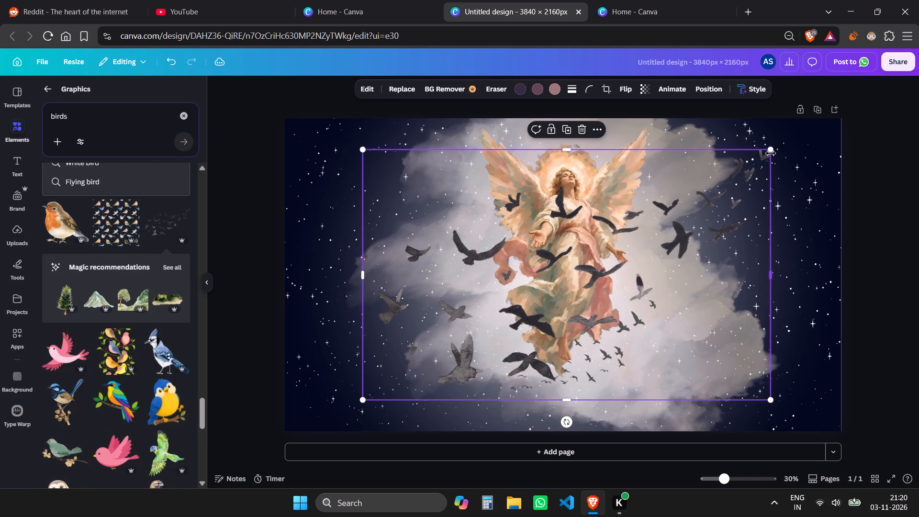
{"action": "left_click_drag", "start_coordinate": [770, 150], "coordinate": [545, 343]}
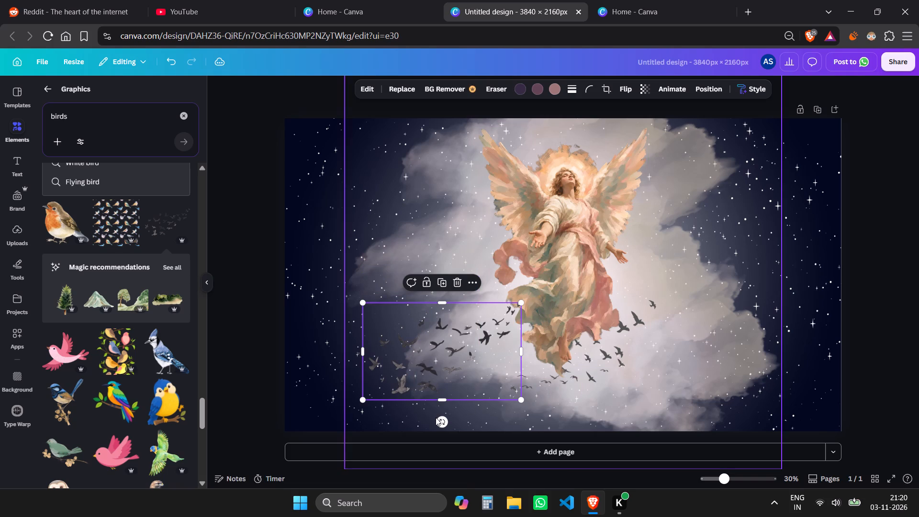
Rotate the new flock of birds clockwise by about 40°.
{"action": "left_click_drag", "start_coordinate": [436, 420], "coordinate": [403, 367]}
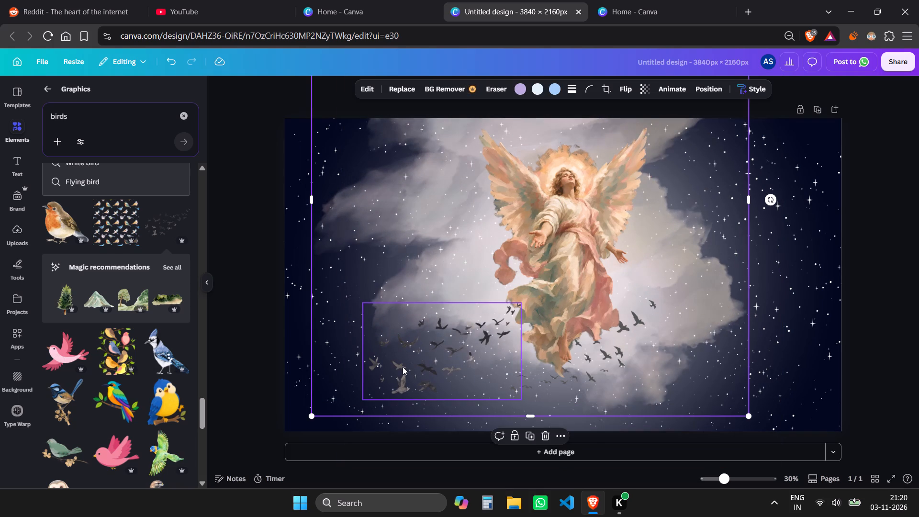
{"action": "key", "text": "ctrl+z"}
{"action": "left_click", "coordinate": [462, 321]}
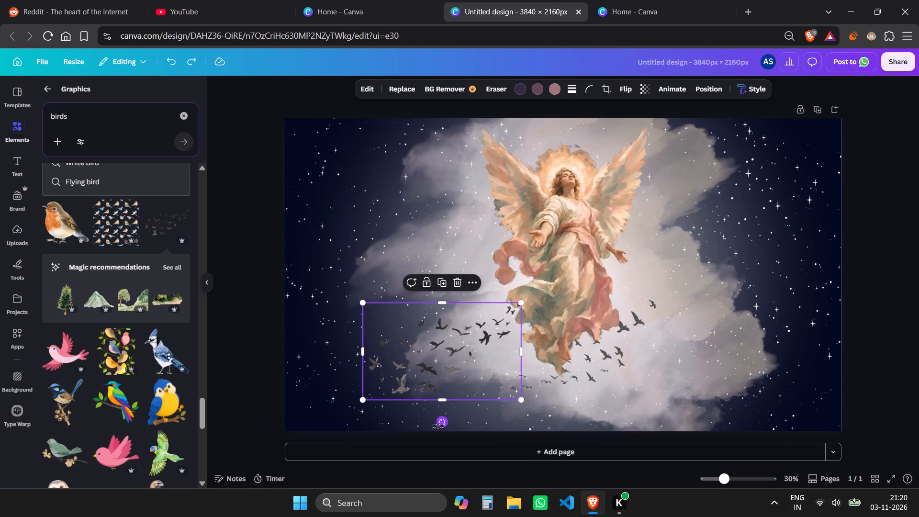
{"action": "left_click_drag", "start_coordinate": [439, 422], "coordinate": [406, 392]}
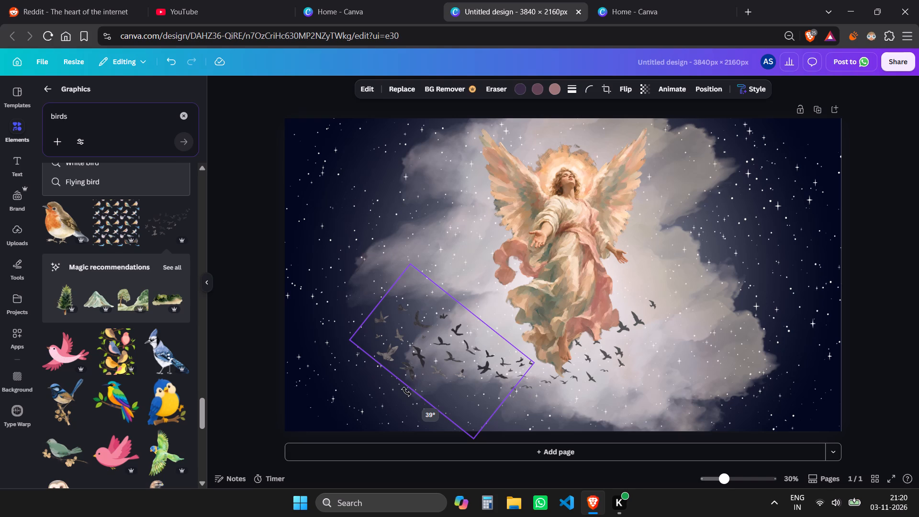
{"action": "left_click_drag", "start_coordinate": [406, 392], "coordinate": [406, 391]}
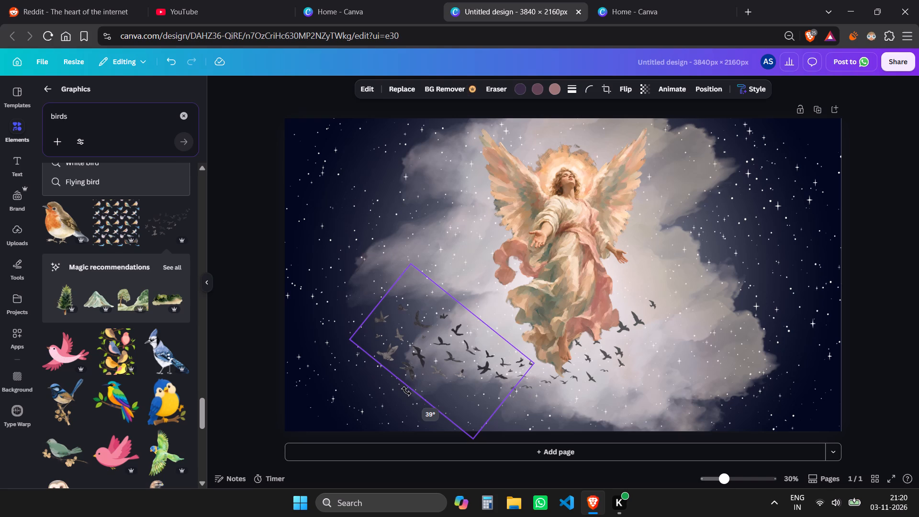
{"action": "left_click_drag", "start_coordinate": [406, 391], "coordinate": [406, 387]}
Move the rotated flock down and shrink it so it trails off from the smaller birds beneath the angel's robe.
{"action": "left_click_drag", "start_coordinate": [422, 360], "coordinate": [402, 380]}
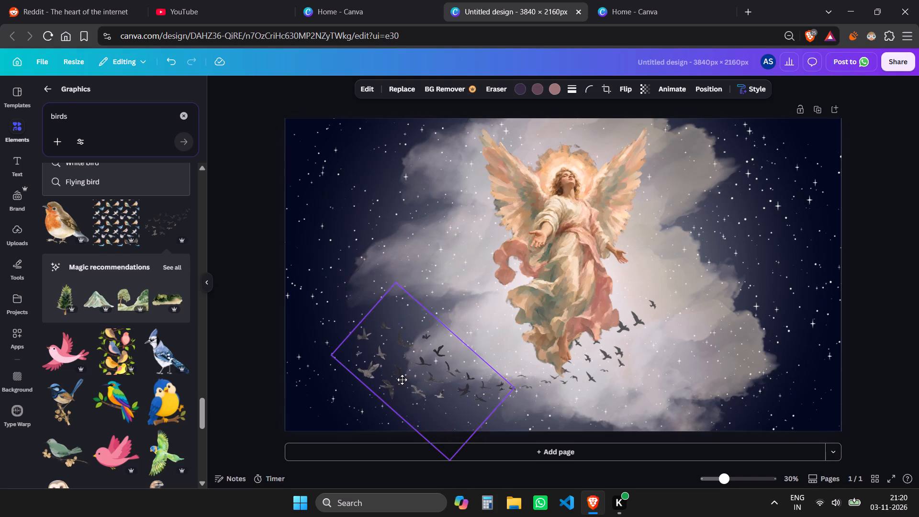
{"action": "left_click_drag", "start_coordinate": [402, 380], "coordinate": [402, 378]}
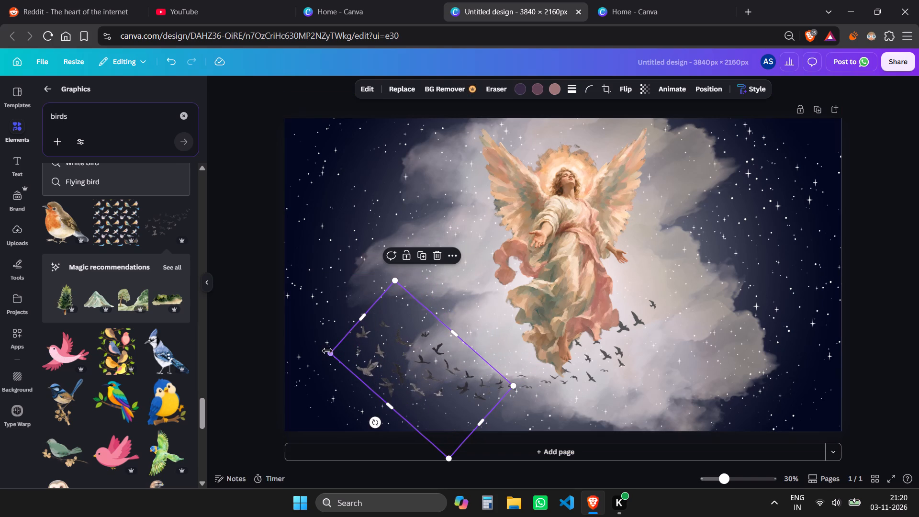
{"action": "left_click_drag", "start_coordinate": [327, 350], "coordinate": [368, 372]}
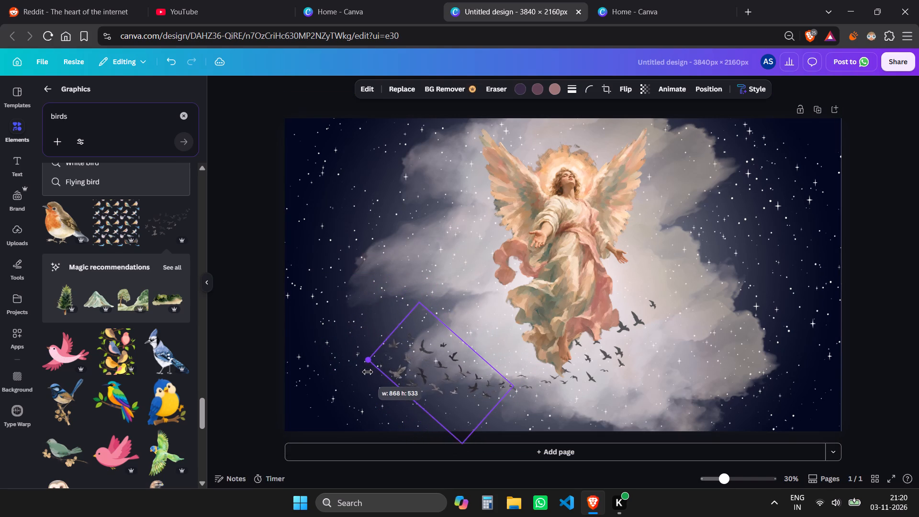
{"action": "left_click_drag", "start_coordinate": [368, 372], "coordinate": [373, 372]}
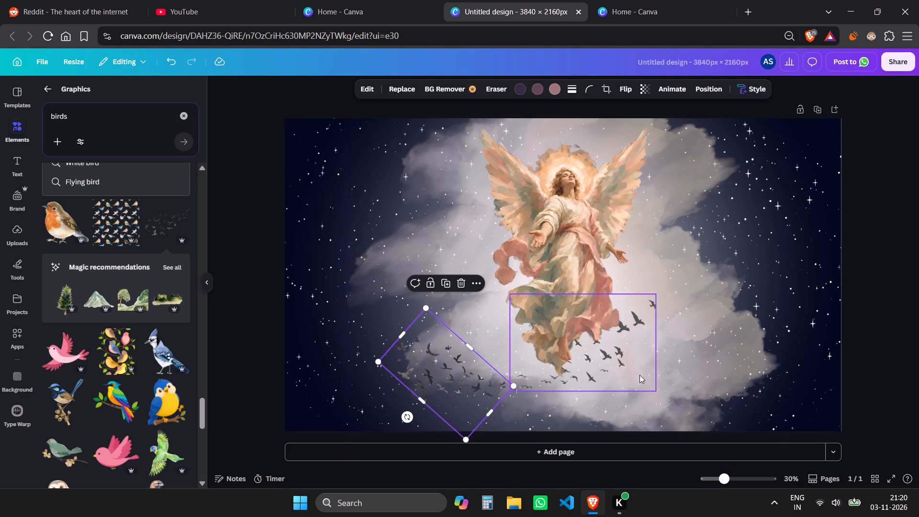
{"action": "left_click", "coordinate": [861, 308]}
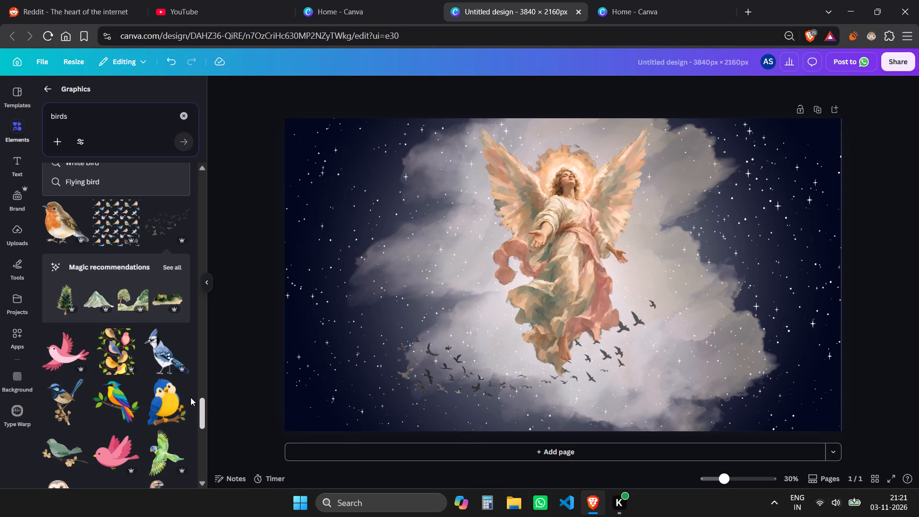
Replace the birds search with a graphics search for halo.
{"action": "scroll", "coordinate": [59, 397], "scroll_direction": "down", "scroll_amount": 5}
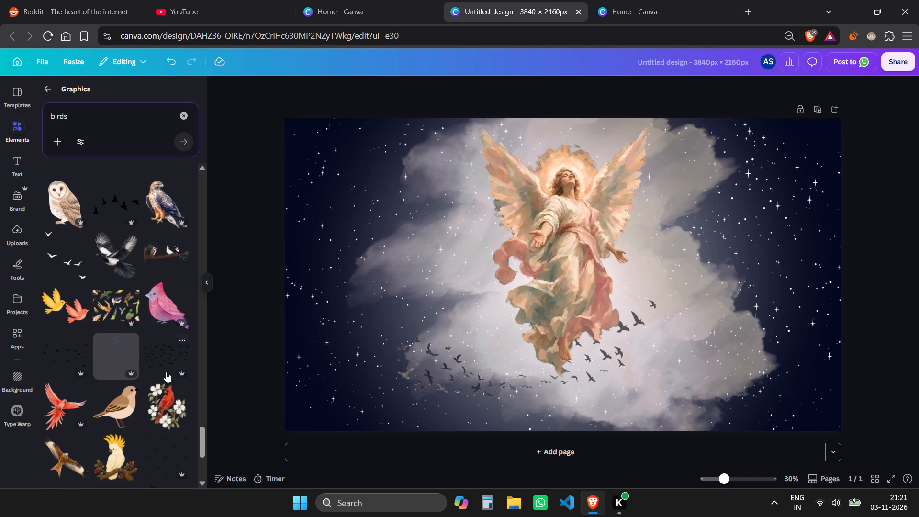
{"action": "scroll", "coordinate": [171, 374], "scroll_direction": "down", "scroll_amount": 4}
{"action": "left_click", "coordinate": [183, 114]}
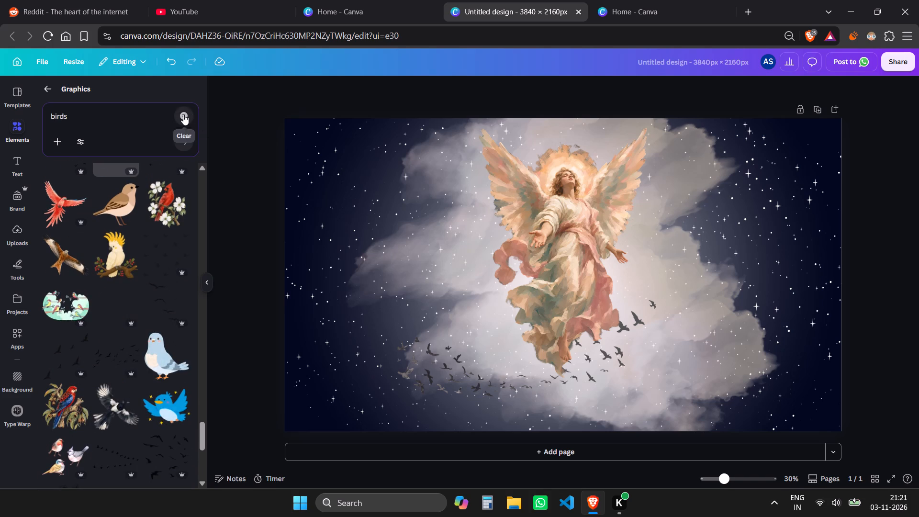
{"action": "type", "text": "halo"}
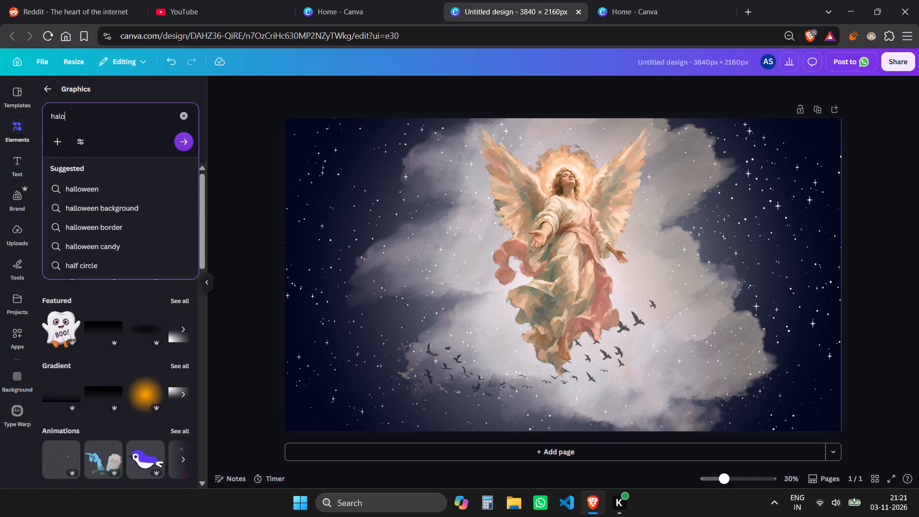
{"action": "key", "text": "Return"}
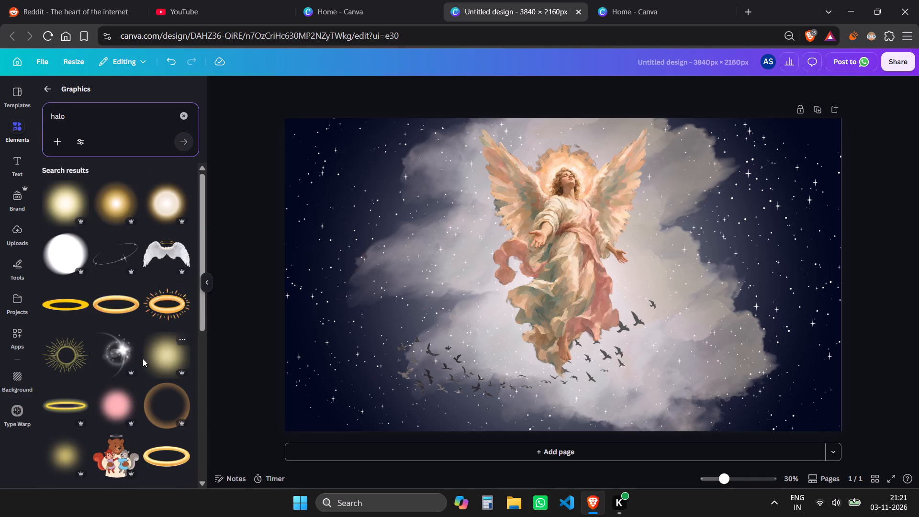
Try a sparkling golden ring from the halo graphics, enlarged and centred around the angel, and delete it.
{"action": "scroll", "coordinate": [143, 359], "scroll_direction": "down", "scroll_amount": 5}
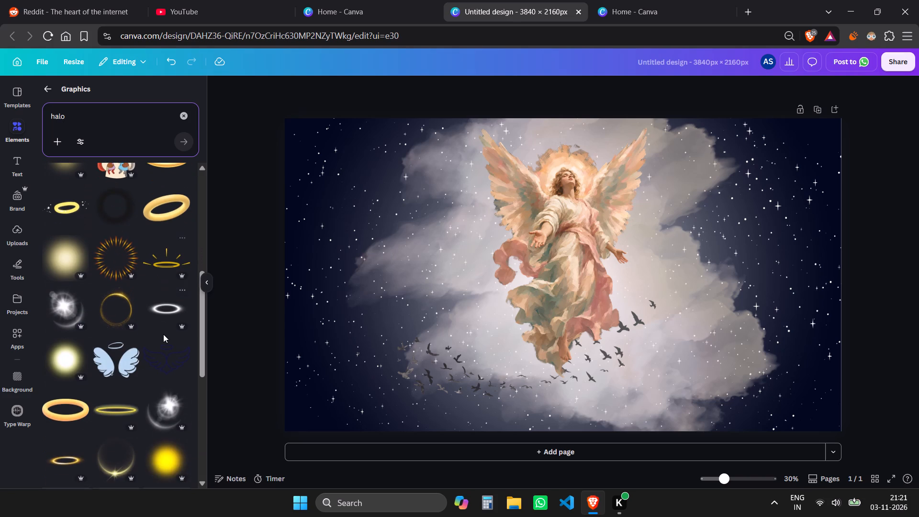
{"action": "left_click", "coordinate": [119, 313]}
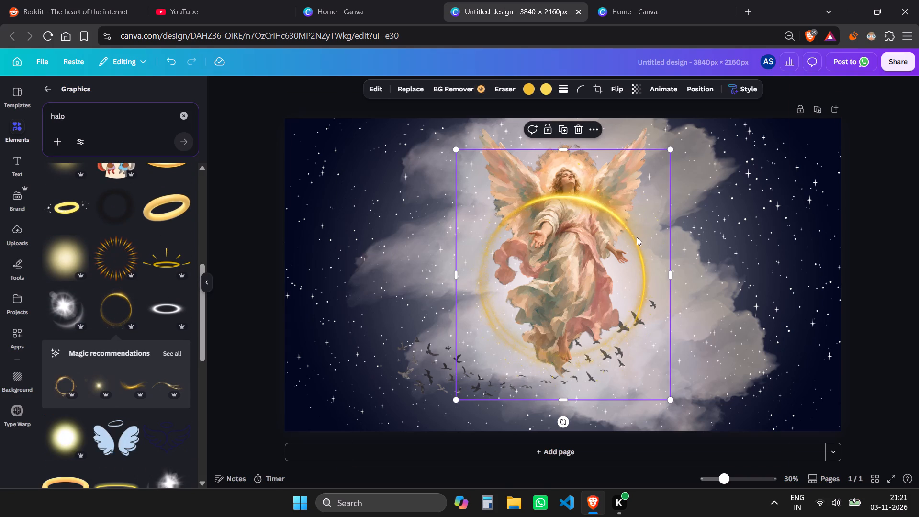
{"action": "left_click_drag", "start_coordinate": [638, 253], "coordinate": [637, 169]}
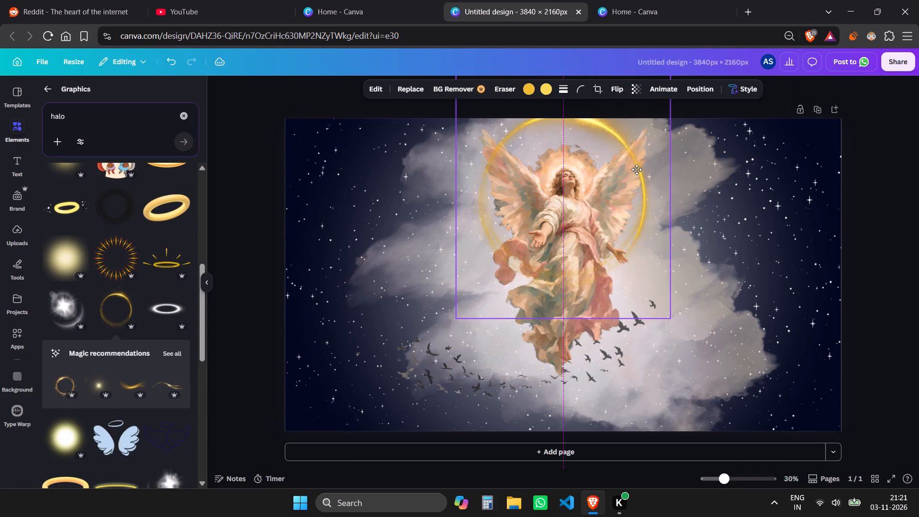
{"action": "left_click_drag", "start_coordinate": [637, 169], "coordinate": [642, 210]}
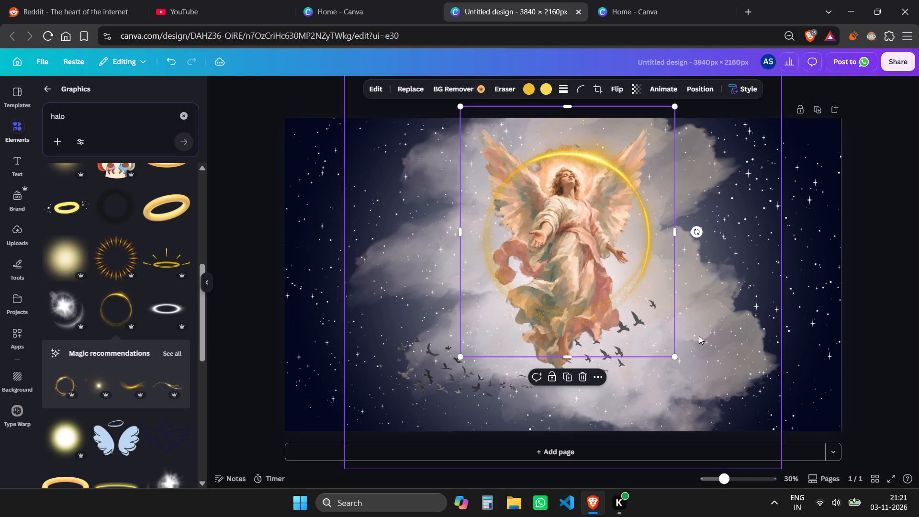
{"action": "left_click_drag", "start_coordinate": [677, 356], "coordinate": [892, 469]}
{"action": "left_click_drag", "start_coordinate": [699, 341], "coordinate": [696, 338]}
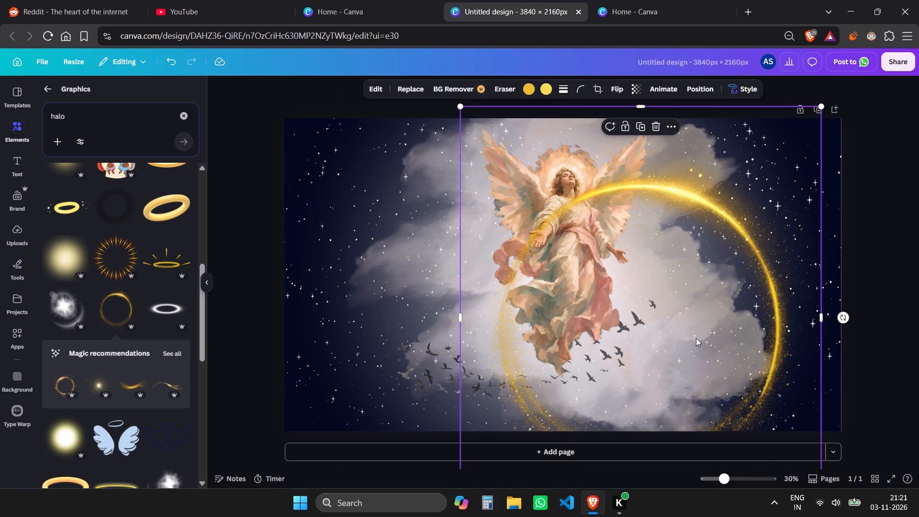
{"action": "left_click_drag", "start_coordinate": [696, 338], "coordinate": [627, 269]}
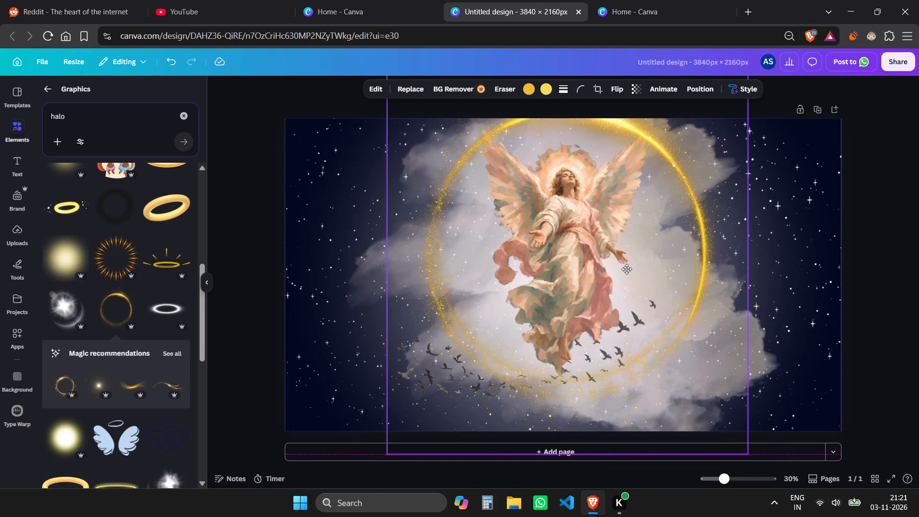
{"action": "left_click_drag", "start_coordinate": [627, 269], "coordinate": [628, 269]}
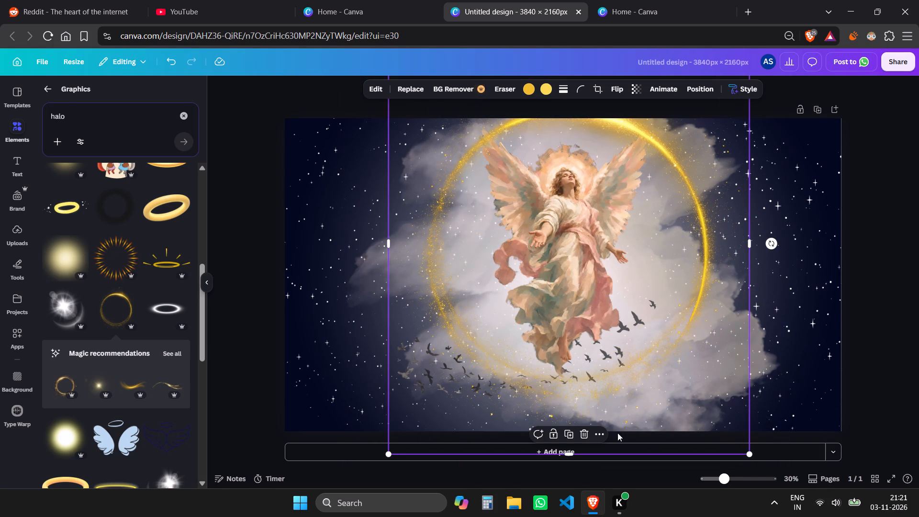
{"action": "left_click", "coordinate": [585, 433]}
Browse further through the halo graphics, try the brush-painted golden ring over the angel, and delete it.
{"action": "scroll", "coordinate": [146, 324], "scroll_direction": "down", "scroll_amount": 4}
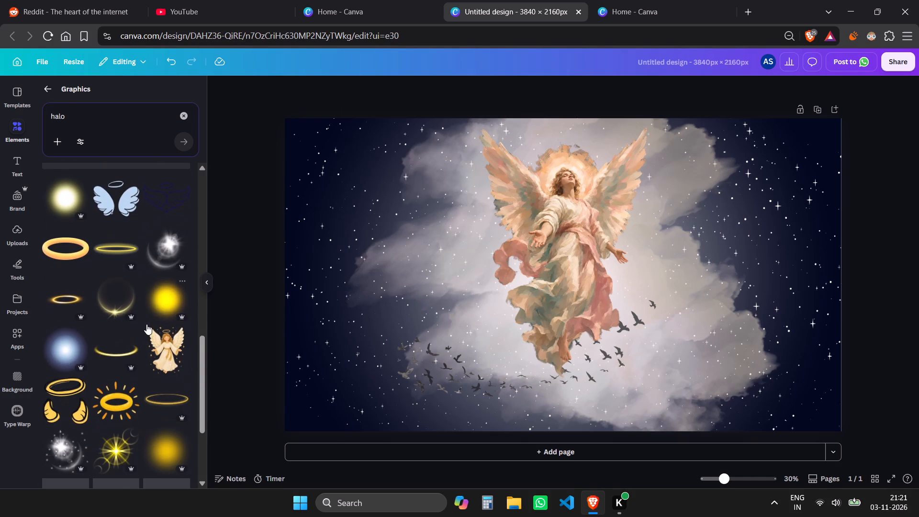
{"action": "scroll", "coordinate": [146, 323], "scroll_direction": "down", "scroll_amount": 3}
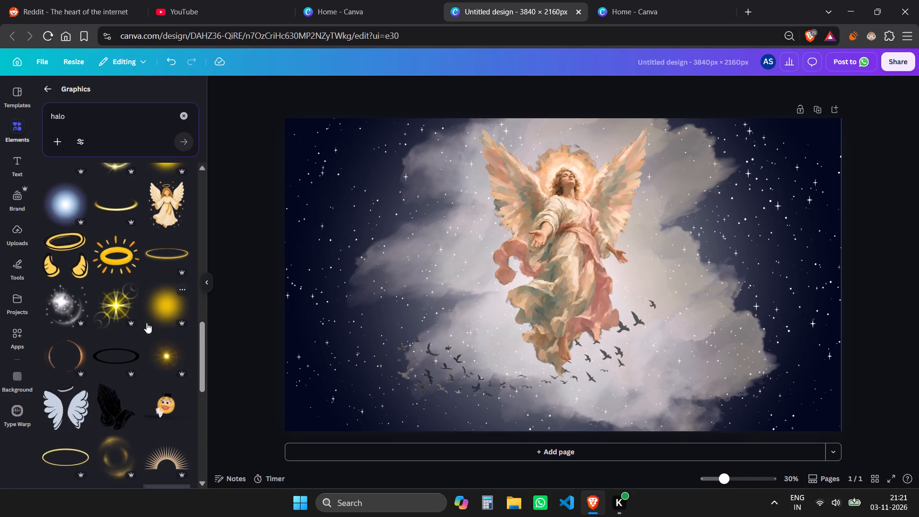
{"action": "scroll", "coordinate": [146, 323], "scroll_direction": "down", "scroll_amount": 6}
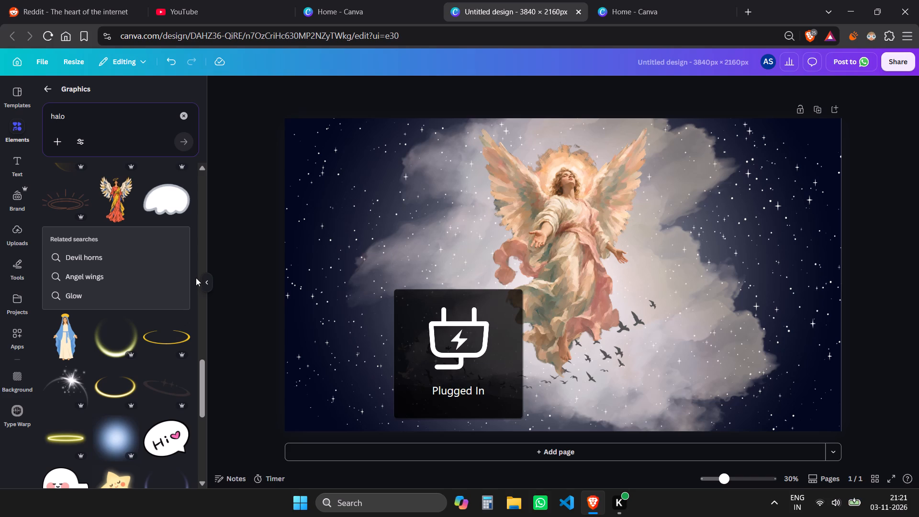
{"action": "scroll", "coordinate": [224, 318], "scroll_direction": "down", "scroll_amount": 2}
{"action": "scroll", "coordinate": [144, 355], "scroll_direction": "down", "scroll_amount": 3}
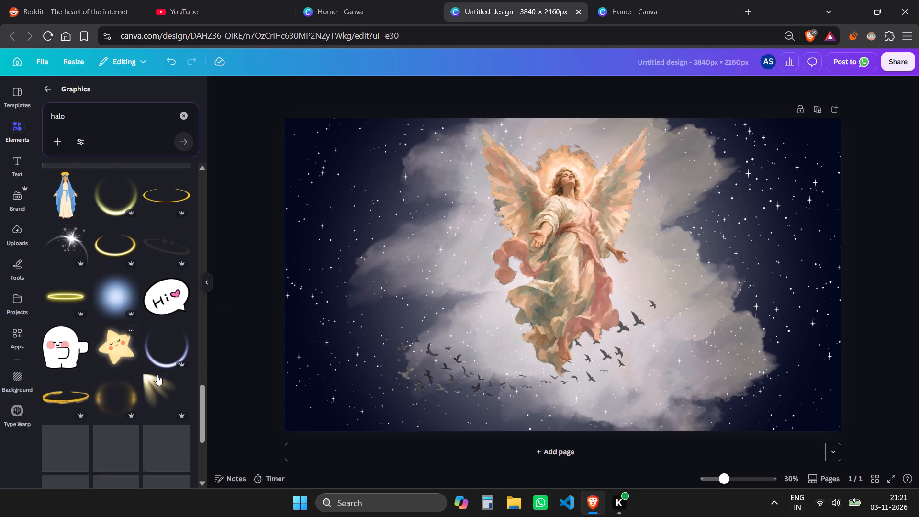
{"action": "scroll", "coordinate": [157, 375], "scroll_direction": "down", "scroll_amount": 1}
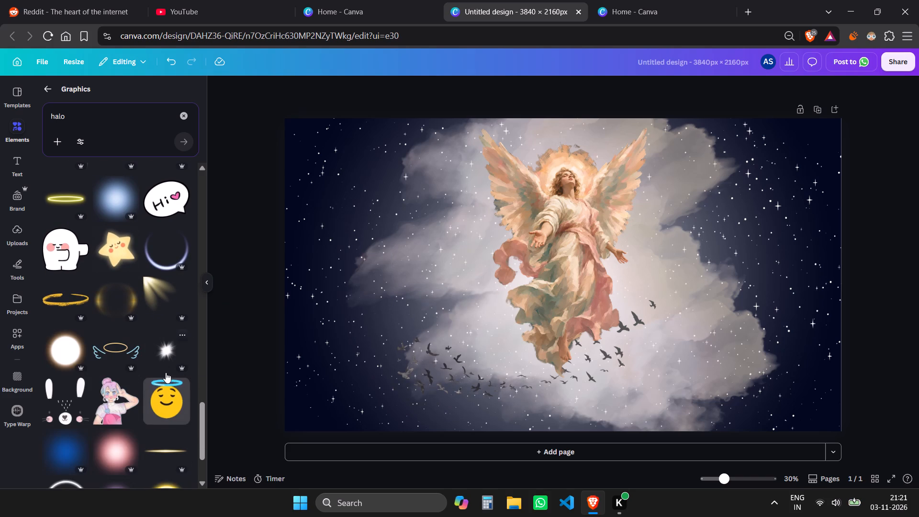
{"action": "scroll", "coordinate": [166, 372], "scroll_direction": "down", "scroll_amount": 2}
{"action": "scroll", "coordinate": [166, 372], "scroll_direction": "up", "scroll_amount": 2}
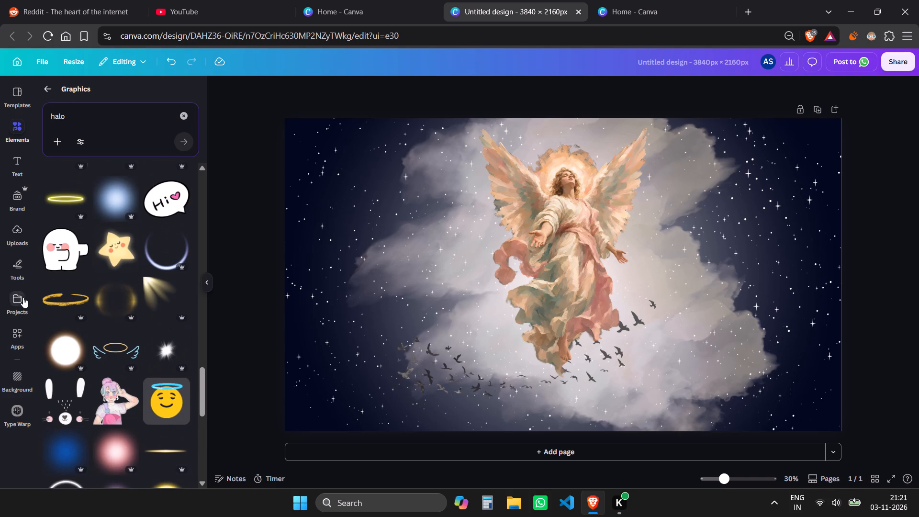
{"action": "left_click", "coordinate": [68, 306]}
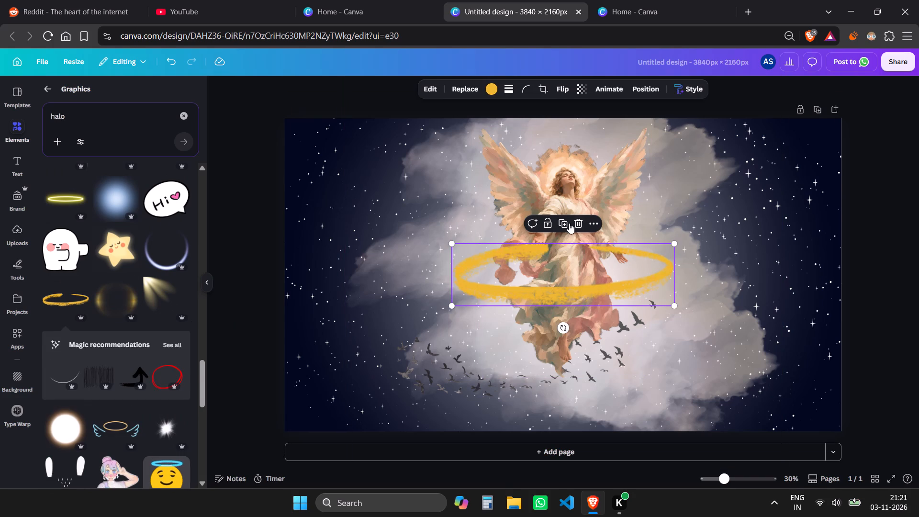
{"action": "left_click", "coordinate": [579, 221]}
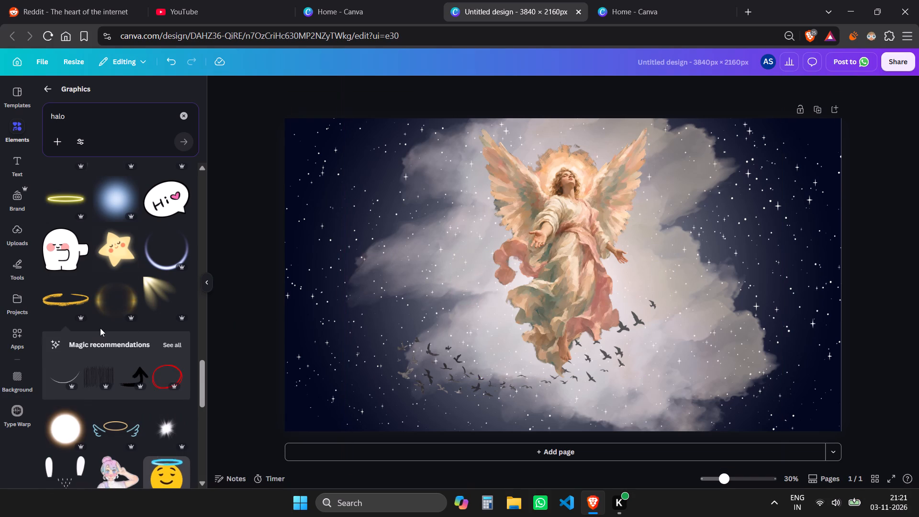
Add the glowing yellow neon ring from the halo graphics and flip it vertically.
{"action": "scroll", "coordinate": [100, 327], "scroll_direction": "up", "scroll_amount": 1}
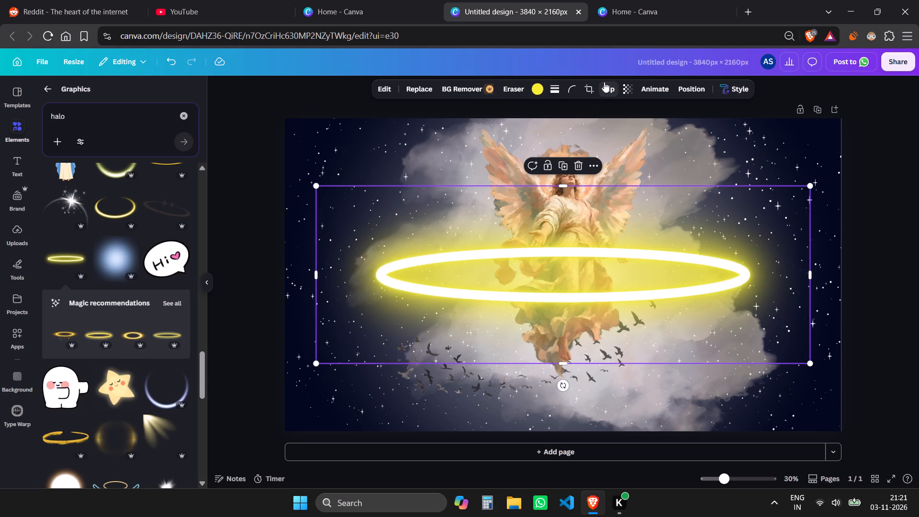
{"action": "left_click", "coordinate": [605, 82]}
{"action": "left_click", "coordinate": [611, 139]}
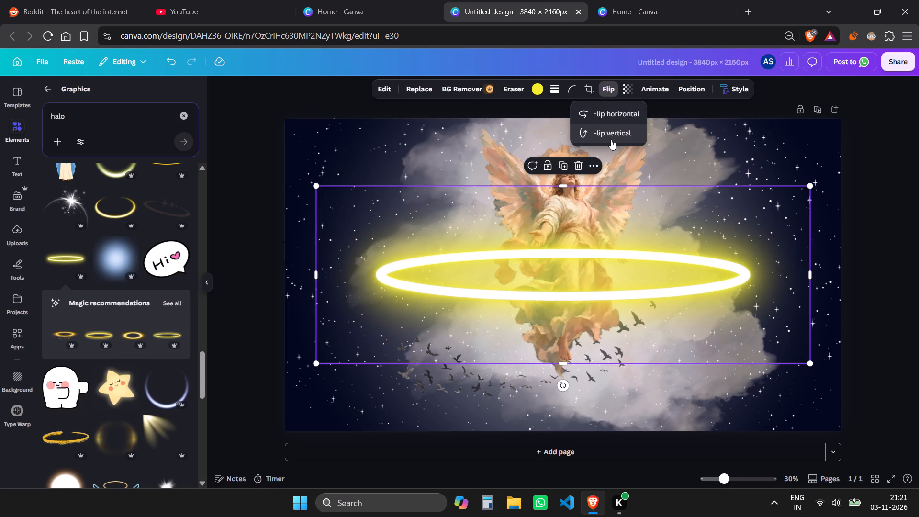
{"action": "left_click", "coordinate": [611, 139]}
{"action": "left_click", "coordinate": [611, 139]}
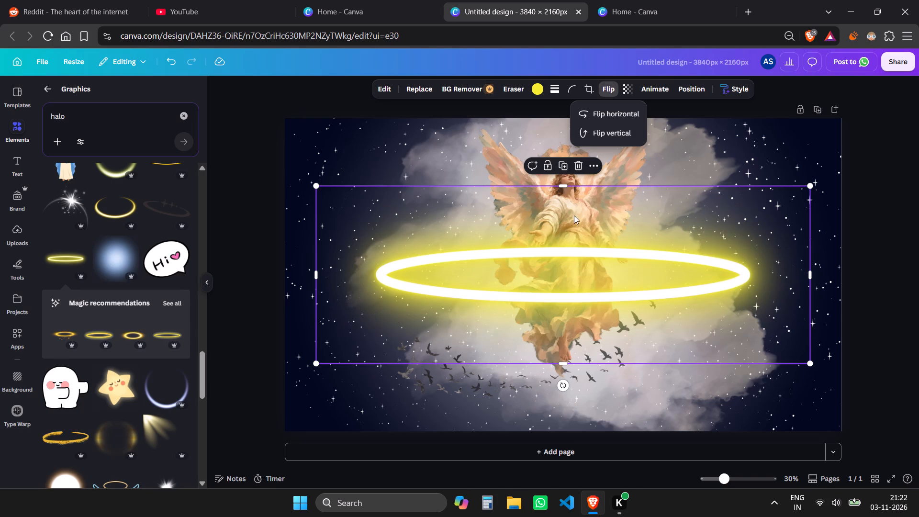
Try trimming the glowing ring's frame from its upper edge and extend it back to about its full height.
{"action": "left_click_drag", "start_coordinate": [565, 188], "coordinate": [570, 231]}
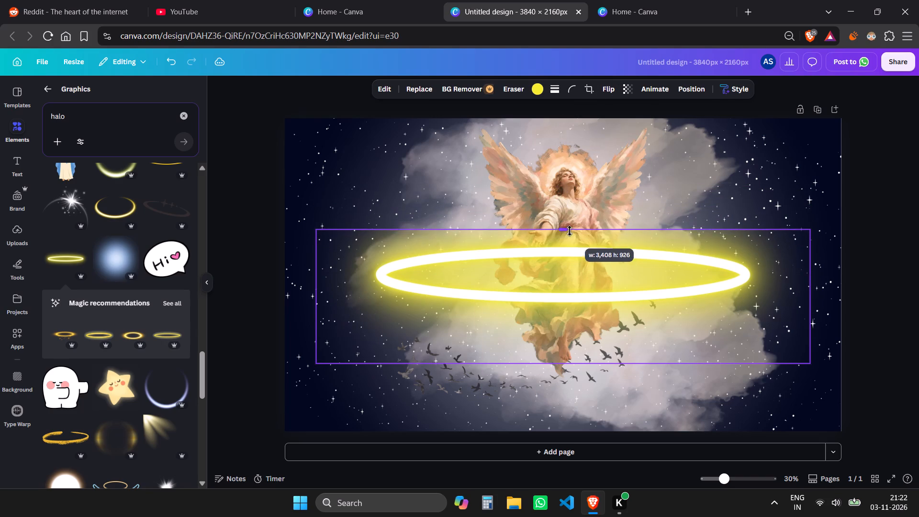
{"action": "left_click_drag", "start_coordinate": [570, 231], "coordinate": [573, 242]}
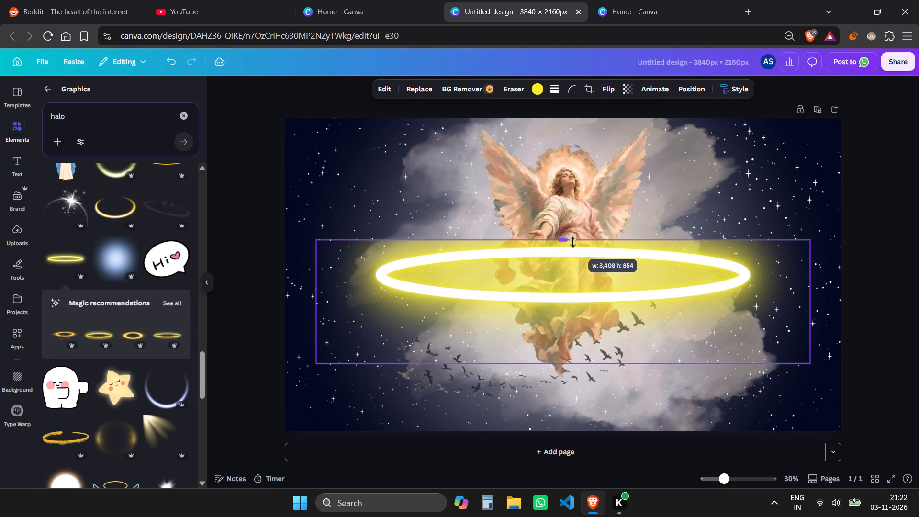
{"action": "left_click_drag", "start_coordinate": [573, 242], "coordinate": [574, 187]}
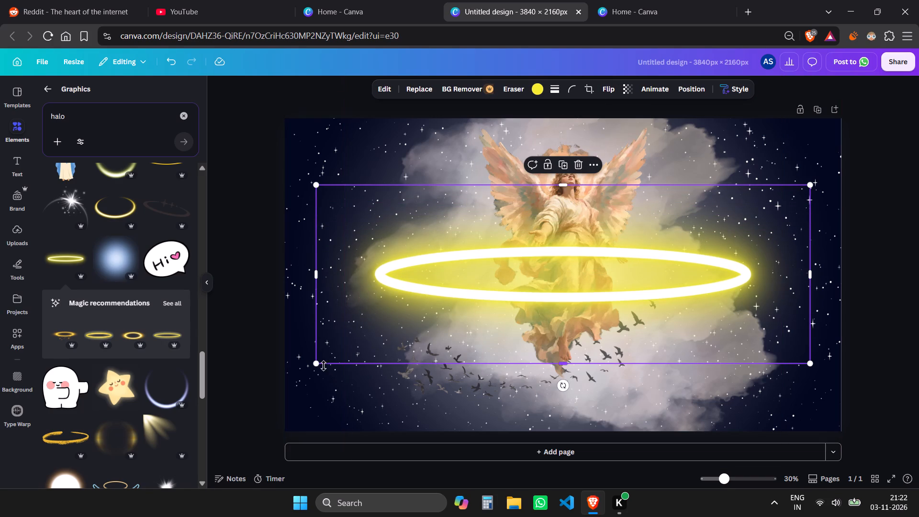
Shrink the glowing ring to about the width of the angel's head and centre it just above the hair as a halo.
{"action": "left_click_drag", "start_coordinate": [318, 367], "coordinate": [749, 164]}
{"action": "left_click_drag", "start_coordinate": [793, 226], "coordinate": [574, 198]}
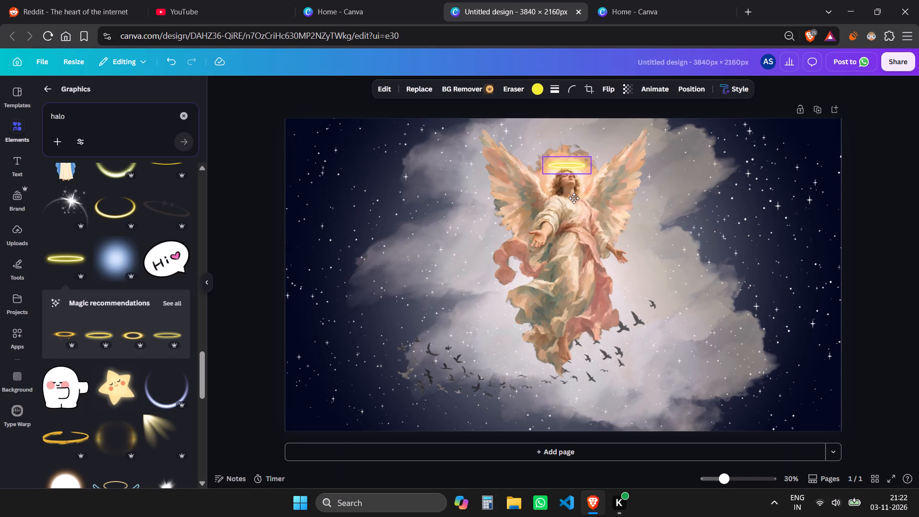
{"action": "left_click_drag", "start_coordinate": [574, 198], "coordinate": [574, 203]}
{"action": "left_click", "coordinate": [567, 161]}
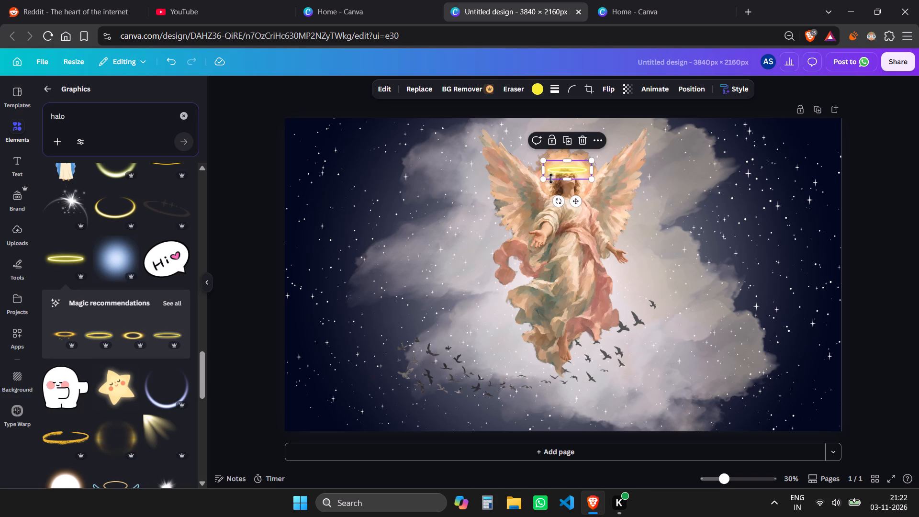
{"action": "left_click_drag", "start_coordinate": [543, 179], "coordinate": [557, 174]}
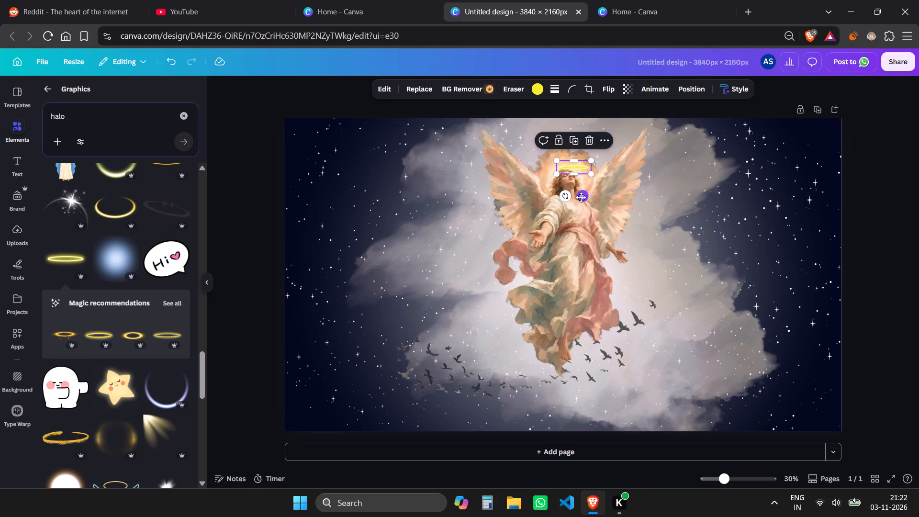
{"action": "left_click_drag", "start_coordinate": [581, 197], "coordinate": [573, 196]}
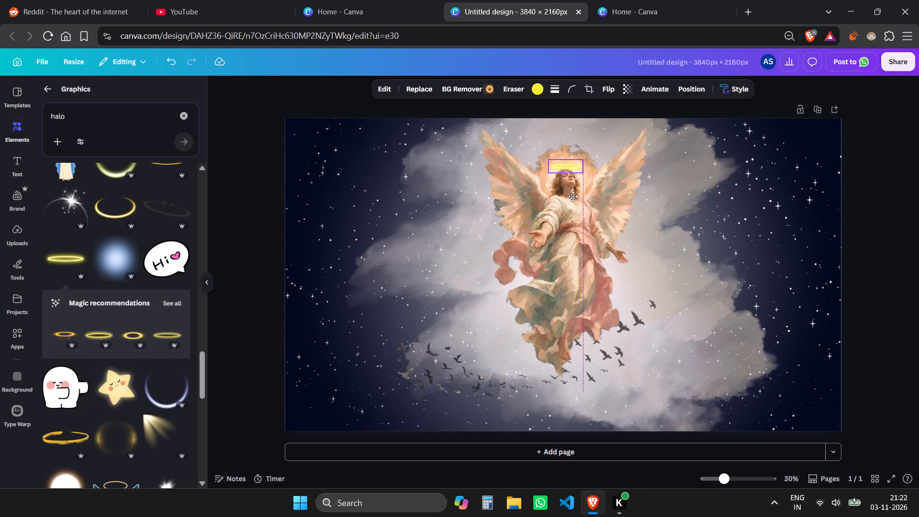
{"action": "left_click_drag", "start_coordinate": [573, 196], "coordinate": [572, 199]}
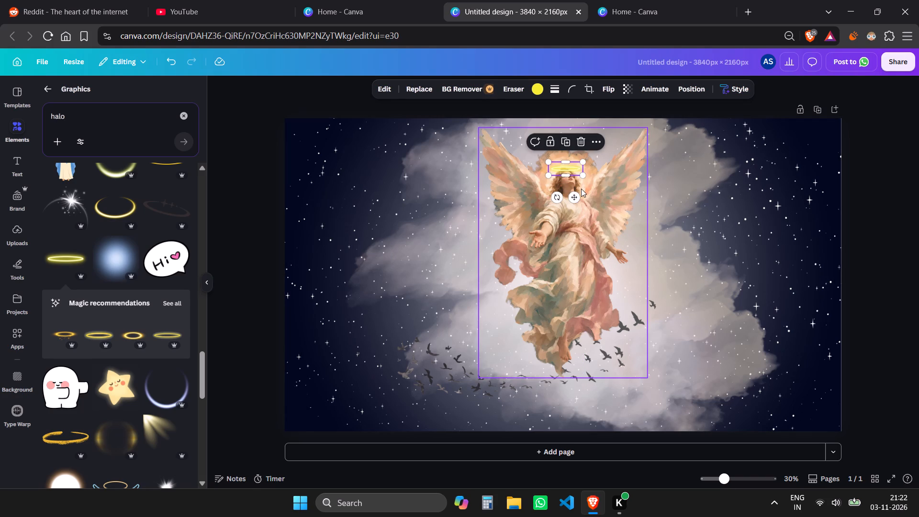
{"action": "left_click", "coordinate": [576, 198]}
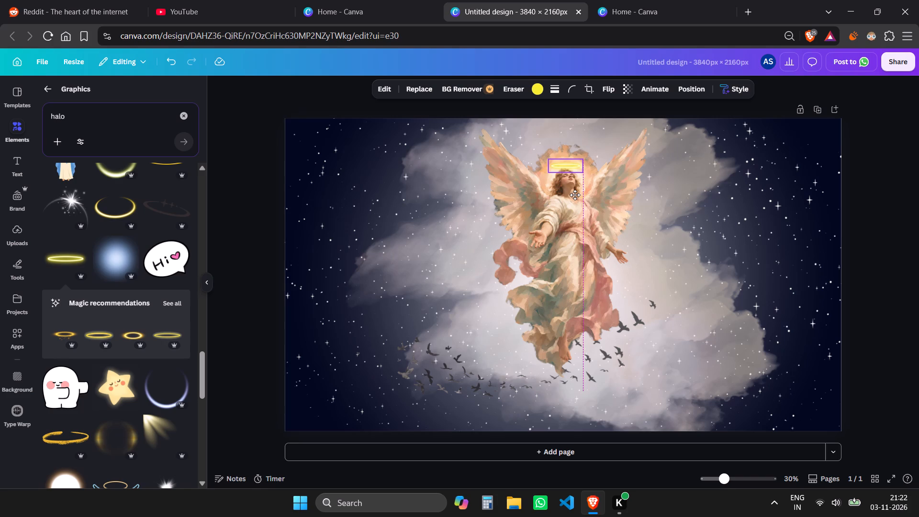
{"action": "left_click", "coordinate": [884, 223]}
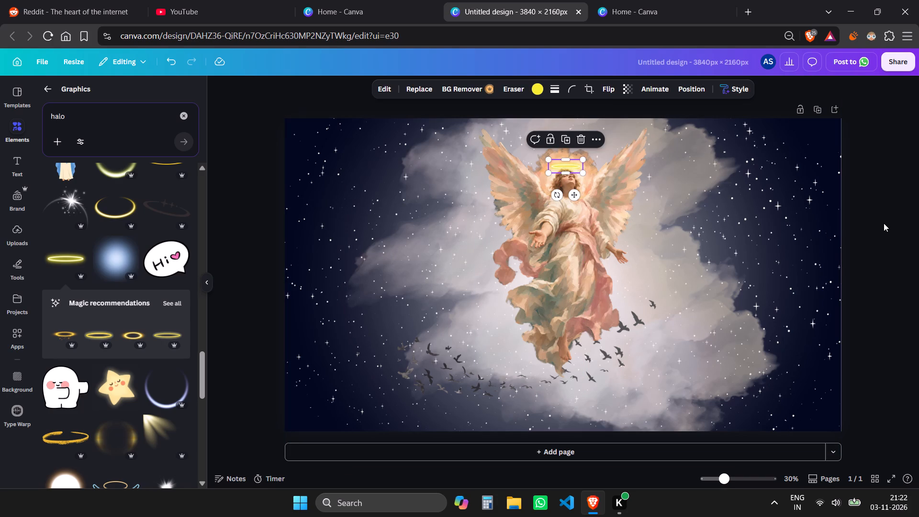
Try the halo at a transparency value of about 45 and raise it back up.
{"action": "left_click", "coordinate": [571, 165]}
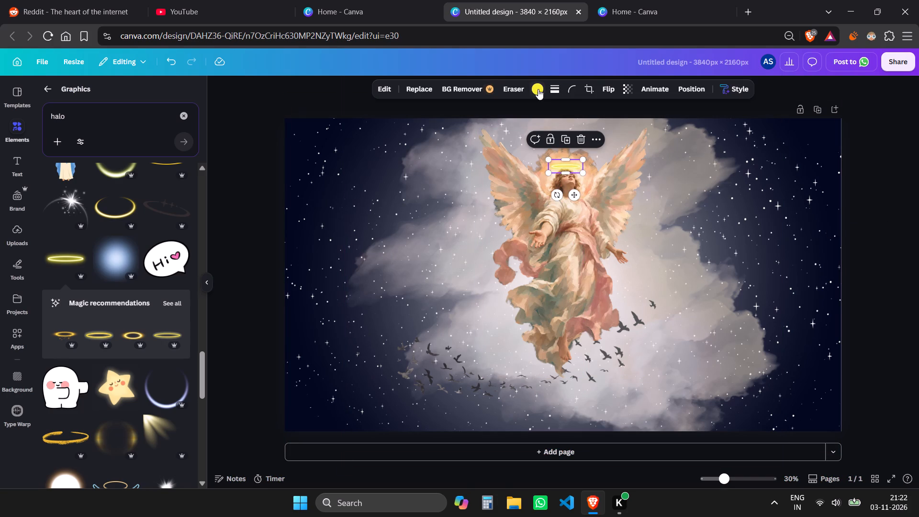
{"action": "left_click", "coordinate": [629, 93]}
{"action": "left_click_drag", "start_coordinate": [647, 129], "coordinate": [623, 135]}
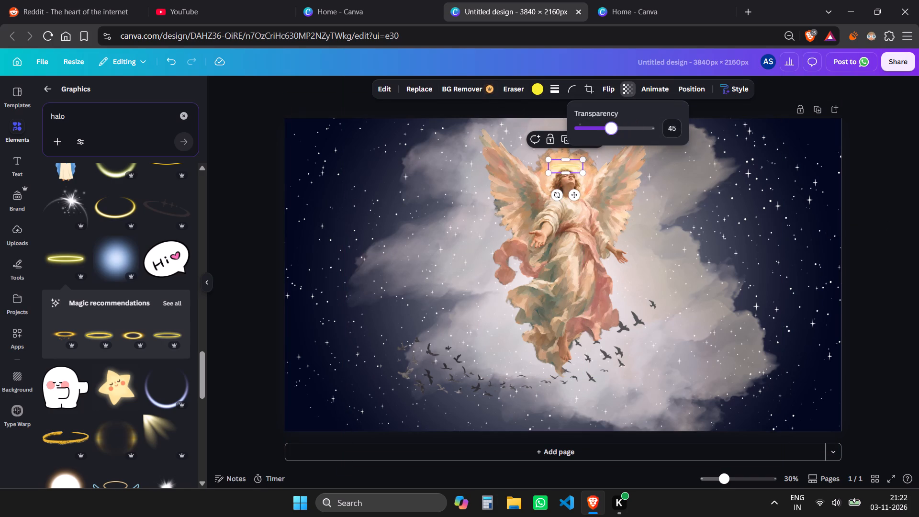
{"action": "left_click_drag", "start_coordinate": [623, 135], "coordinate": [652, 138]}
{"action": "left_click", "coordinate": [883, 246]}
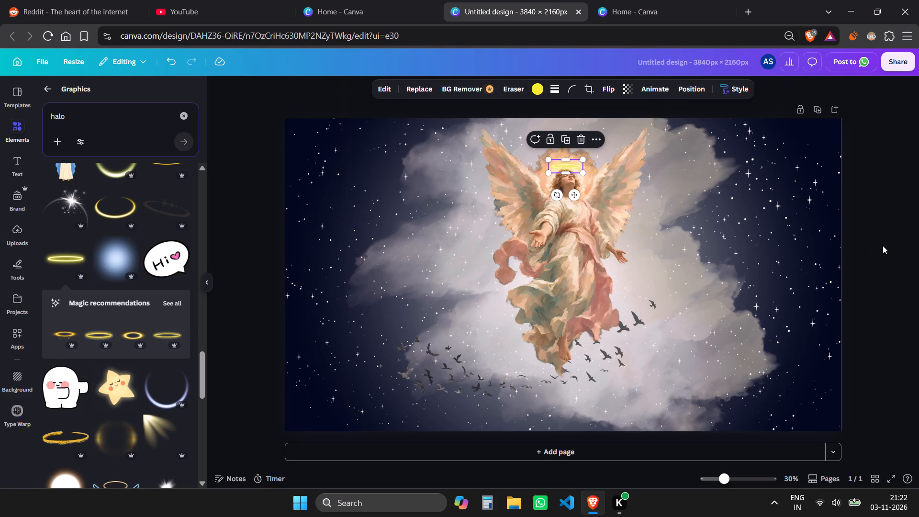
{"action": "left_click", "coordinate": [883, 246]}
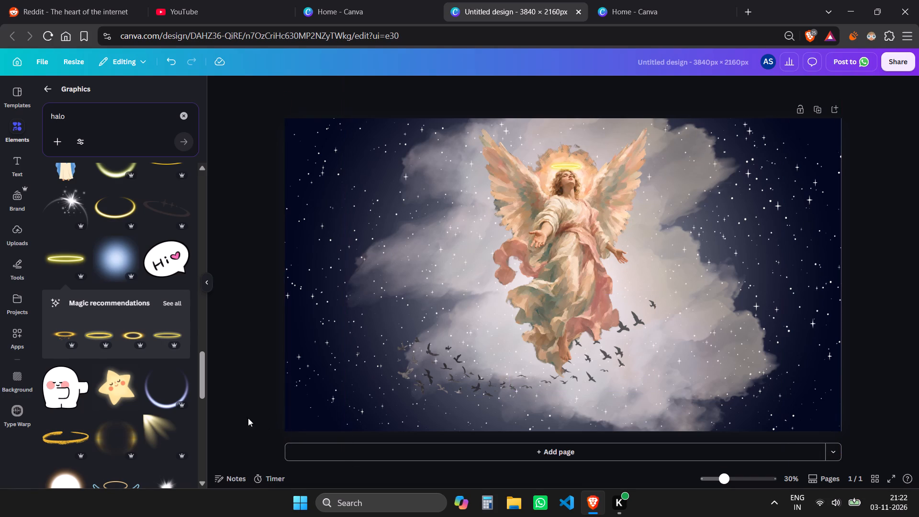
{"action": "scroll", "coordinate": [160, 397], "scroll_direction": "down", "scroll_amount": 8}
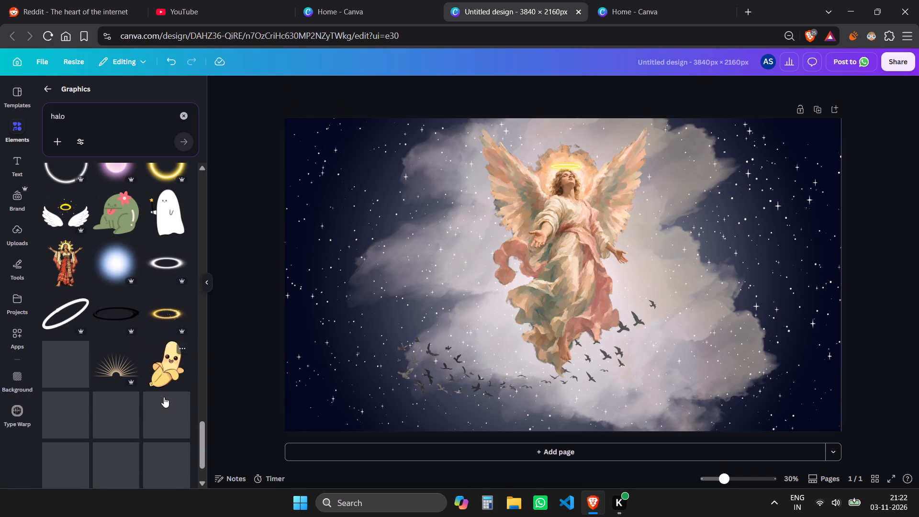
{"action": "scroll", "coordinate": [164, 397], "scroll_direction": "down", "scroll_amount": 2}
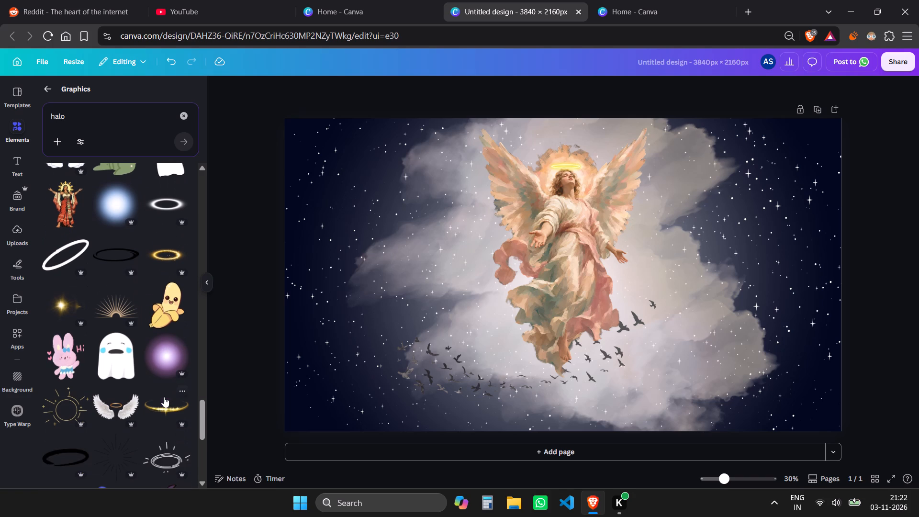
{"action": "key", "text": "shift+super+s"}
{"action": "left_click_drag", "start_coordinate": [284, 115], "coordinate": [365, 175]}
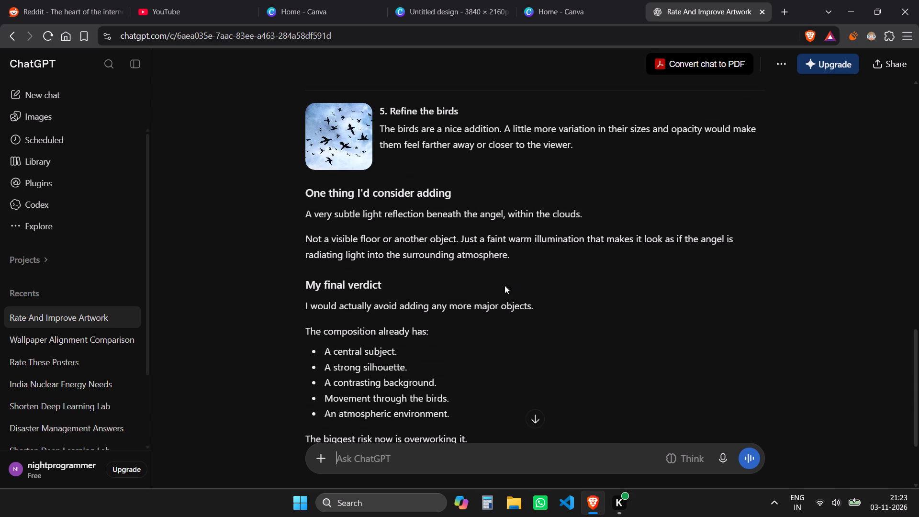
{"action": "scroll", "coordinate": [389, 308], "scroll_direction": "down", "scroll_amount": 2}
Return to the angel design in Canva and search the graphics for "glow".
{"action": "left_click", "coordinate": [603, 0]}
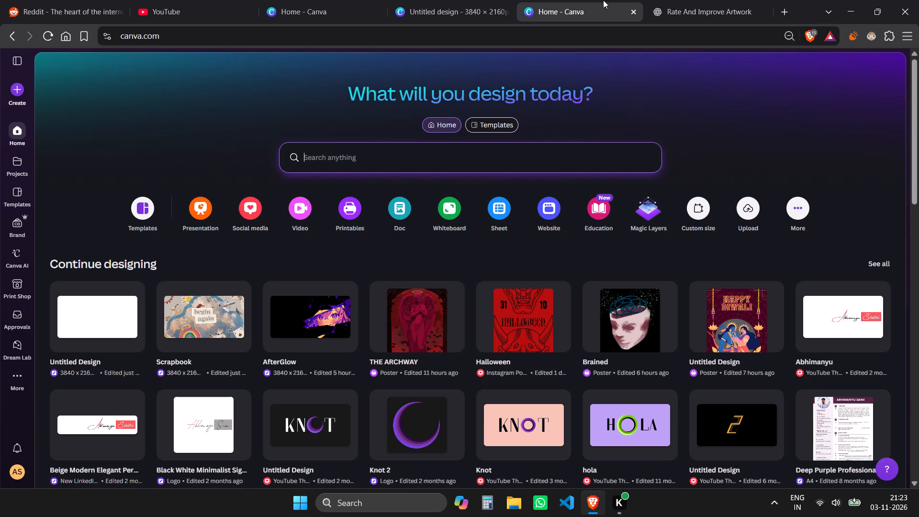
{"action": "left_click", "coordinate": [431, 0]}
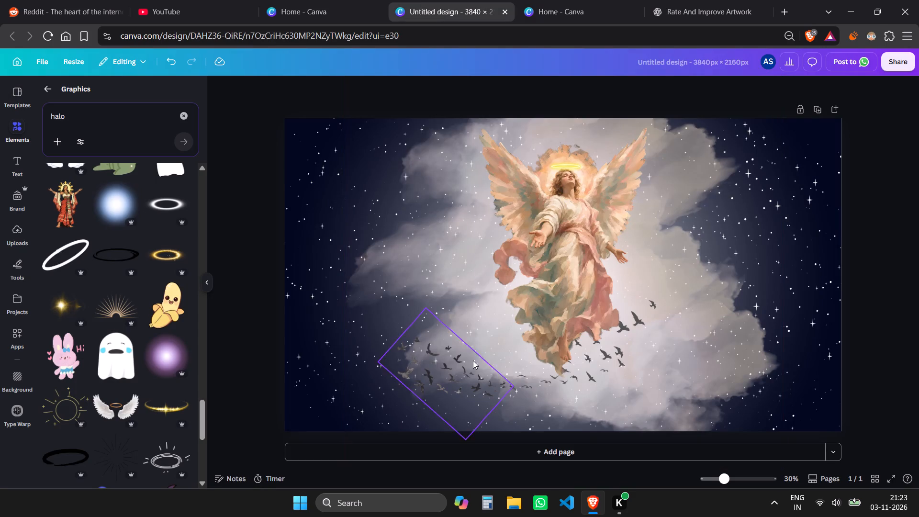
{"action": "left_click", "coordinate": [185, 115]}
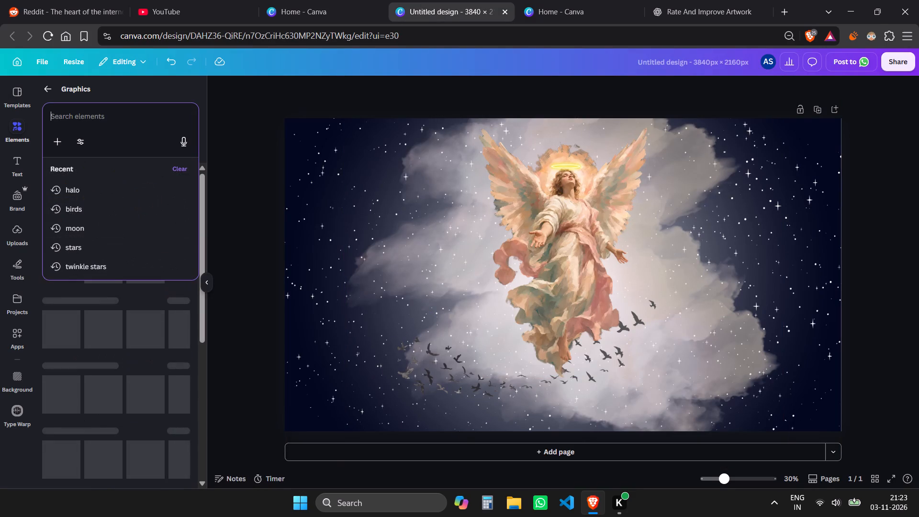
{"action": "type", "text": "glow"}
{"action": "key", "text": "Return"}
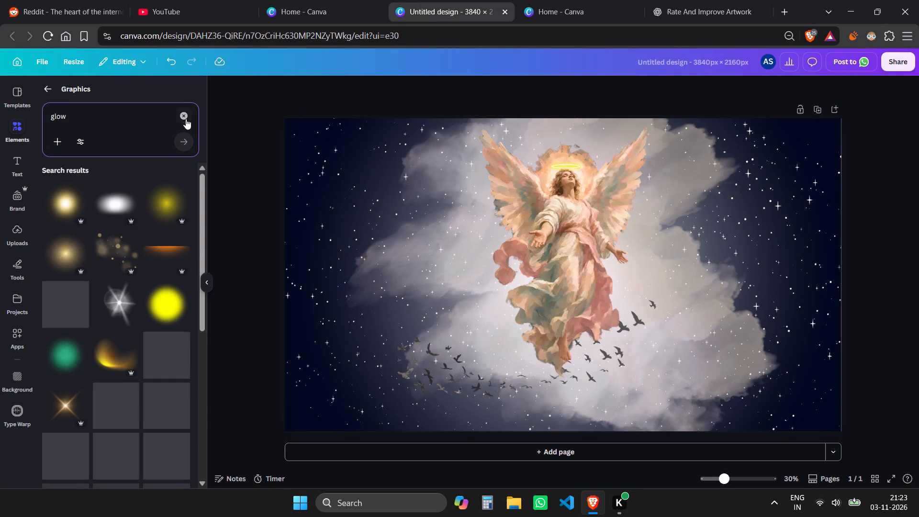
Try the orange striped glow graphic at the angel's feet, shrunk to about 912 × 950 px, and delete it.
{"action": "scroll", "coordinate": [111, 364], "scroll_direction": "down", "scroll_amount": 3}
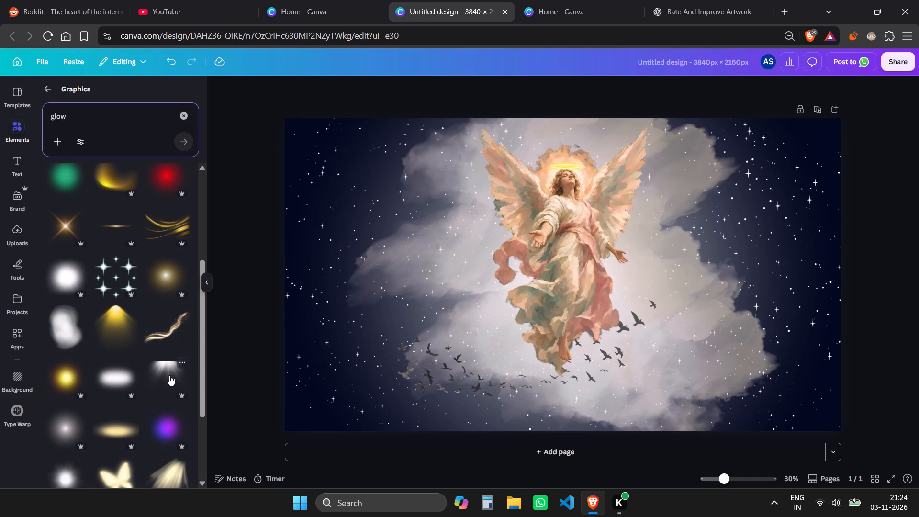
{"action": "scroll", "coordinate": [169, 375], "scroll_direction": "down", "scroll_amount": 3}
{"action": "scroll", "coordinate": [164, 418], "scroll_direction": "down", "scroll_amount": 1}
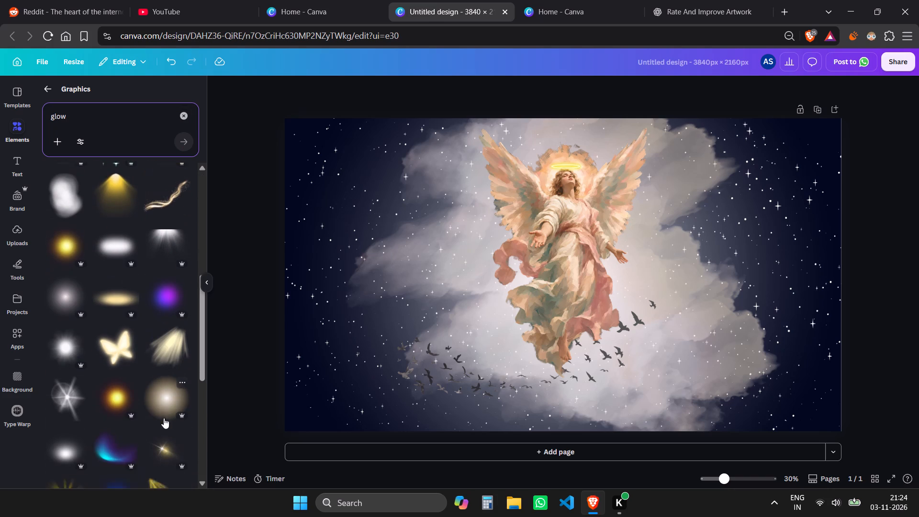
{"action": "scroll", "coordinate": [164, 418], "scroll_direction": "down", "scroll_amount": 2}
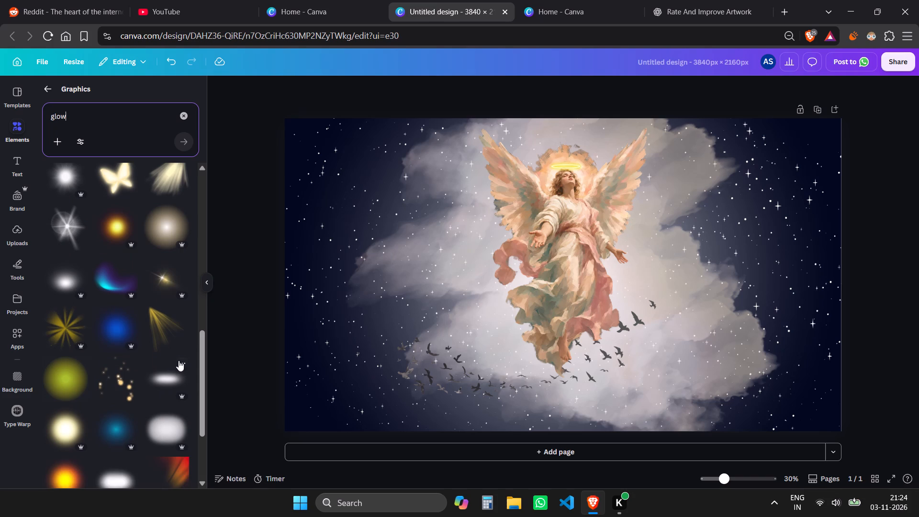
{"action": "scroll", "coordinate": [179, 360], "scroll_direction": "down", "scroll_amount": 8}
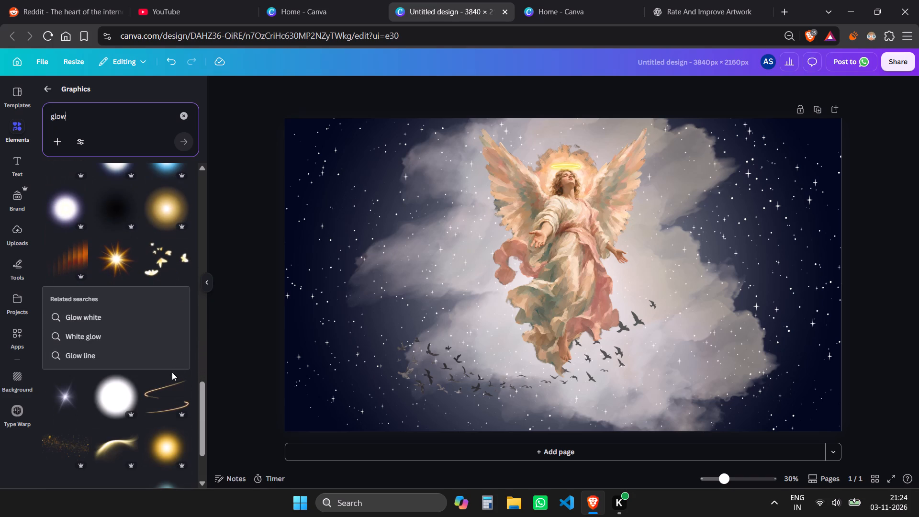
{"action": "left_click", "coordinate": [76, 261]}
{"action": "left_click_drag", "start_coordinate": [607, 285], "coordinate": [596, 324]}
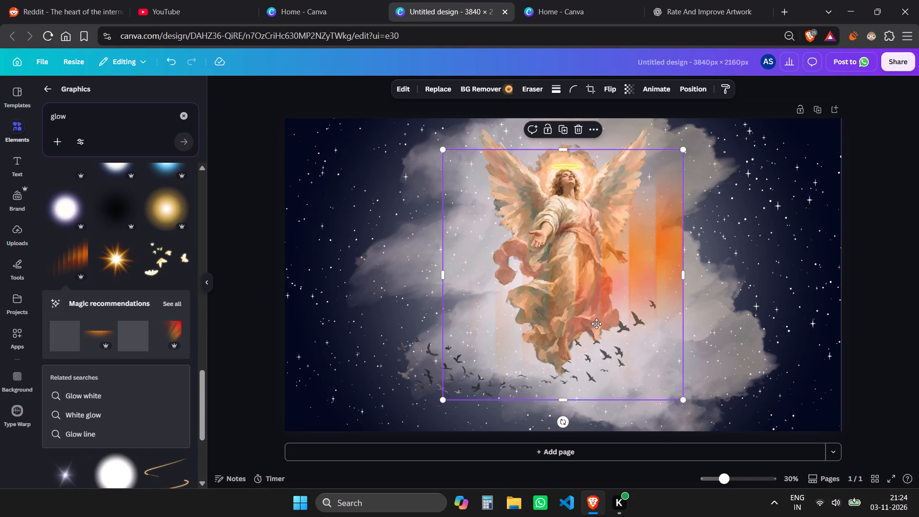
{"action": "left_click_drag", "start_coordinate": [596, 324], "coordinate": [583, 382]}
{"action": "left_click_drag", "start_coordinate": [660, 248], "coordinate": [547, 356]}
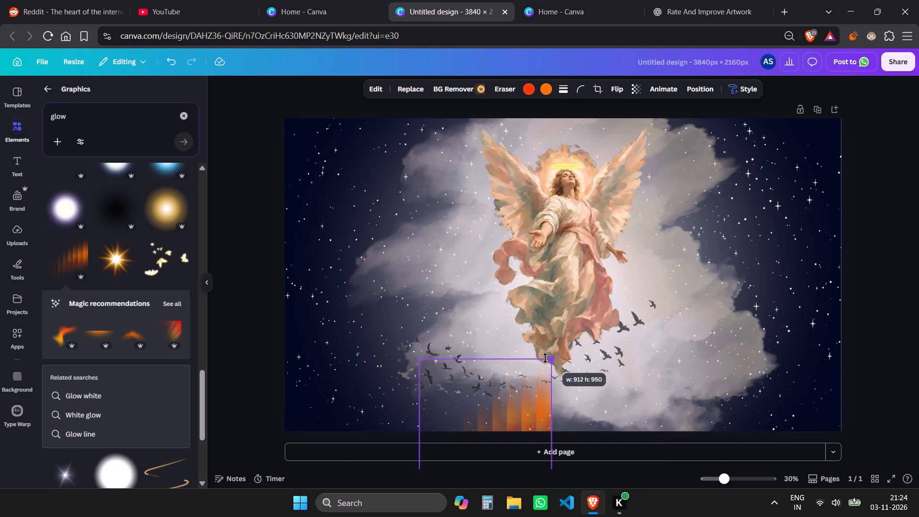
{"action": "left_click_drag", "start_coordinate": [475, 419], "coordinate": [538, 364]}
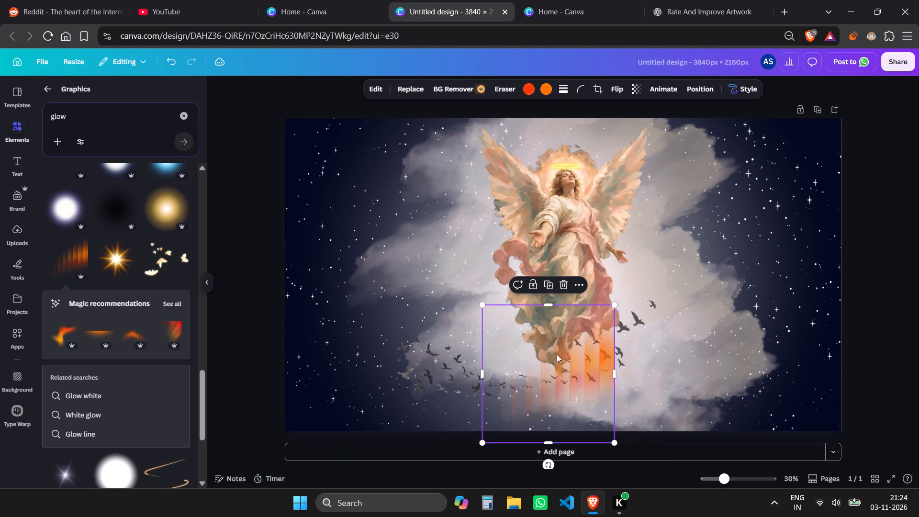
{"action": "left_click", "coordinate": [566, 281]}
Add the white downward light-beam graphic and centre it under the angel, with its top around the lower robe.
{"action": "scroll", "coordinate": [150, 360], "scroll_direction": "down", "scroll_amount": 5}
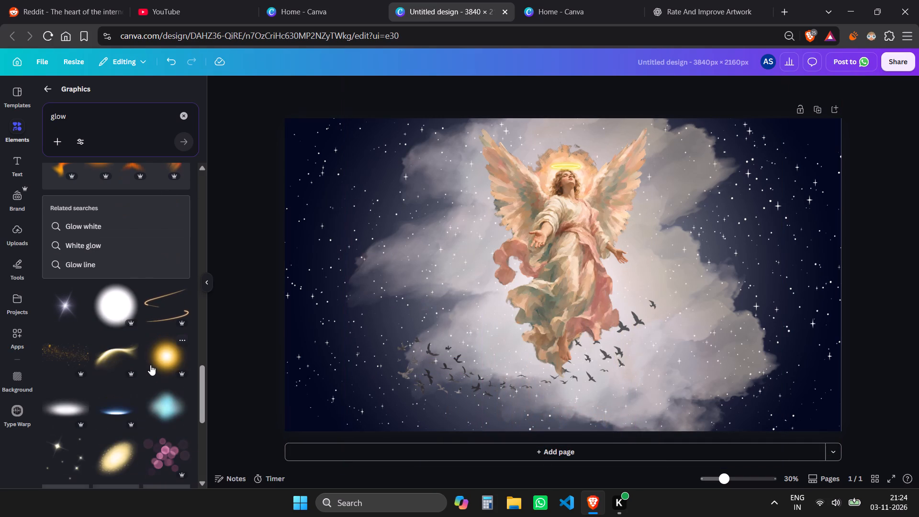
{"action": "scroll", "coordinate": [150, 365], "scroll_direction": "down", "scroll_amount": 7}
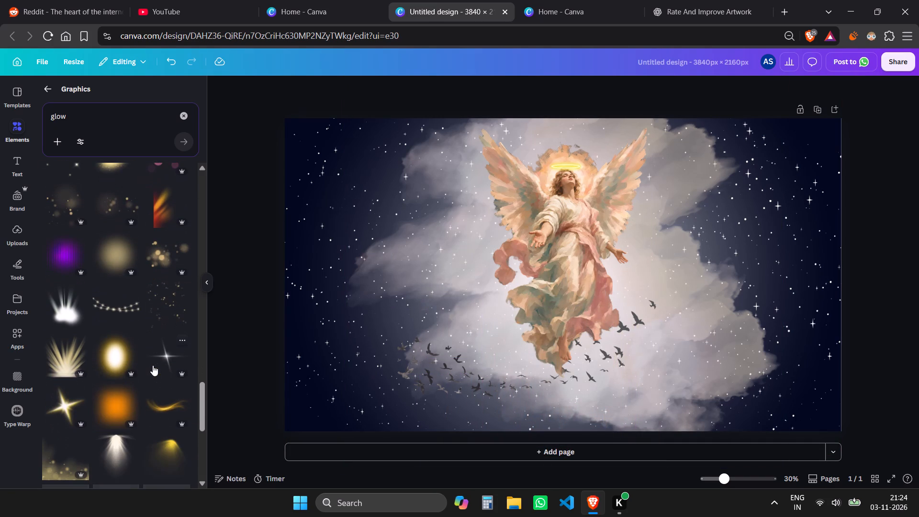
{"action": "scroll", "coordinate": [153, 365], "scroll_direction": "down", "scroll_amount": 2}
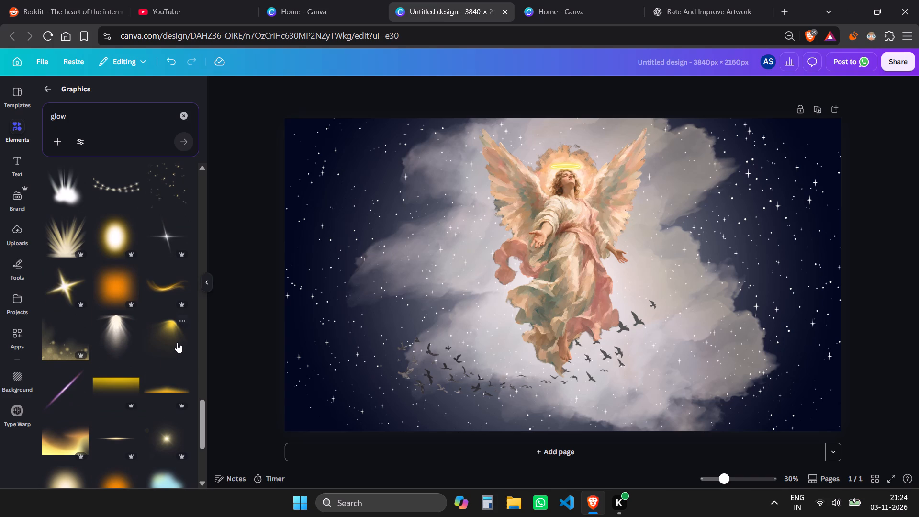
{"action": "left_click", "coordinate": [115, 334]}
{"action": "left_click_drag", "start_coordinate": [565, 223], "coordinate": [560, 333]}
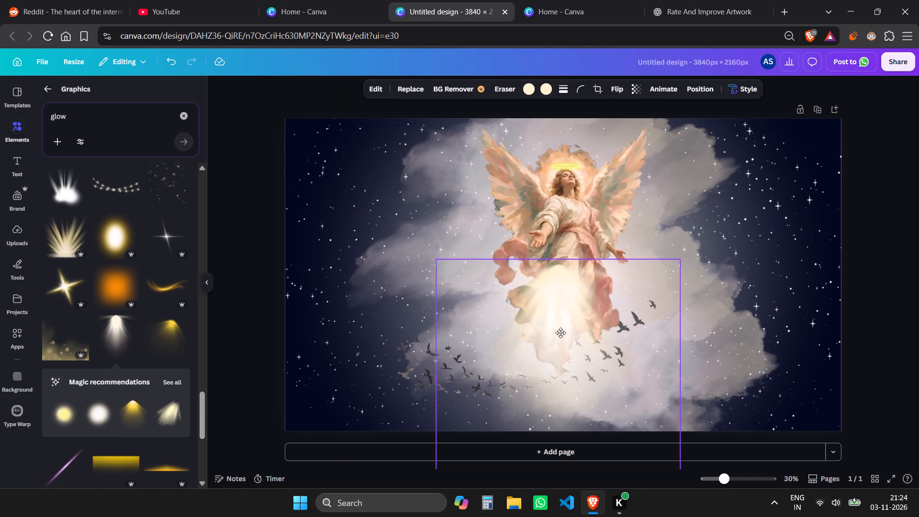
{"action": "left_click_drag", "start_coordinate": [560, 333], "coordinate": [567, 360]}
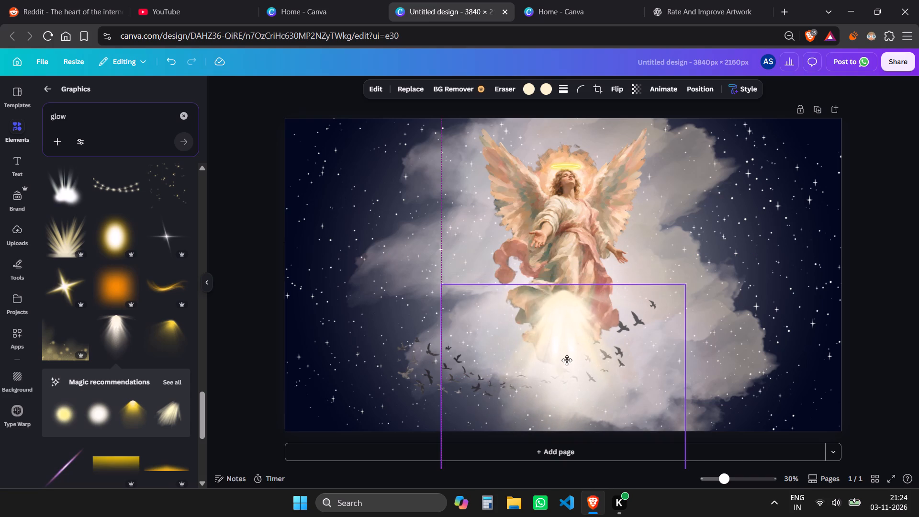
{"action": "left_click_drag", "start_coordinate": [567, 360], "coordinate": [566, 371]}
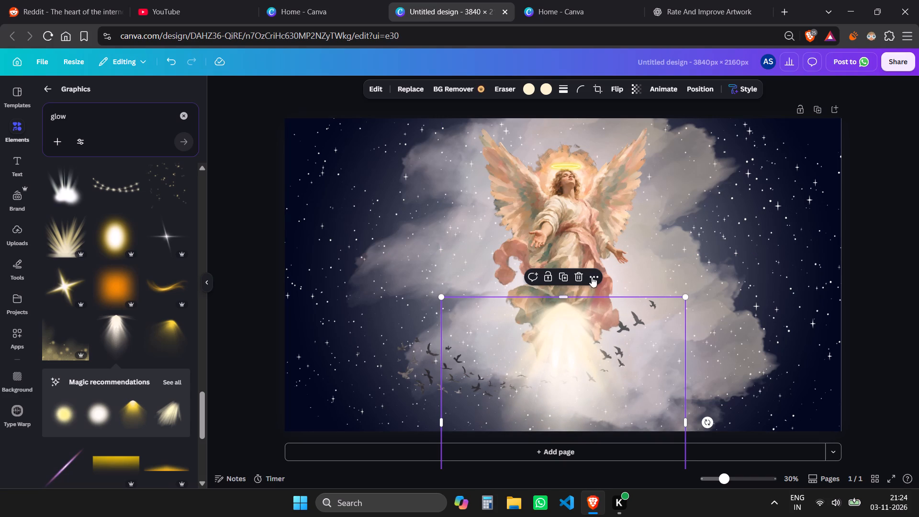
Send the light beam backward two layers so it sits behind the angel.
{"action": "left_click", "coordinate": [594, 275]}
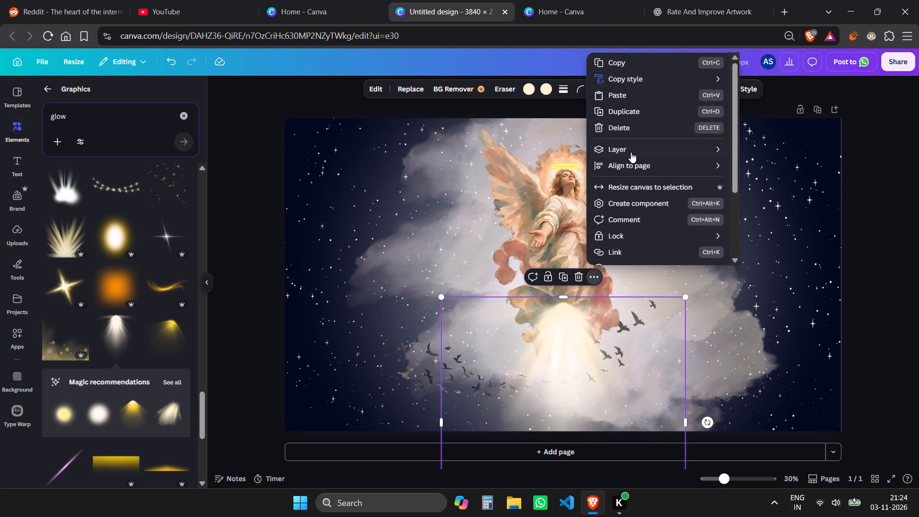
{"action": "left_click", "coordinate": [631, 152]}
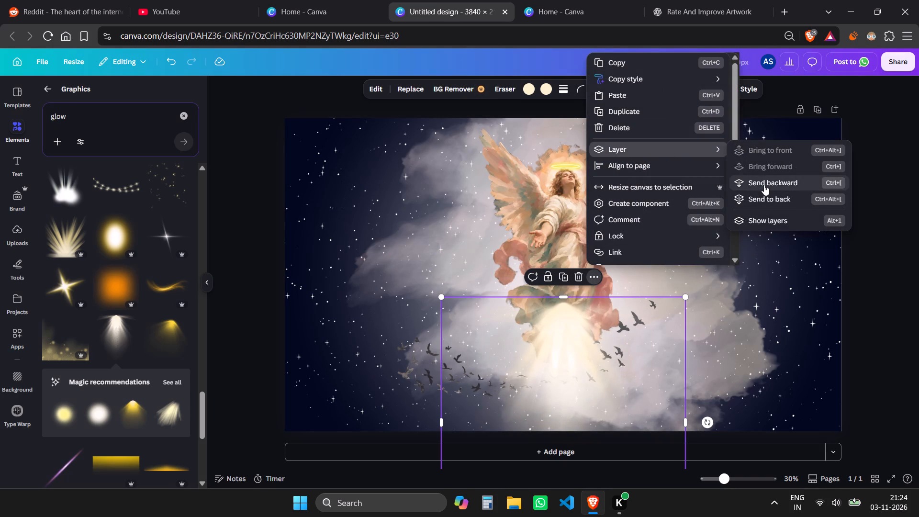
{"action": "left_click", "coordinate": [764, 185]}
{"action": "left_click", "coordinate": [764, 185]}
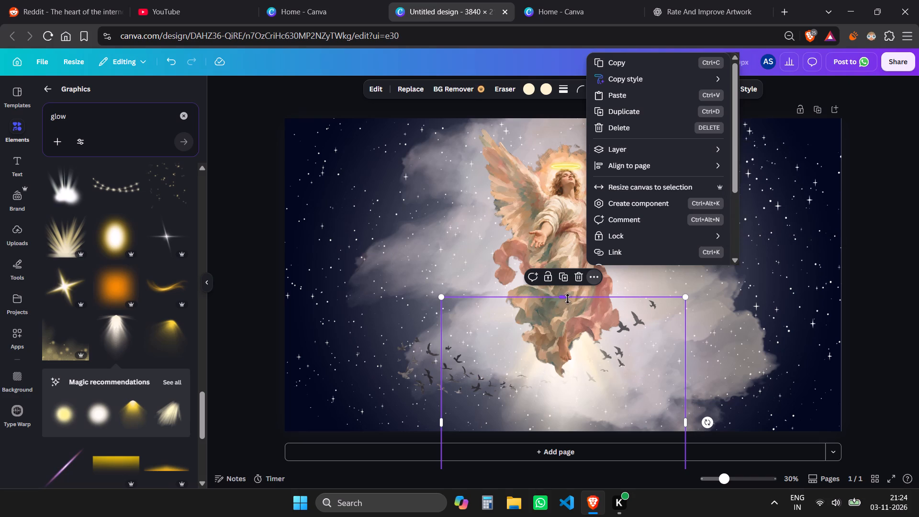
Extend the light beam's top edge upward to about the angel's waist and deselect it.
{"action": "left_click_drag", "start_coordinate": [568, 299], "coordinate": [577, 250]}
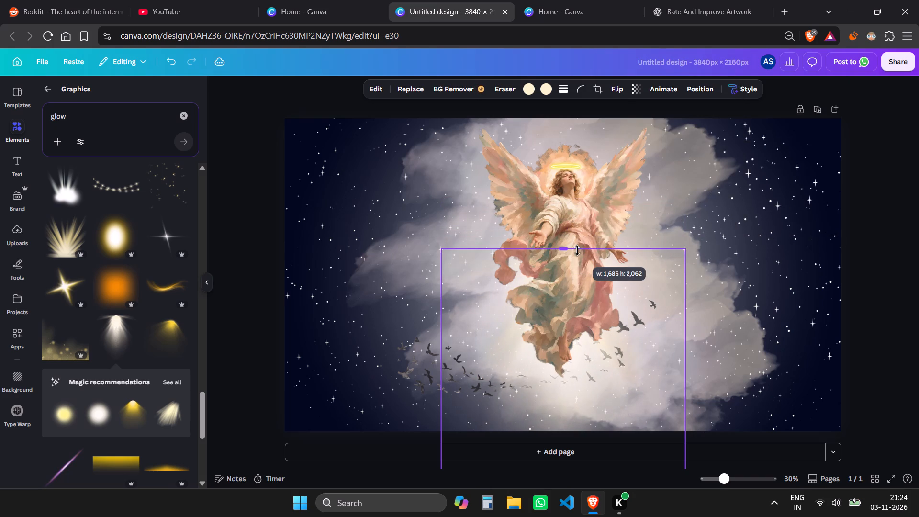
{"action": "left_click_drag", "start_coordinate": [577, 250], "coordinate": [577, 231]}
{"action": "left_click", "coordinate": [872, 258]}
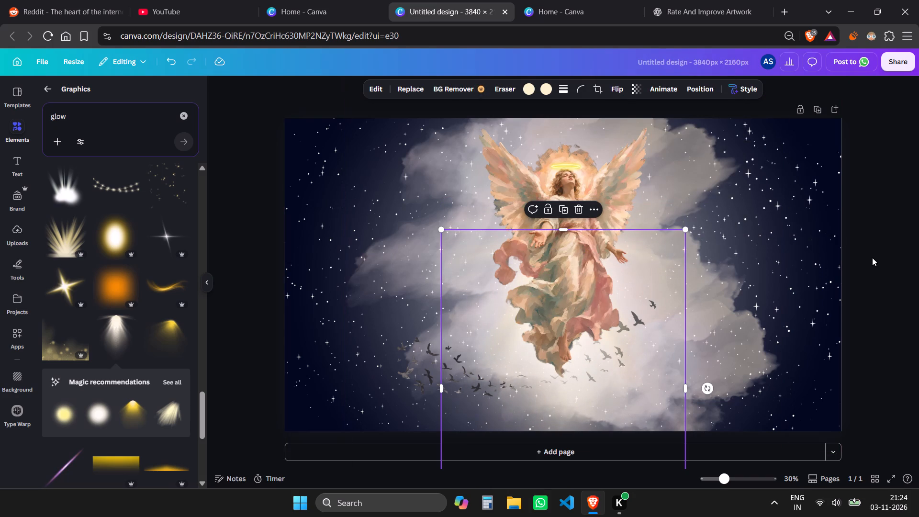
Lower the light beam slightly, keeping it centred under the angel with its top just below the waist.
{"action": "left_click_drag", "start_coordinate": [580, 399], "coordinate": [574, 452]}
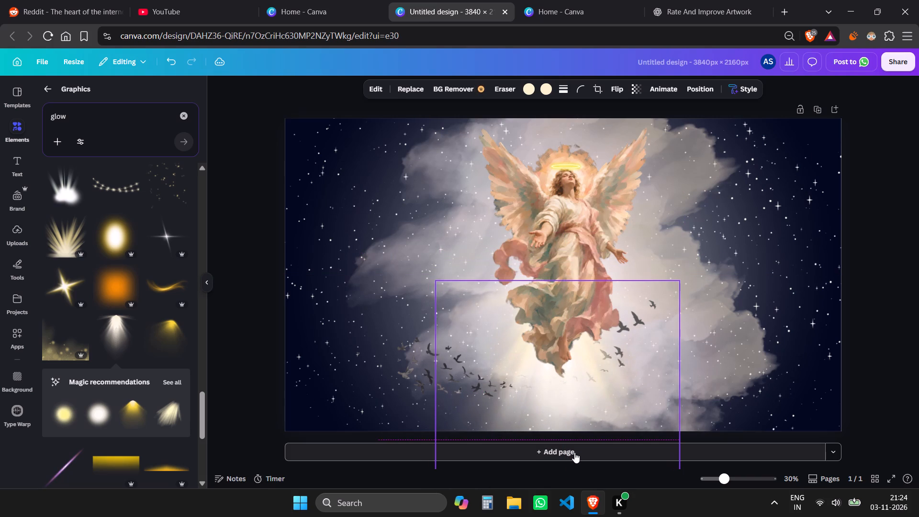
{"action": "left_click_drag", "start_coordinate": [574, 452], "coordinate": [580, 418]}
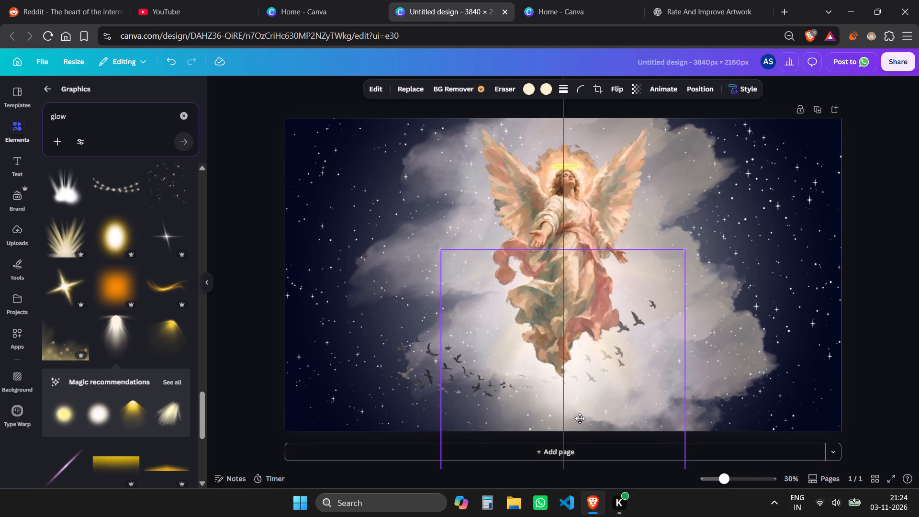
{"action": "left_click_drag", "start_coordinate": [580, 418], "coordinate": [580, 414]}
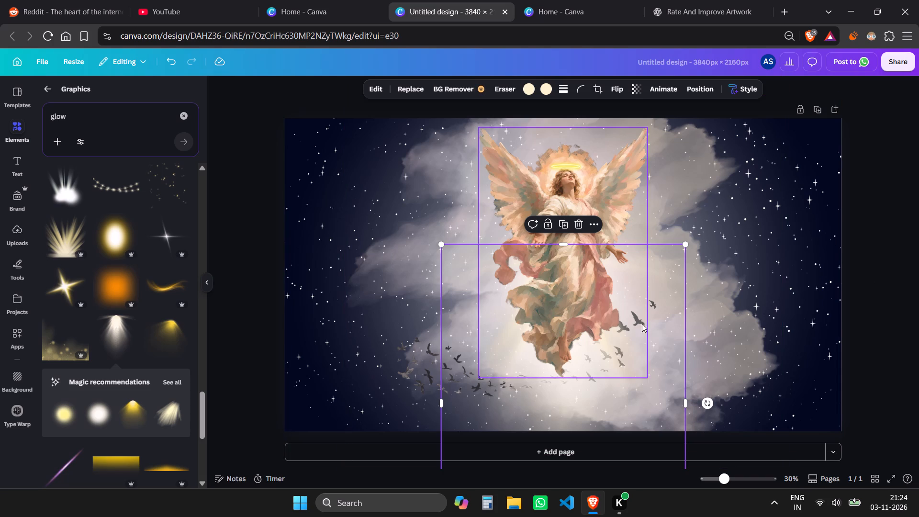
Duplicate the light beam, rotate the copy about 180° and place it over the angel's upper body, extending above the page.
{"action": "key", "text": "ctrl+c"}
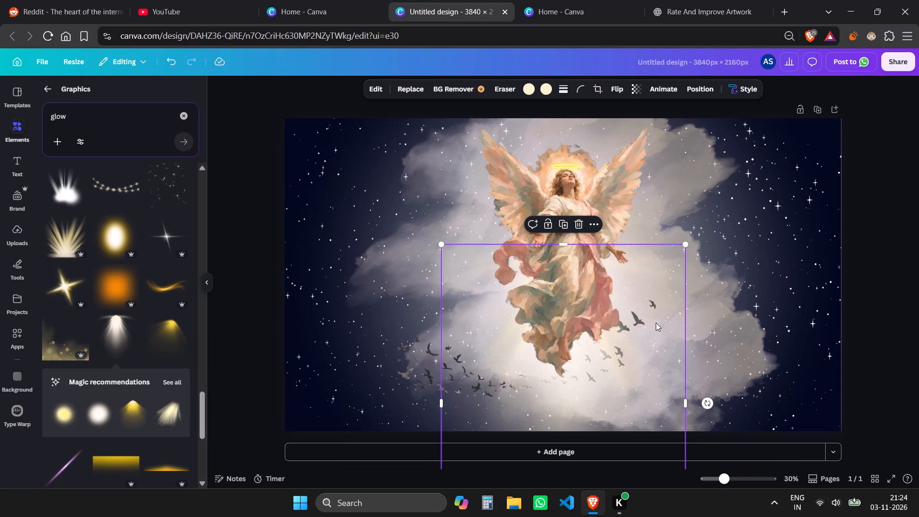
{"action": "key", "text": "ctrl+v"}
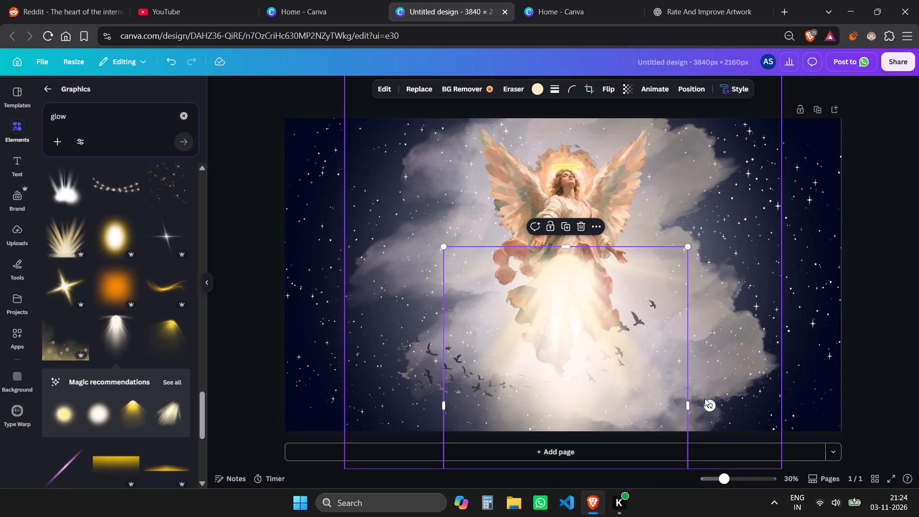
{"action": "left_click_drag", "start_coordinate": [712, 406], "coordinate": [470, 405]}
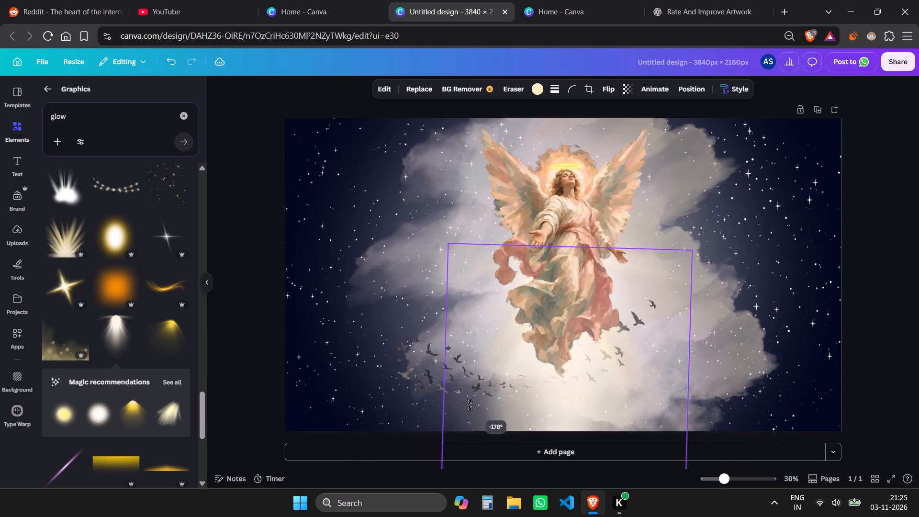
{"action": "left_click_drag", "start_coordinate": [470, 405], "coordinate": [470, 405]}
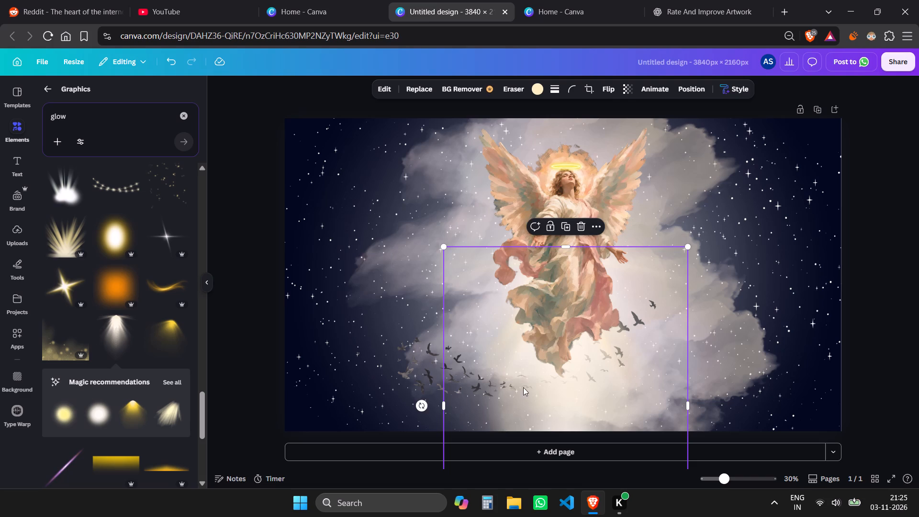
{"action": "left_click_drag", "start_coordinate": [560, 383], "coordinate": [560, 97]}
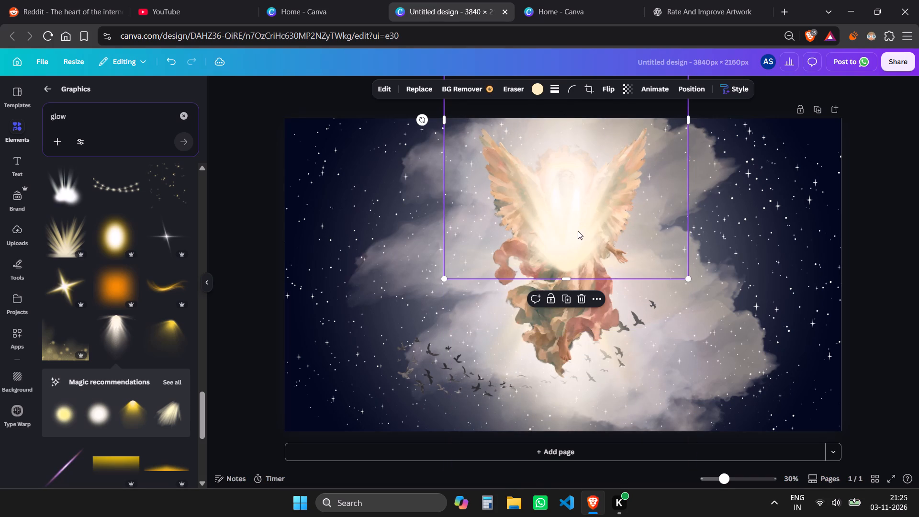
Send the upside-down light beam backward two layers so it sits behind the angel, and deselect it.
{"action": "left_click", "coordinate": [577, 231]}
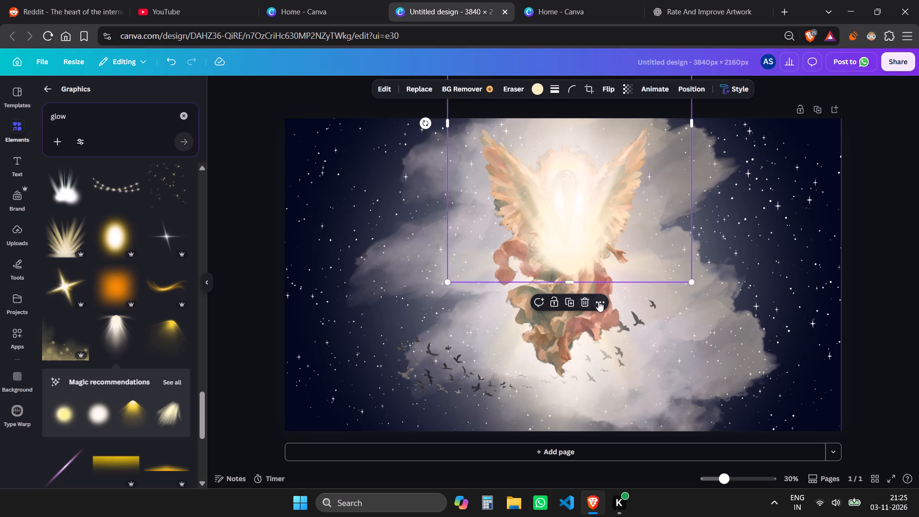
{"action": "left_click", "coordinate": [598, 301]}
{"action": "left_click", "coordinate": [638, 148]}
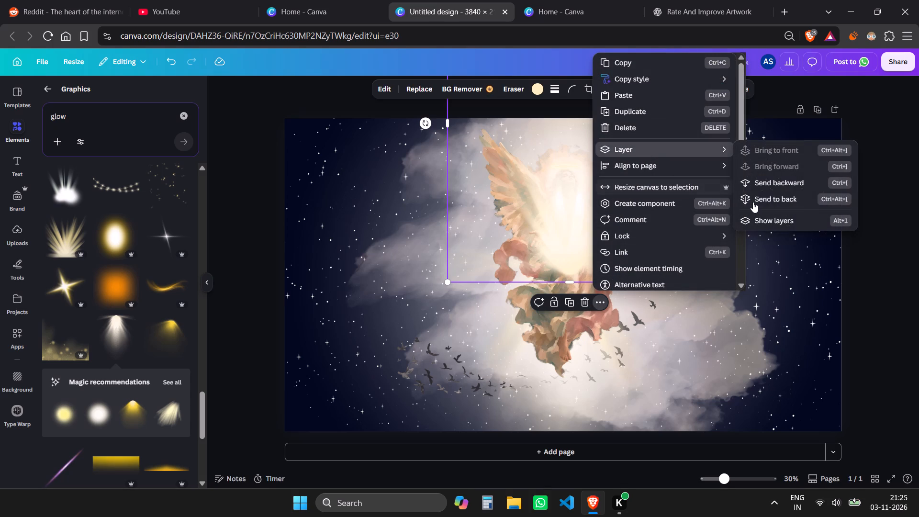
{"action": "double_click", "coordinate": [764, 180]}
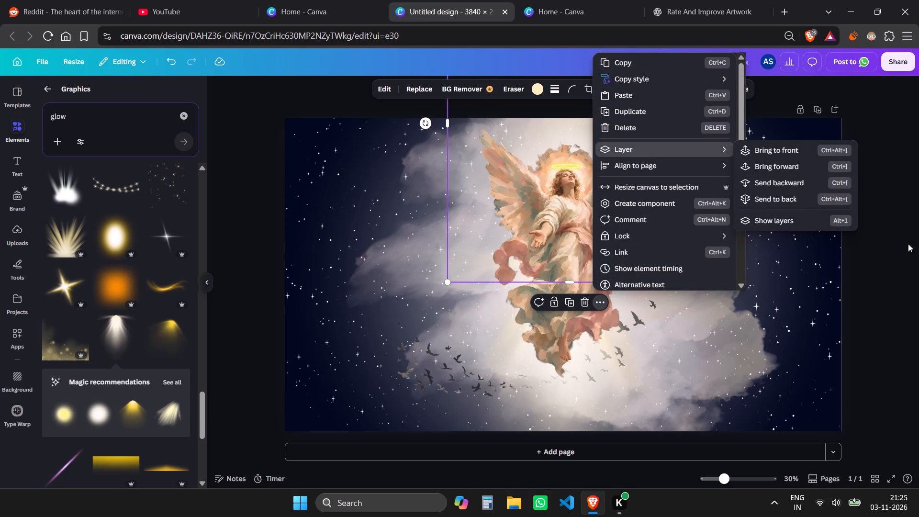
{"action": "left_click", "coordinate": [903, 257]}
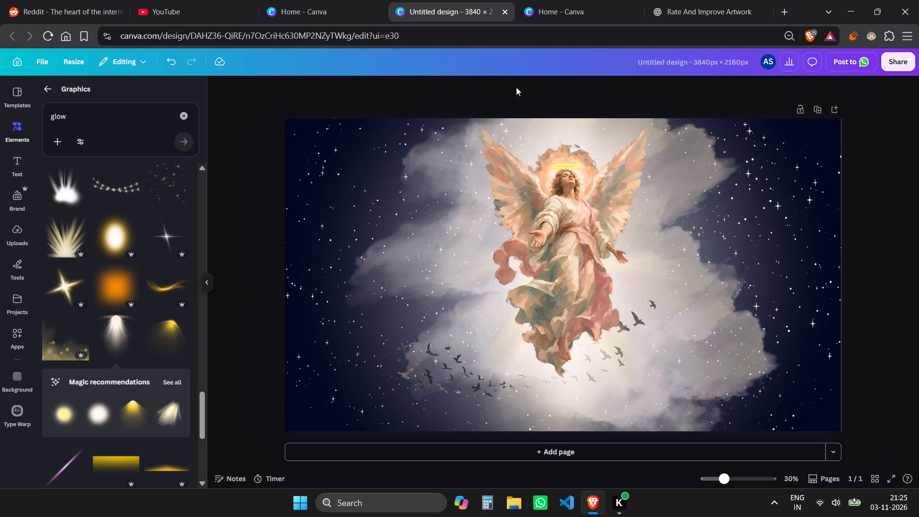
Delete the large cloud graphic behind the angel.
{"action": "left_click", "coordinate": [410, 280]}
{"action": "left_click", "coordinate": [410, 280]}
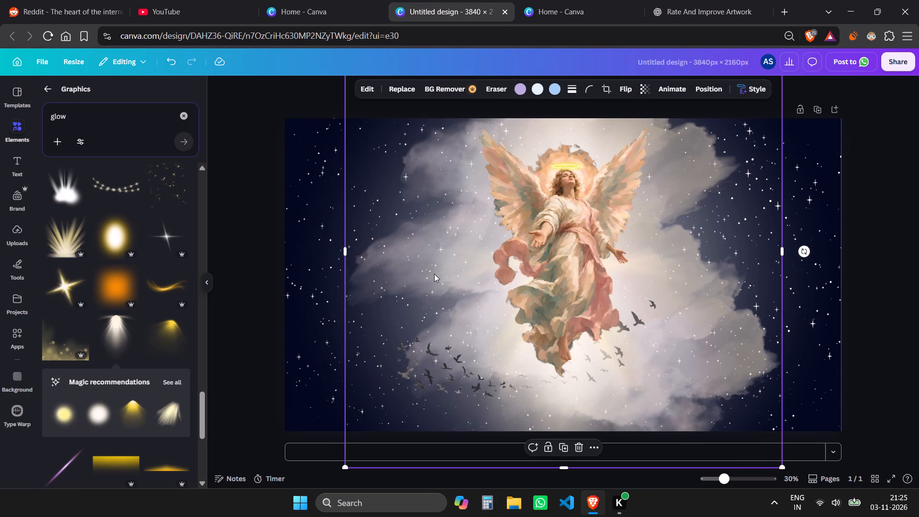
{"action": "key", "text": "Delete"}
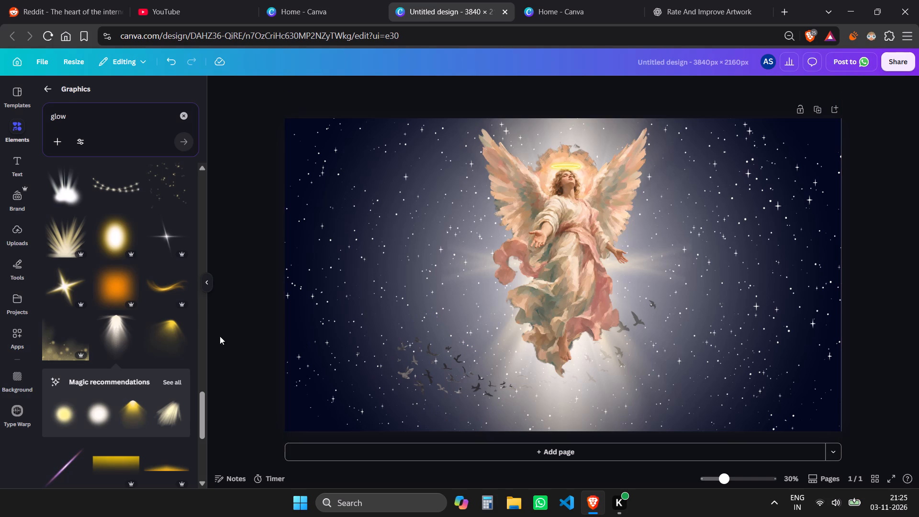
Search the graphics for "cloud" and add the soft white cloud with wispy outstretched ends to the page.
{"action": "left_click", "coordinate": [188, 113]}
{"action": "type", "text": "cloud"}
{"action": "key", "text": "Return"}
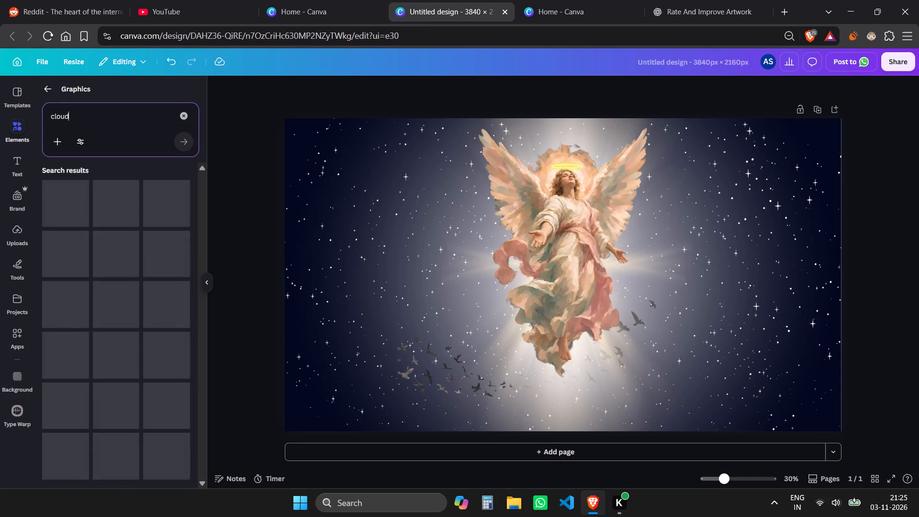
{"action": "scroll", "coordinate": [147, 311], "scroll_direction": "down", "scroll_amount": 3}
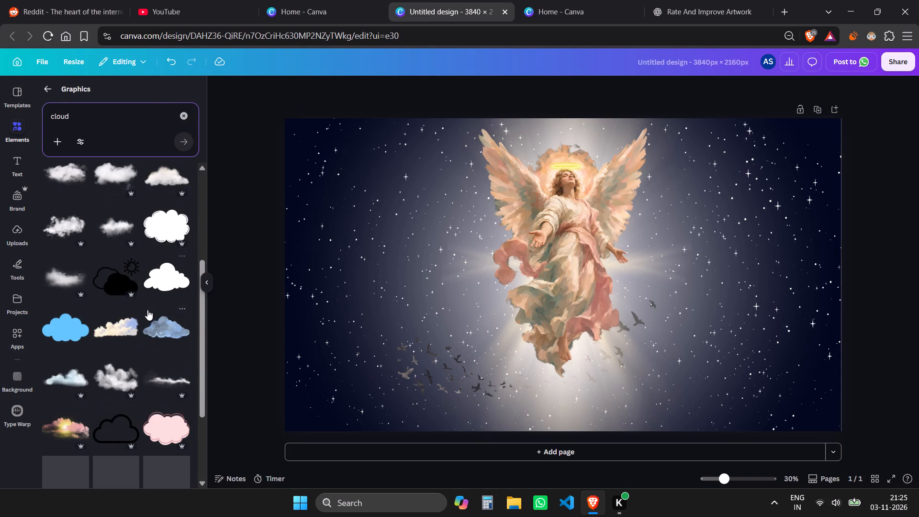
{"action": "scroll", "coordinate": [148, 309], "scroll_direction": "down", "scroll_amount": 4}
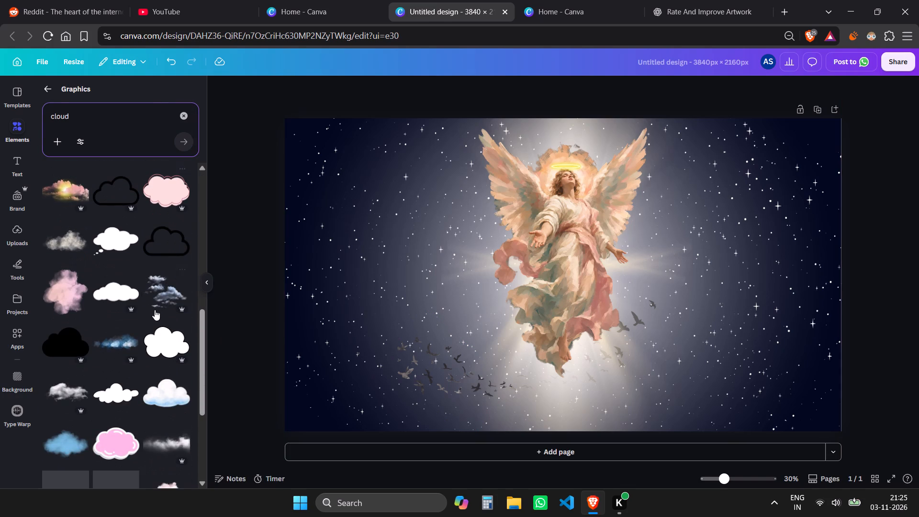
{"action": "scroll", "coordinate": [155, 310], "scroll_direction": "down", "scroll_amount": 6}
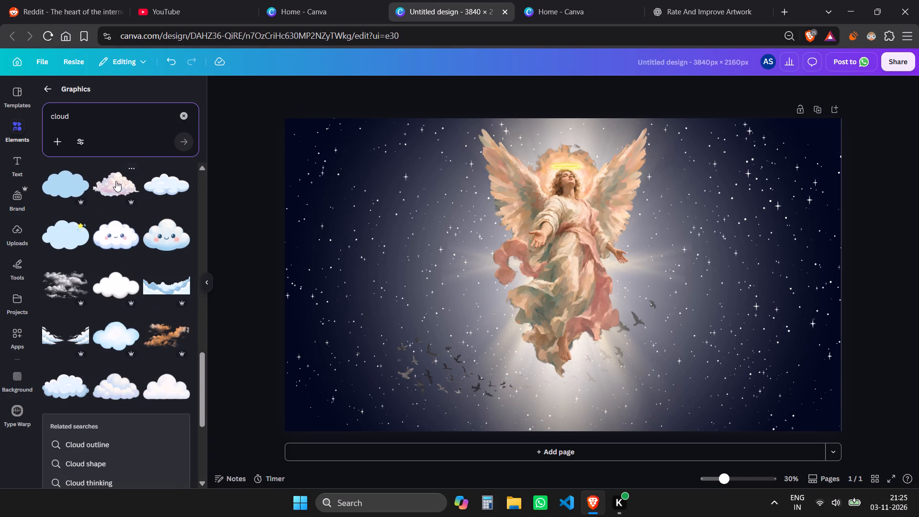
{"action": "scroll", "coordinate": [115, 181], "scroll_direction": "down", "scroll_amount": 5}
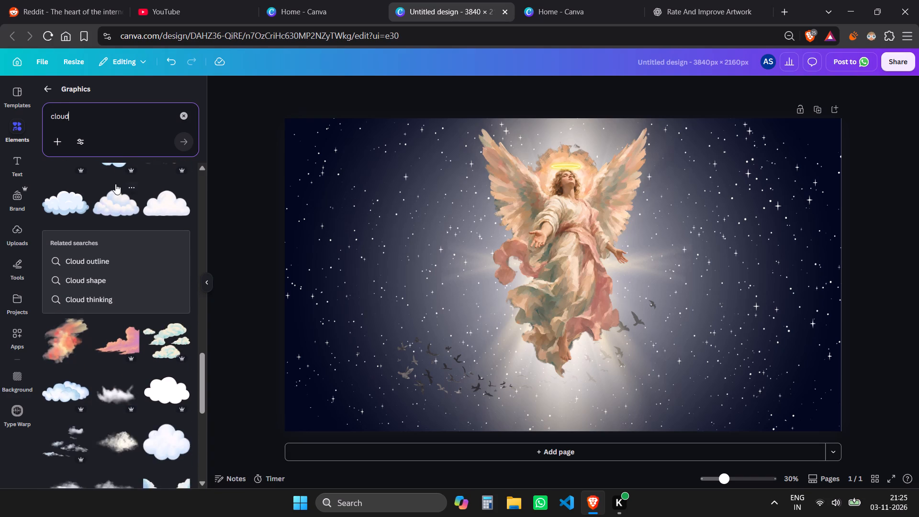
{"action": "scroll", "coordinate": [115, 184], "scroll_direction": "down", "scroll_amount": 5}
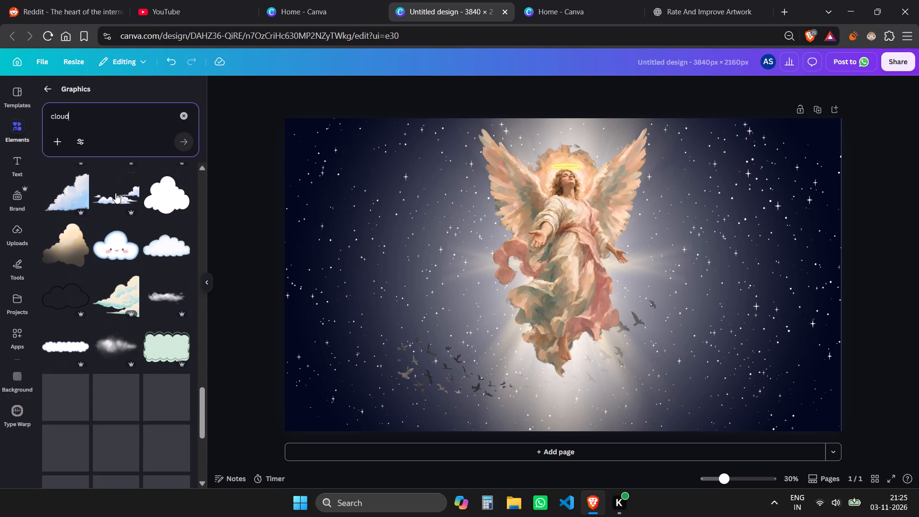
{"action": "scroll", "coordinate": [115, 193], "scroll_direction": "down", "scroll_amount": 1}
{"action": "scroll", "coordinate": [138, 328], "scroll_direction": "down", "scroll_amount": 10}
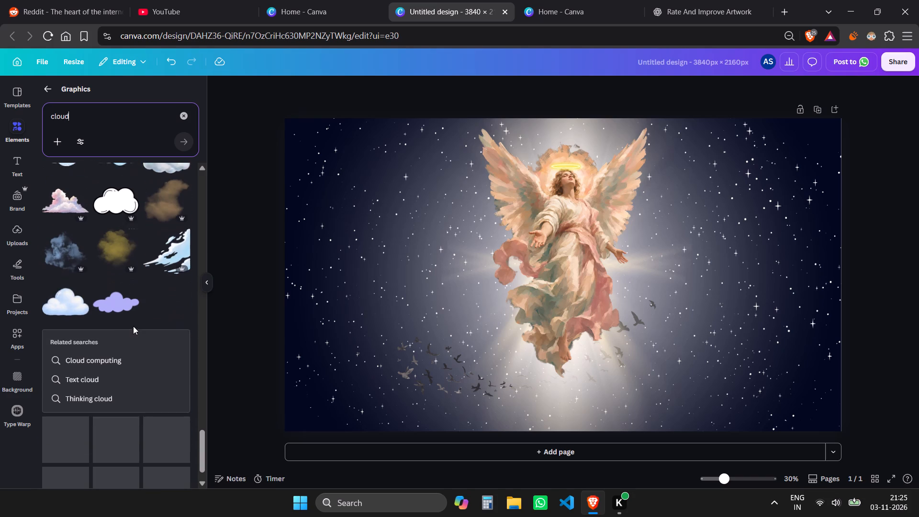
{"action": "scroll", "coordinate": [170, 326], "scroll_direction": "down", "scroll_amount": 4}
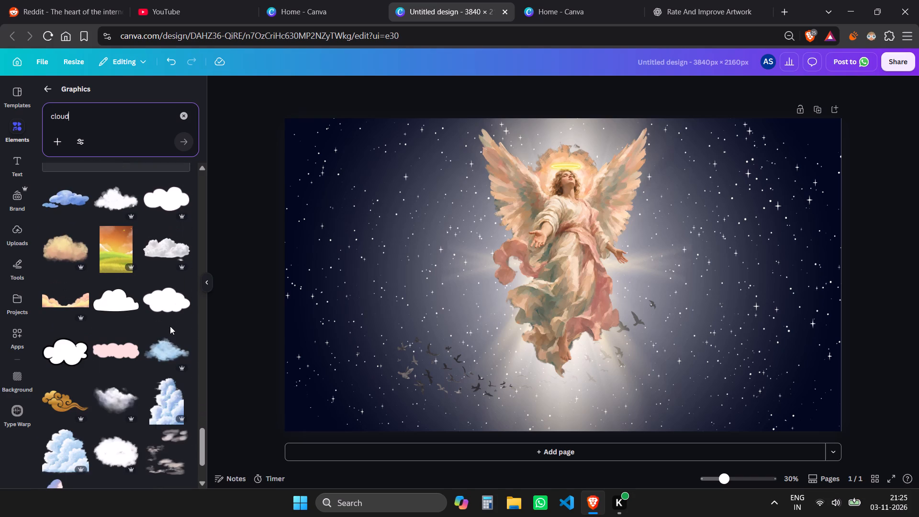
{"action": "scroll", "coordinate": [170, 326], "scroll_direction": "down", "scroll_amount": 3}
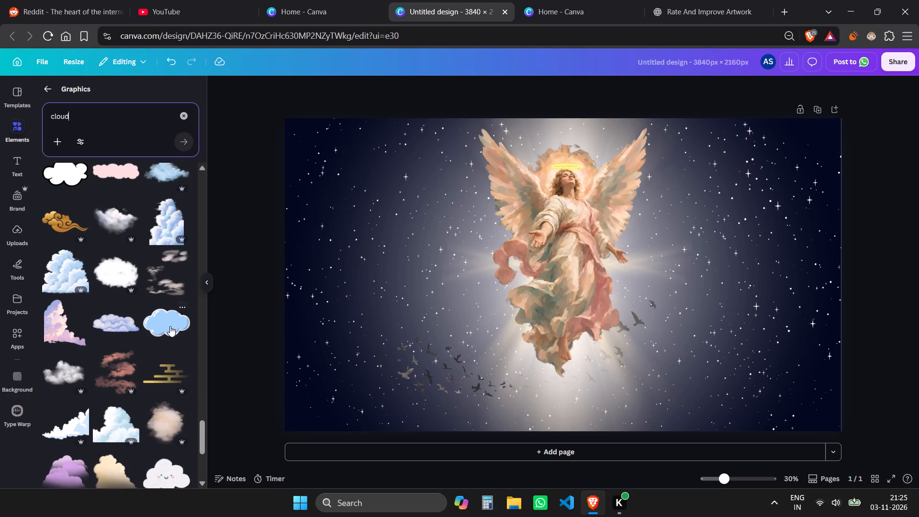
{"action": "left_click", "coordinate": [111, 221]}
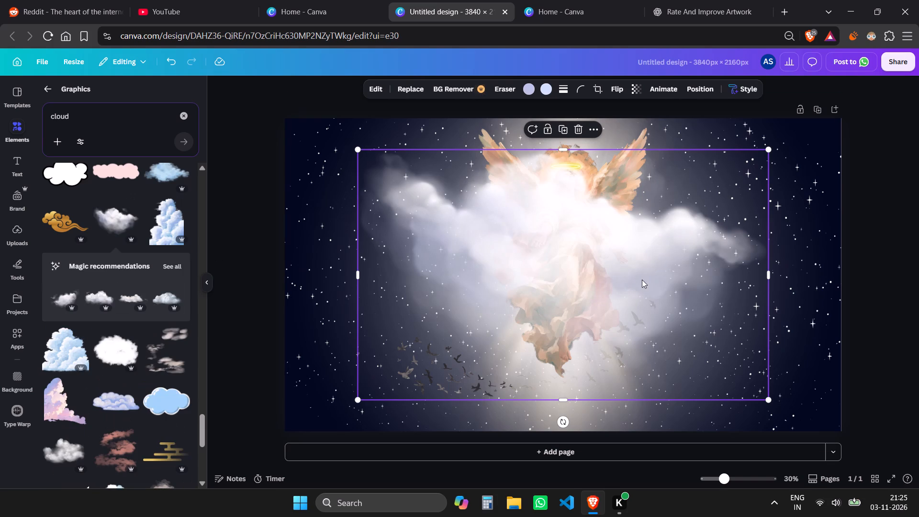
Enlarge the new cloud to about 3,305 × 2,016 px and position it across the page around the angel's body.
{"action": "left_click_drag", "start_coordinate": [769, 402], "coordinate": [818, 413]}
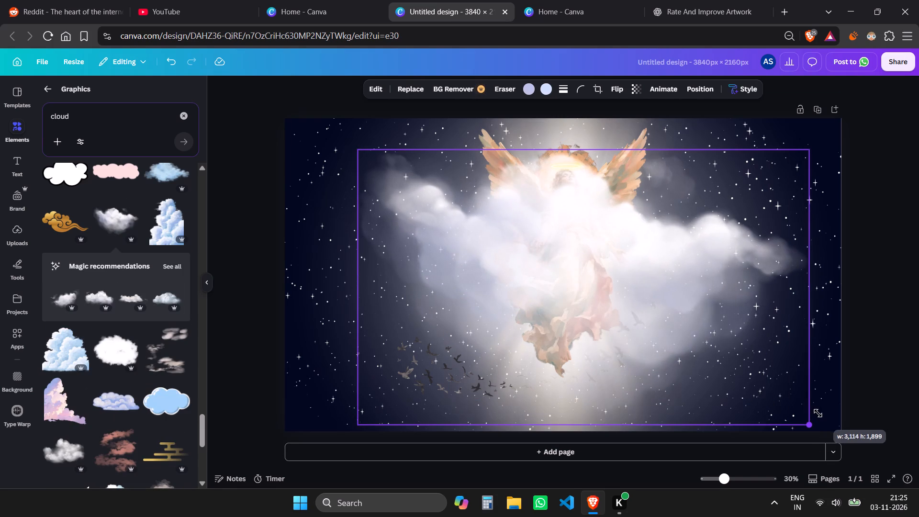
{"action": "left_click_drag", "start_coordinate": [818, 413], "coordinate": [819, 413]}
{"action": "left_click_drag", "start_coordinate": [564, 273], "coordinate": [550, 275]}
{"action": "left_click_drag", "start_coordinate": [794, 425], "coordinate": [827, 432]}
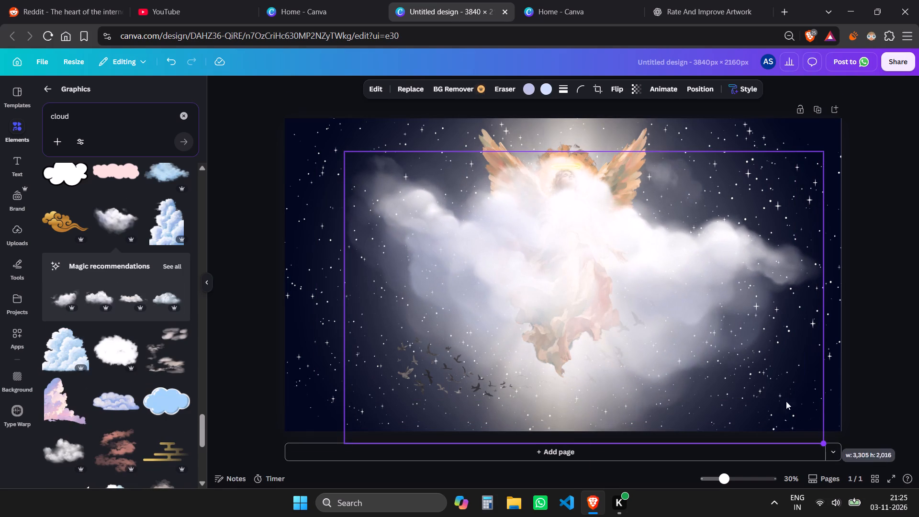
{"action": "left_click_drag", "start_coordinate": [552, 287], "coordinate": [546, 288]}
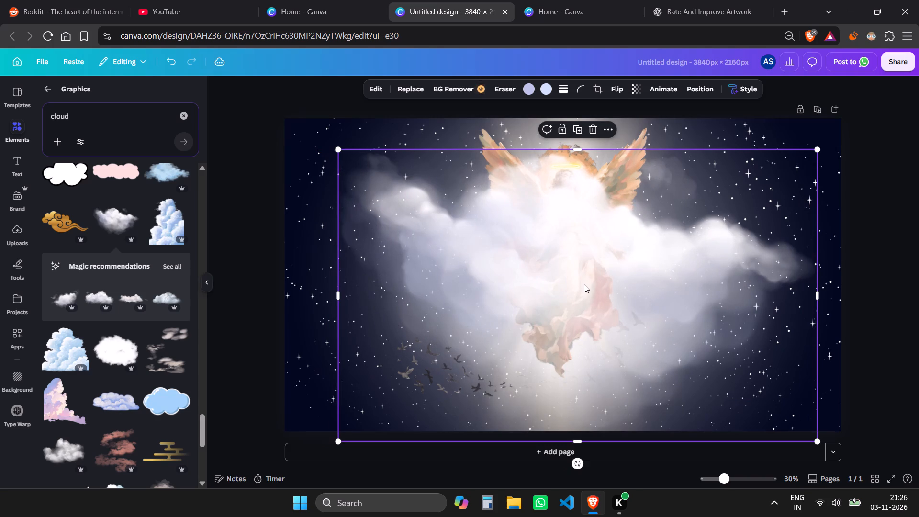
{"action": "left_click_drag", "start_coordinate": [585, 279], "coordinate": [585, 274]}
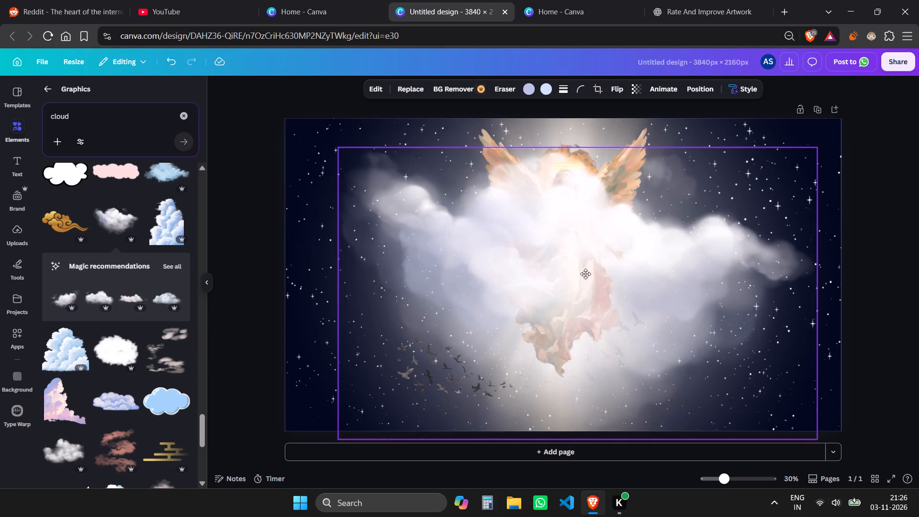
{"action": "left_click_drag", "start_coordinate": [585, 274], "coordinate": [599, 292]}
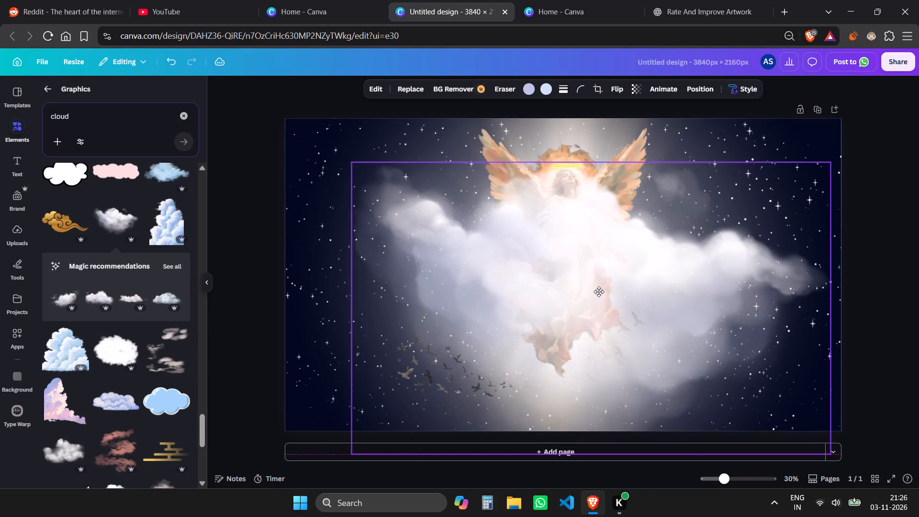
{"action": "left_click_drag", "start_coordinate": [599, 292], "coordinate": [599, 280]}
Send the new cloud backward several layers so it sits behind the halo, angel and birds.
{"action": "right_click", "coordinate": [595, 265]}
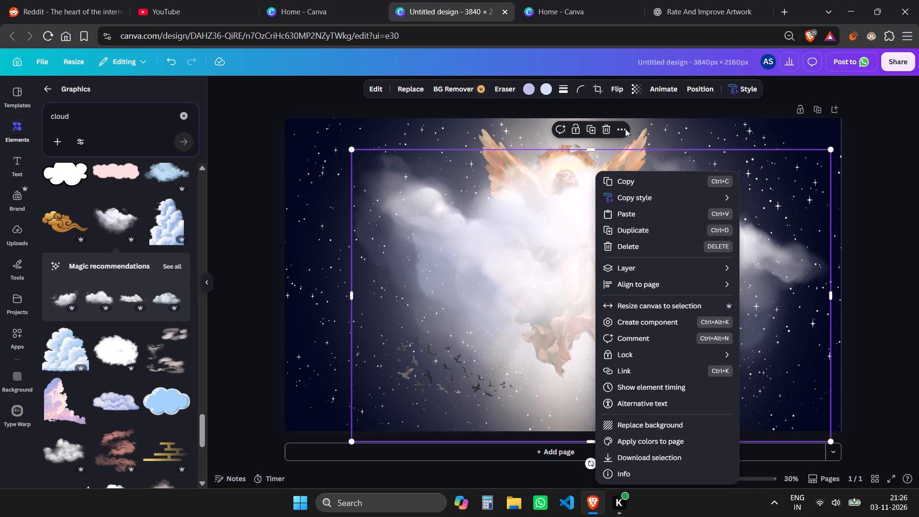
{"action": "left_click", "coordinate": [621, 129]}
{"action": "left_click", "coordinate": [621, 129]}
{"action": "left_click", "coordinate": [646, 234]}
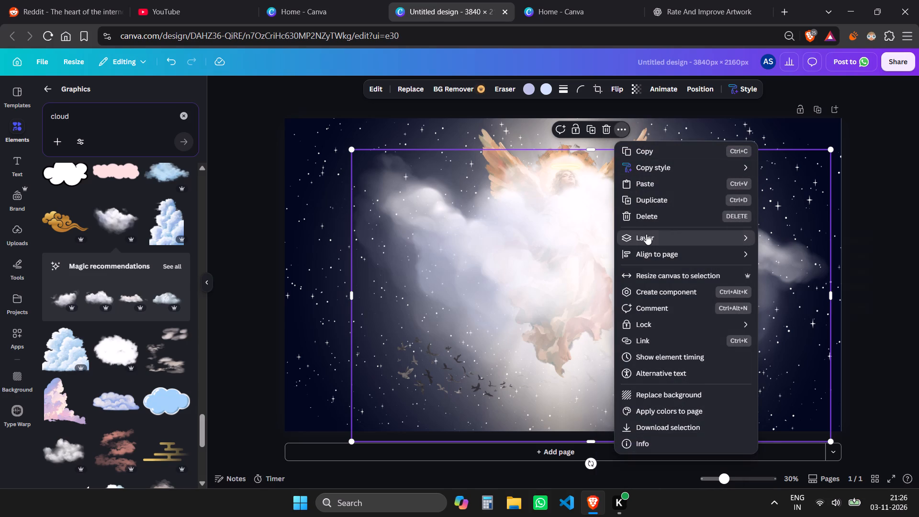
{"action": "left_click", "coordinate": [707, 239]}
{"action": "left_click", "coordinate": [793, 272]}
{"action": "left_click", "coordinate": [793, 272]}
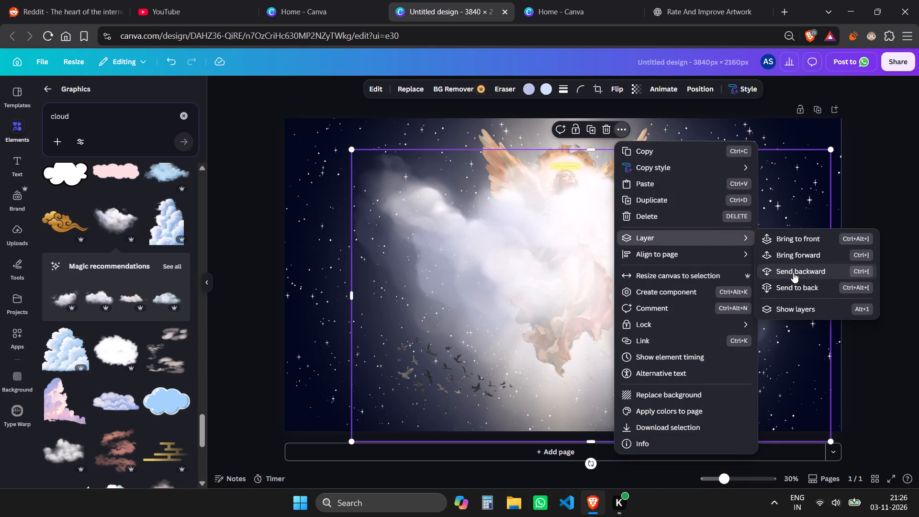
{"action": "left_click", "coordinate": [793, 272]}
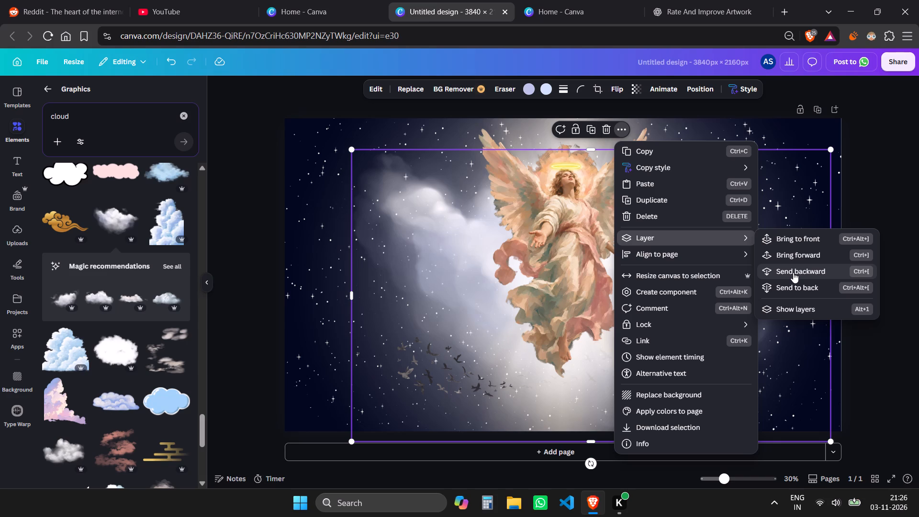
{"action": "left_click", "coordinate": [793, 272]}
{"action": "left_click", "coordinate": [793, 272]}
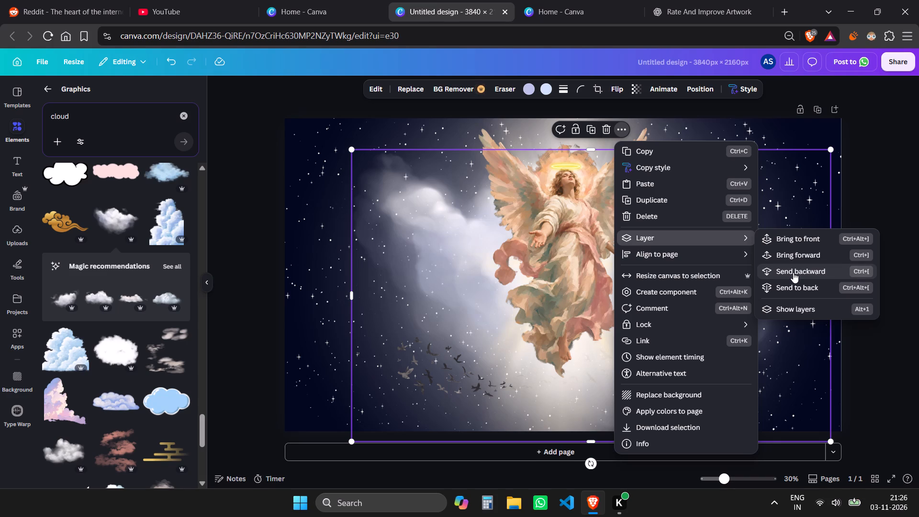
{"action": "left_click", "coordinate": [793, 272]}
{"action": "left_click", "coordinate": [793, 272]}
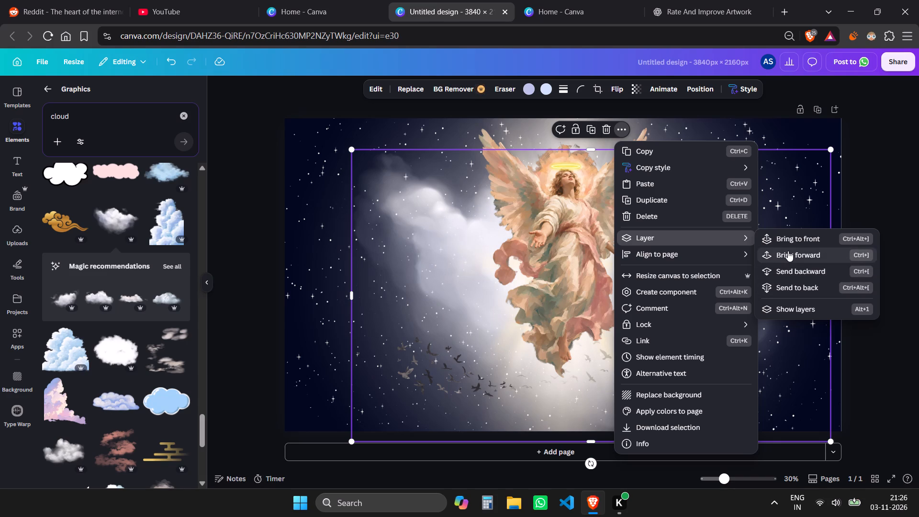
Bring the large white cloud forward one layer.
{"action": "left_click", "coordinate": [788, 251]}
{"action": "left_click", "coordinate": [880, 201]}
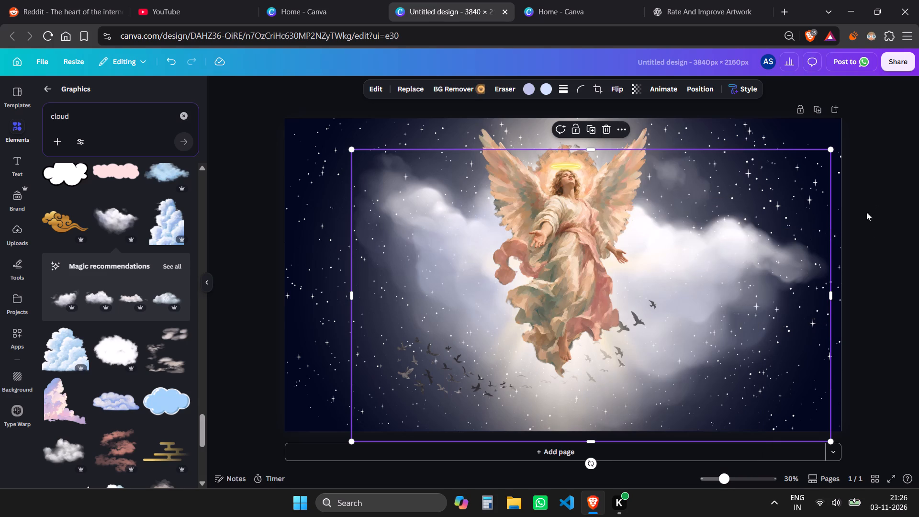
Move the white cloud up to the page's top edge, spreading to both sides behind the angel's wings.
{"action": "left_click_drag", "start_coordinate": [734, 261], "coordinate": [719, 247]}
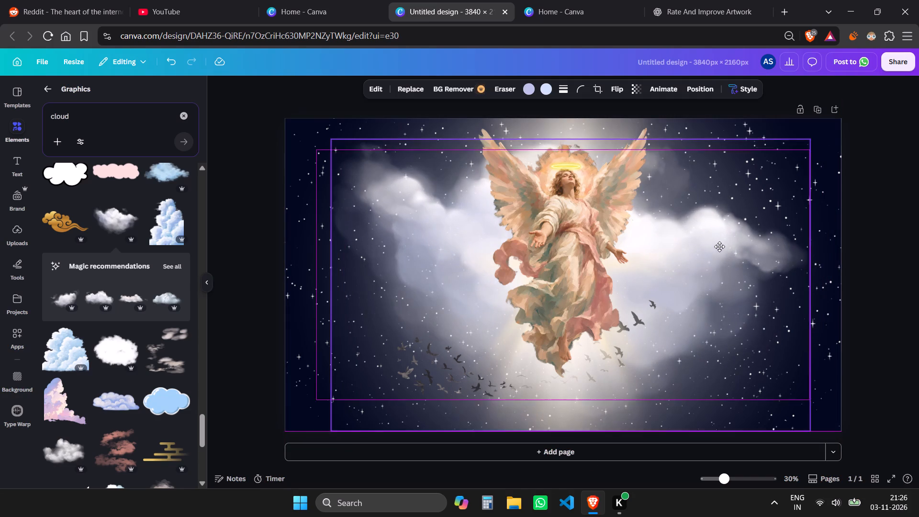
{"action": "left_click_drag", "start_coordinate": [719, 247], "coordinate": [732, 219]}
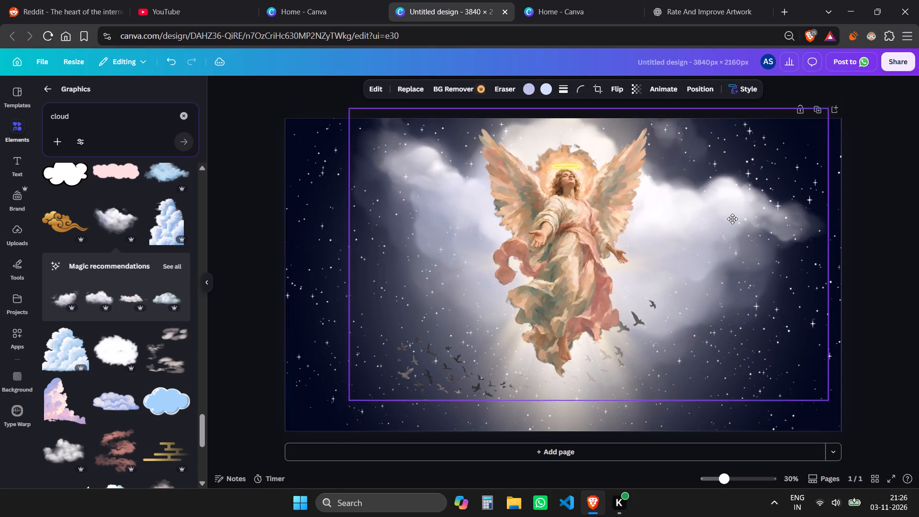
{"action": "left_click_drag", "start_coordinate": [732, 219], "coordinate": [731, 228]}
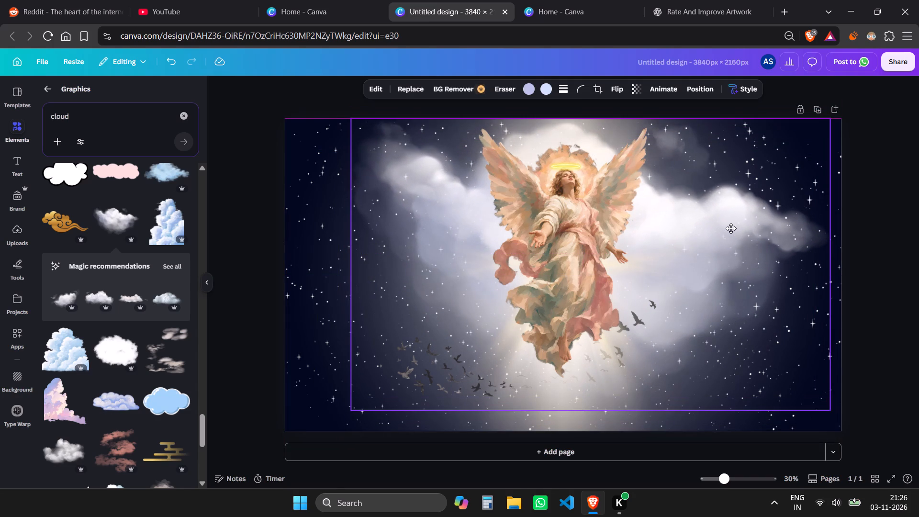
{"action": "left_click_drag", "start_coordinate": [731, 228], "coordinate": [721, 227]}
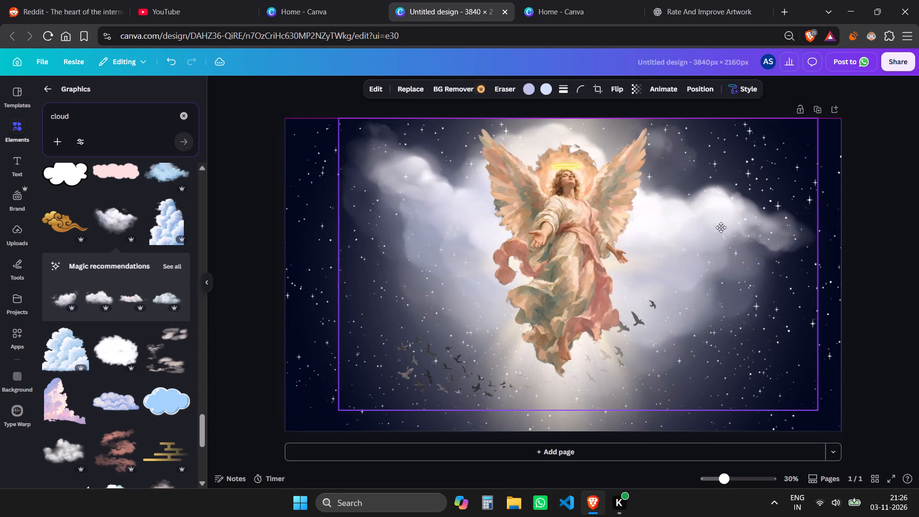
{"action": "left_click_drag", "start_coordinate": [721, 227], "coordinate": [727, 227]}
{"action": "left_click", "coordinate": [860, 236]}
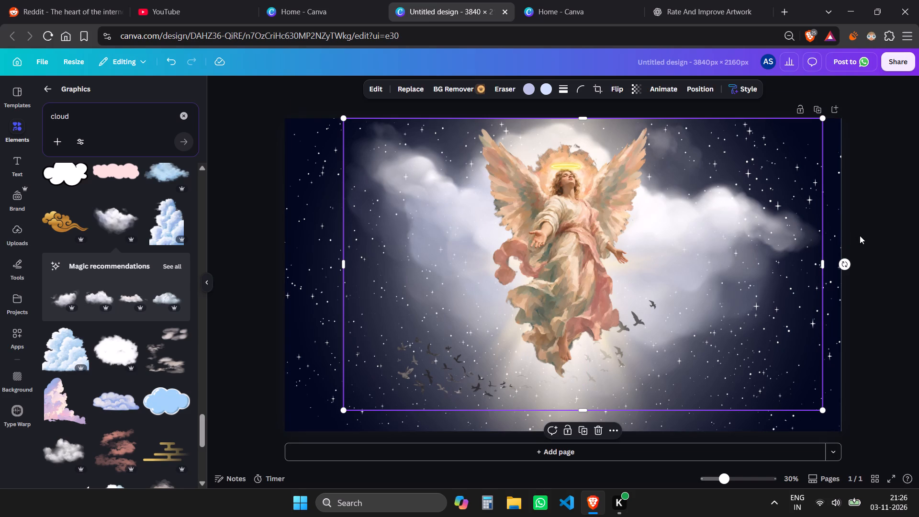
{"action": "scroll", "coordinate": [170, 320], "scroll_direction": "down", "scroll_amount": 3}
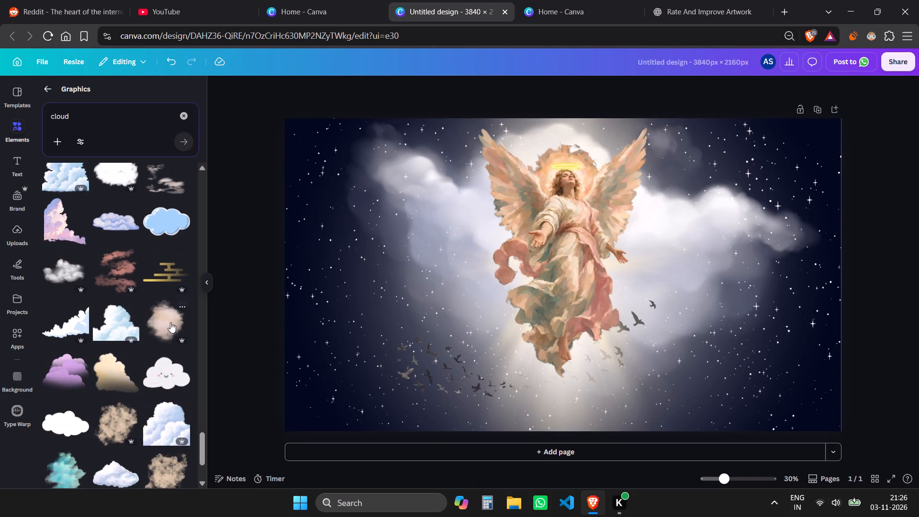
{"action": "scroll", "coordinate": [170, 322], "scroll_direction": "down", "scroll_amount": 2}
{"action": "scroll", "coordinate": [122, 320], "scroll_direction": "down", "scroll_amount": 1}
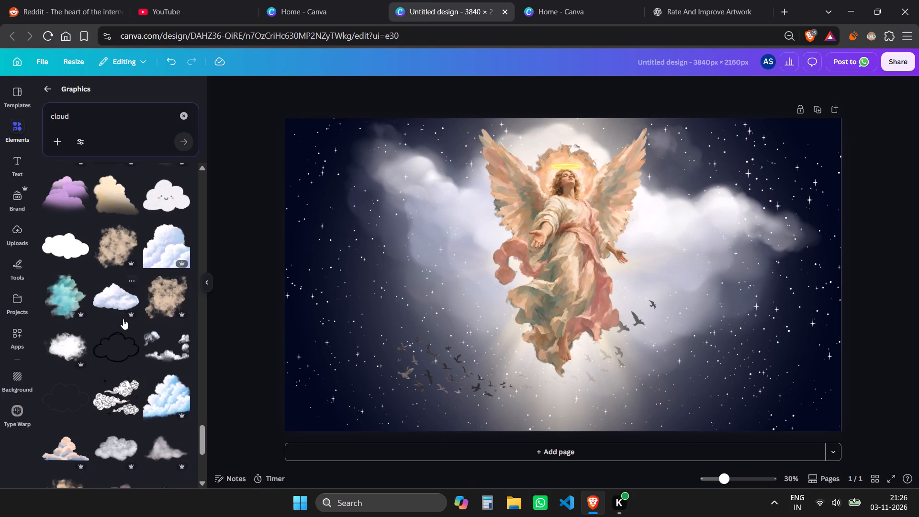
Recolor all three colors of the bird flock at the page's lower left to the design's dark blue, #02071e.
{"action": "left_click", "coordinate": [432, 369]}
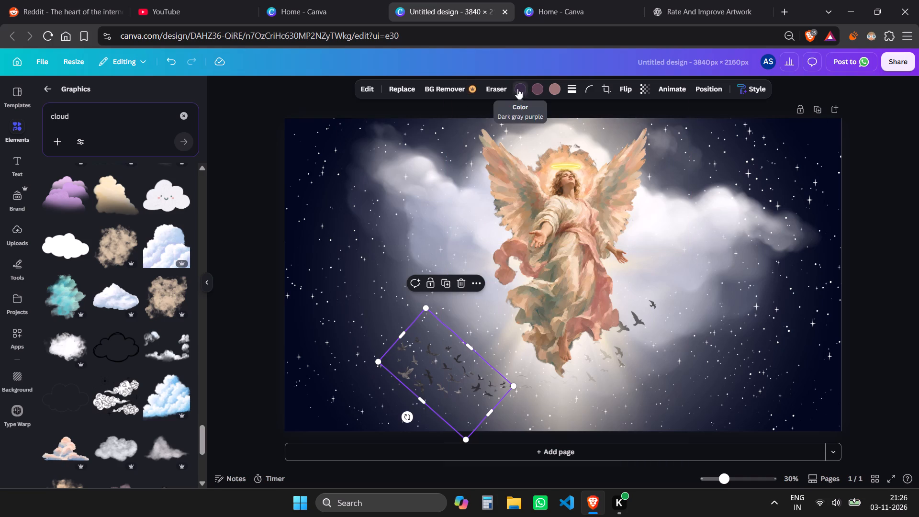
{"action": "left_click", "coordinate": [516, 90]}
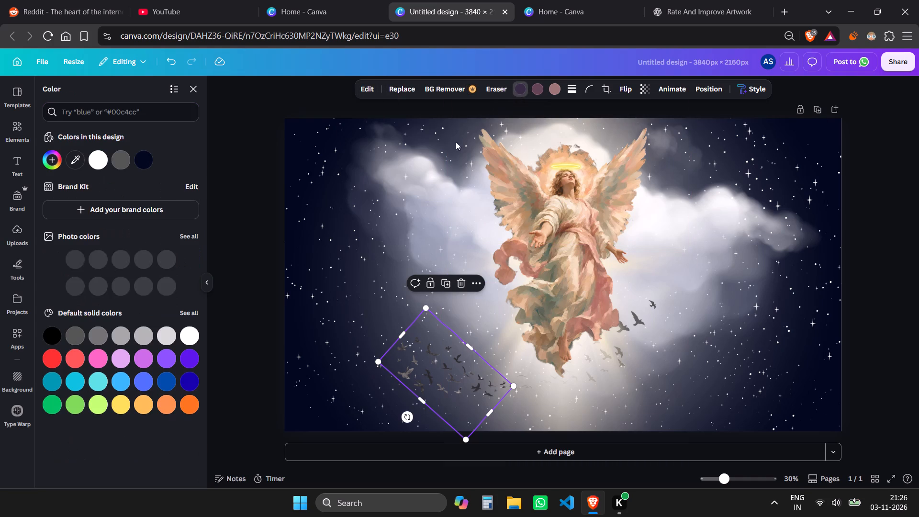
{"action": "left_click", "coordinate": [144, 165]}
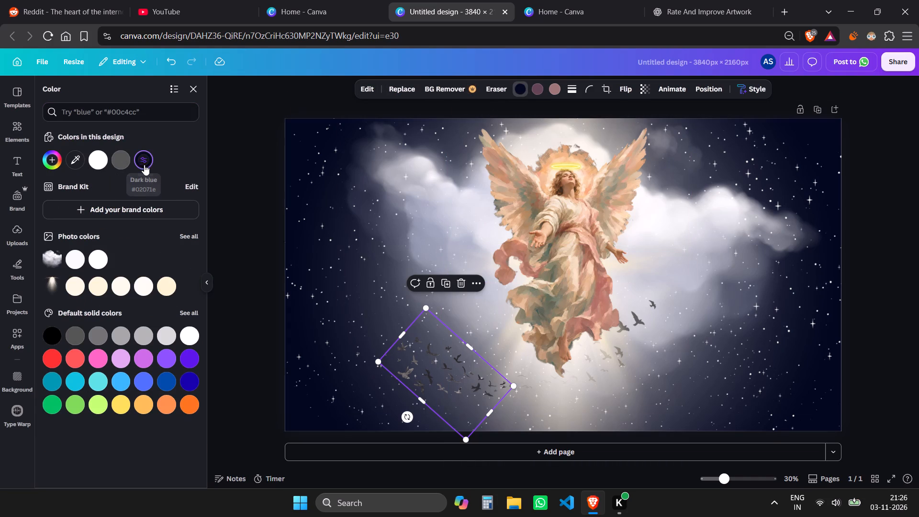
{"action": "left_click", "coordinate": [534, 92]}
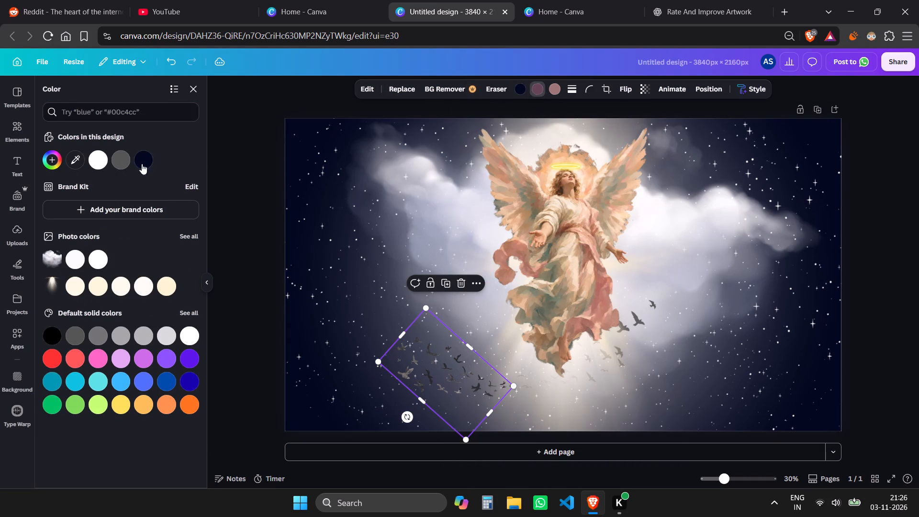
{"action": "left_click", "coordinate": [142, 164]}
{"action": "left_click", "coordinate": [553, 88]}
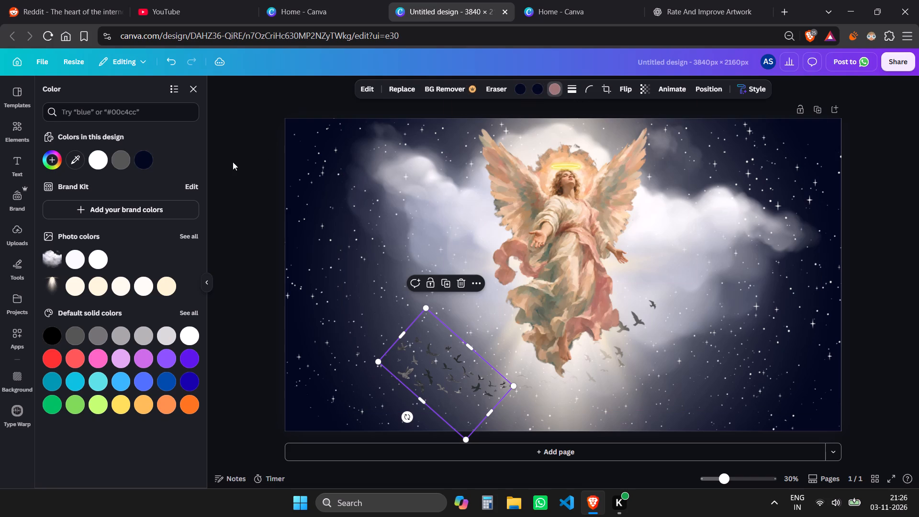
{"action": "left_click", "coordinate": [142, 157]}
Look through the image filter presets available for the bird flock, from Natural and Warm to the duotone styles.
{"action": "left_click", "coordinate": [366, 88]}
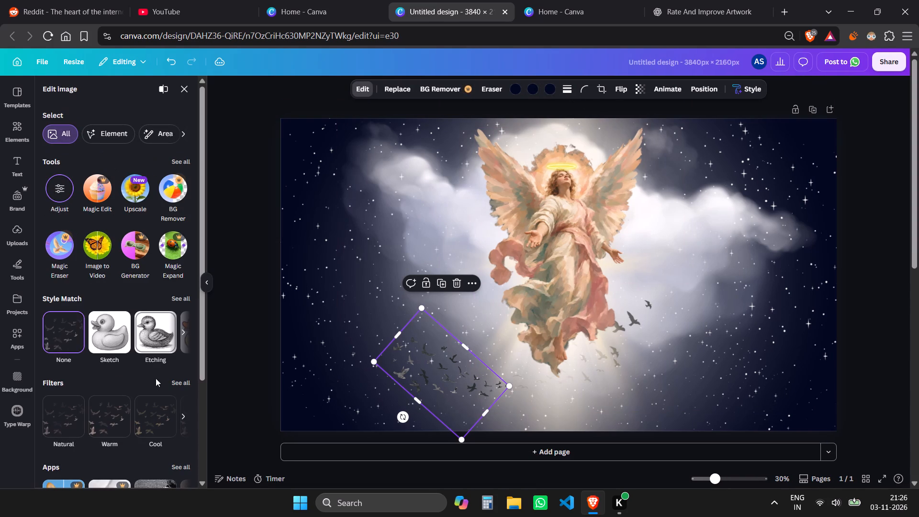
{"action": "left_click", "coordinate": [186, 377]}
{"action": "left_click", "coordinate": [186, 379]}
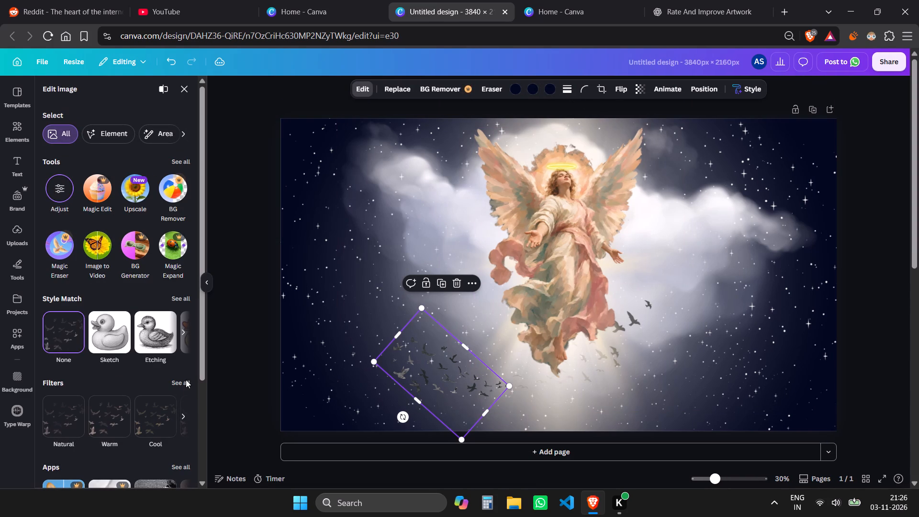
{"action": "left_click", "coordinate": [176, 385]}
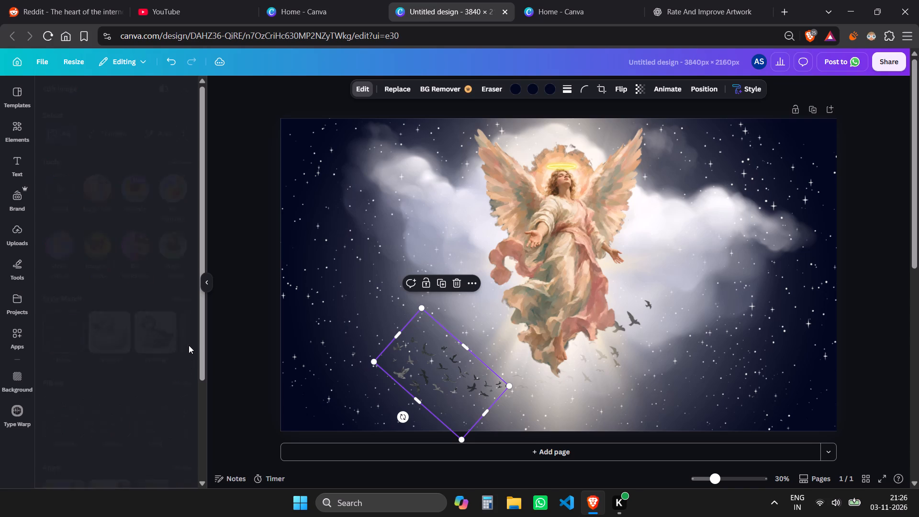
{"action": "scroll", "coordinate": [152, 333], "scroll_direction": "down", "scroll_amount": 9}
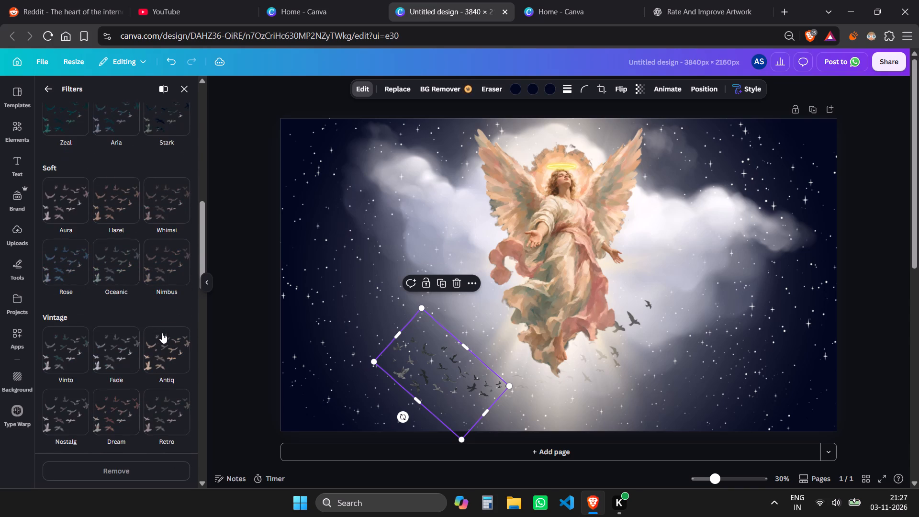
{"action": "scroll", "coordinate": [162, 333], "scroll_direction": "down", "scroll_amount": 16}
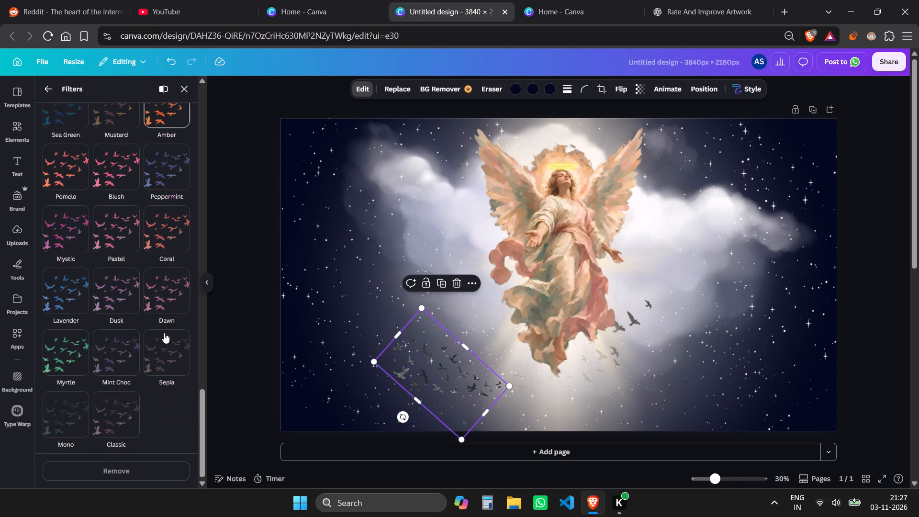
{"action": "scroll", "coordinate": [164, 333], "scroll_direction": "down", "scroll_amount": 5}
{"action": "scroll", "coordinate": [163, 348], "scroll_direction": "up", "scroll_amount": 18}
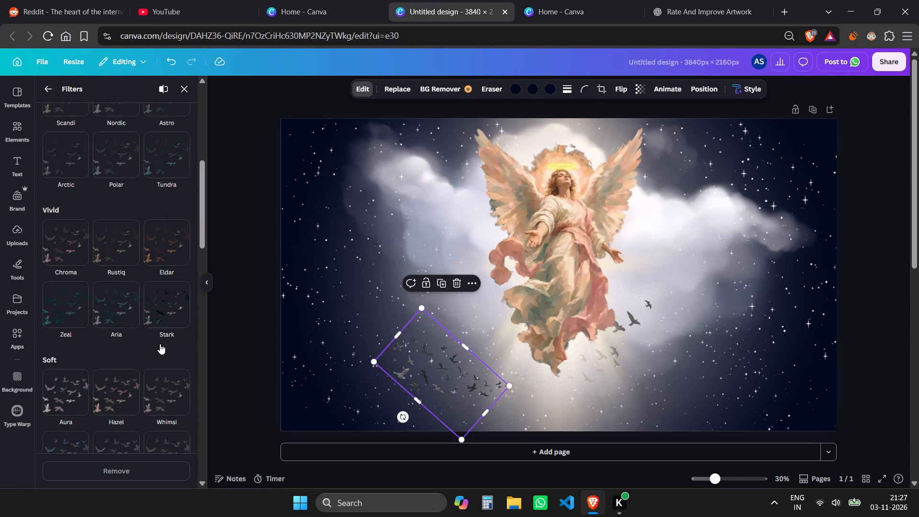
{"action": "scroll", "coordinate": [160, 344], "scroll_direction": "up", "scroll_amount": 11}
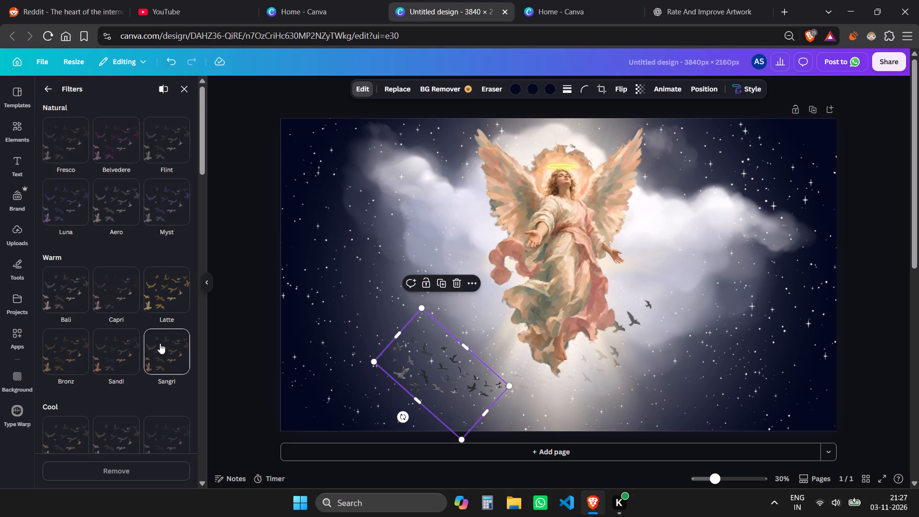
{"action": "scroll", "coordinate": [160, 343], "scroll_direction": "up", "scroll_amount": 1}
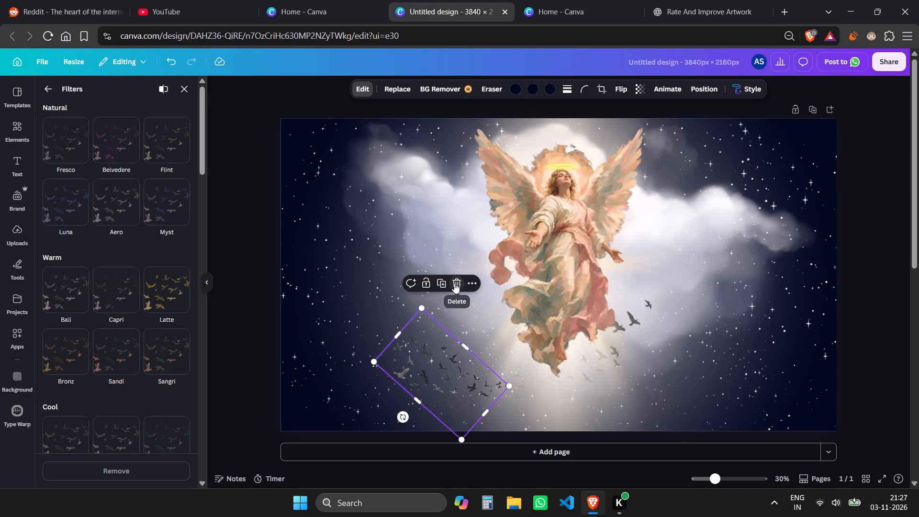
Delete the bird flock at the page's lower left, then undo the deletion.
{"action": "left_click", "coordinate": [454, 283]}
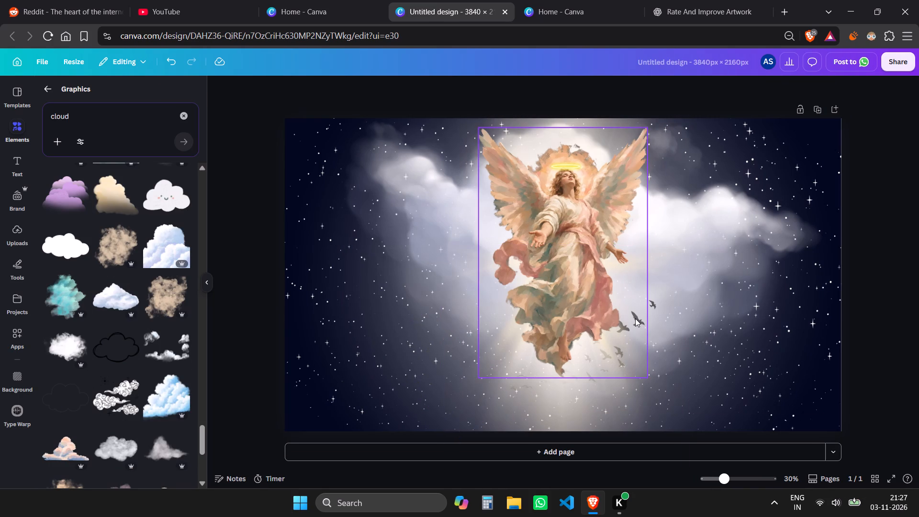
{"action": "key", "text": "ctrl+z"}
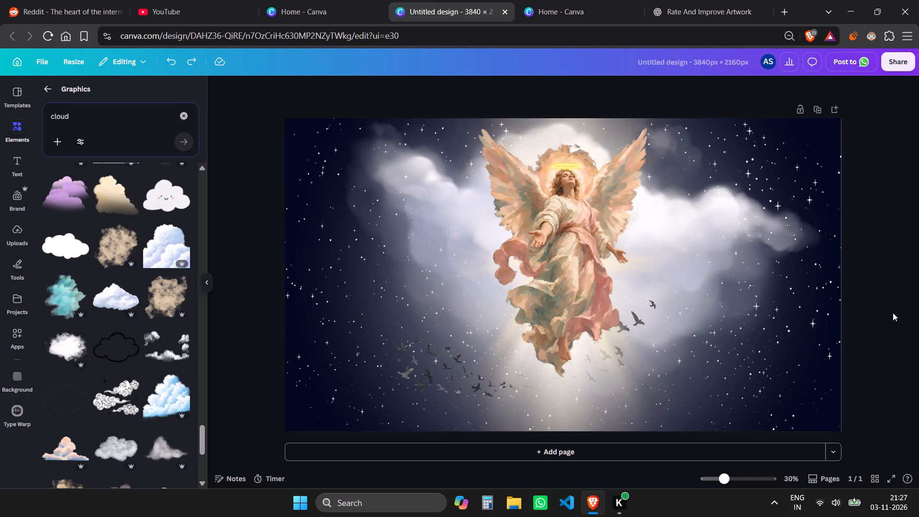
Find the pinkish-beige graphic of two diagonal clouds among the cloud results and add it to the page.
{"action": "scroll", "coordinate": [114, 387], "scroll_direction": "down", "scroll_amount": 4}
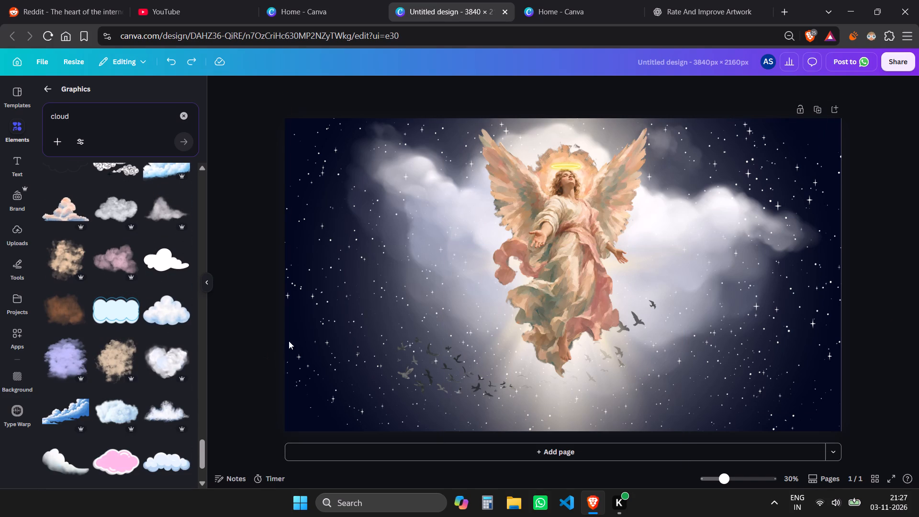
{"action": "left_click", "coordinate": [263, 324]}
{"action": "scroll", "coordinate": [192, 378], "scroll_direction": "down", "scroll_amount": 3}
{"action": "scroll", "coordinate": [37, 371], "scroll_direction": "down", "scroll_amount": 4}
{"action": "scroll", "coordinate": [135, 327], "scroll_direction": "down", "scroll_amount": 3}
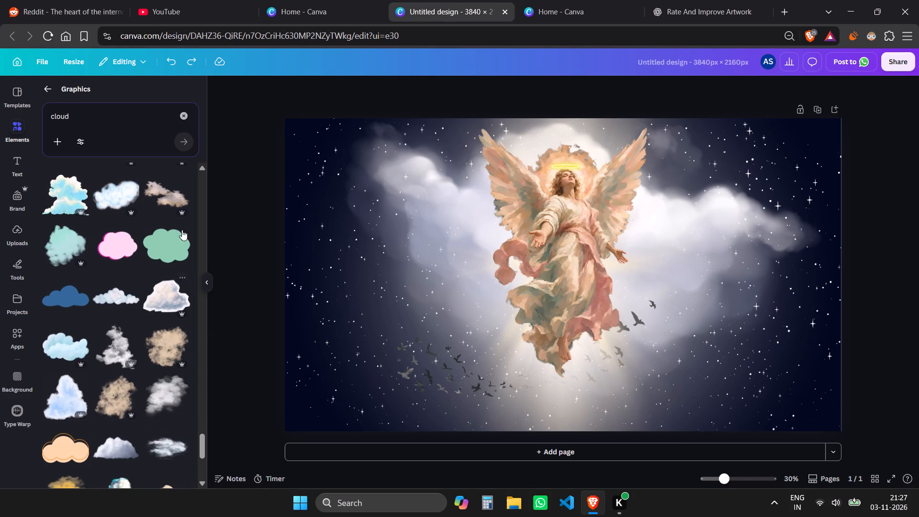
{"action": "left_click", "coordinate": [175, 203]}
Enlarge the pinkish-beige cloud to about the page's width and place it over the page's lower-left area, partly off the page.
{"action": "left_click_drag", "start_coordinate": [623, 327], "coordinate": [918, 500]}
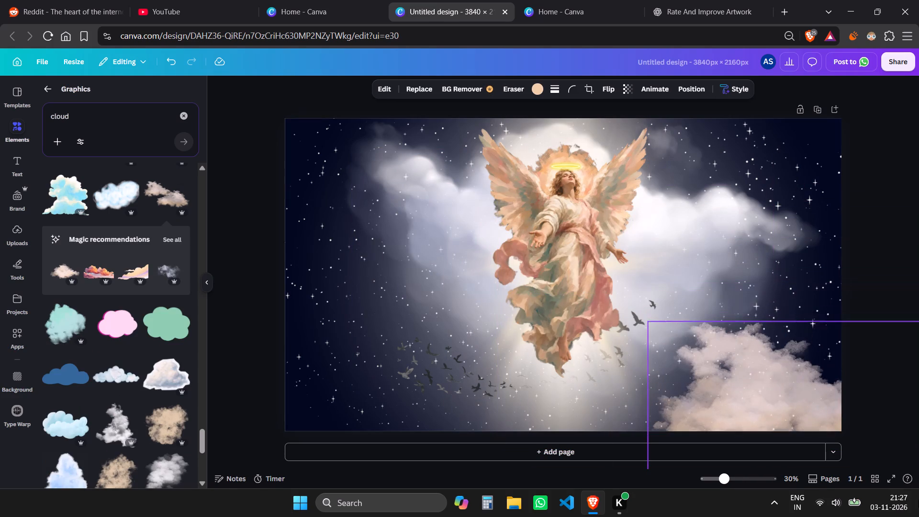
{"action": "left_click_drag", "start_coordinate": [918, 500], "coordinate": [918, 516]}
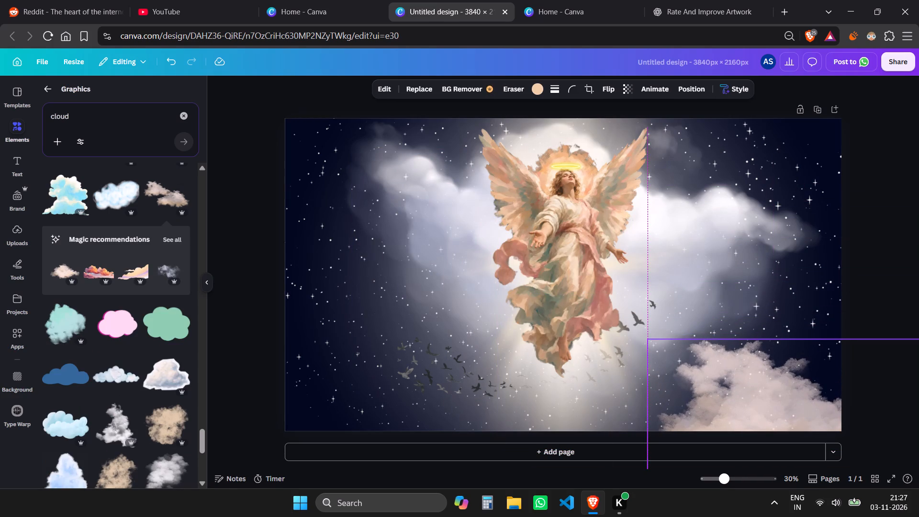
{"action": "left_click_drag", "start_coordinate": [918, 516], "coordinate": [637, 355]}
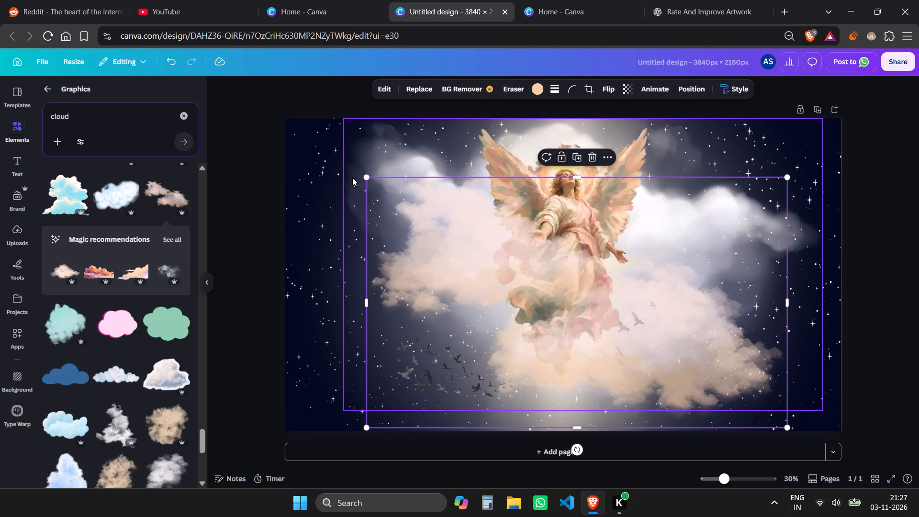
{"action": "left_click_drag", "start_coordinate": [365, 176], "coordinate": [679, 313]}
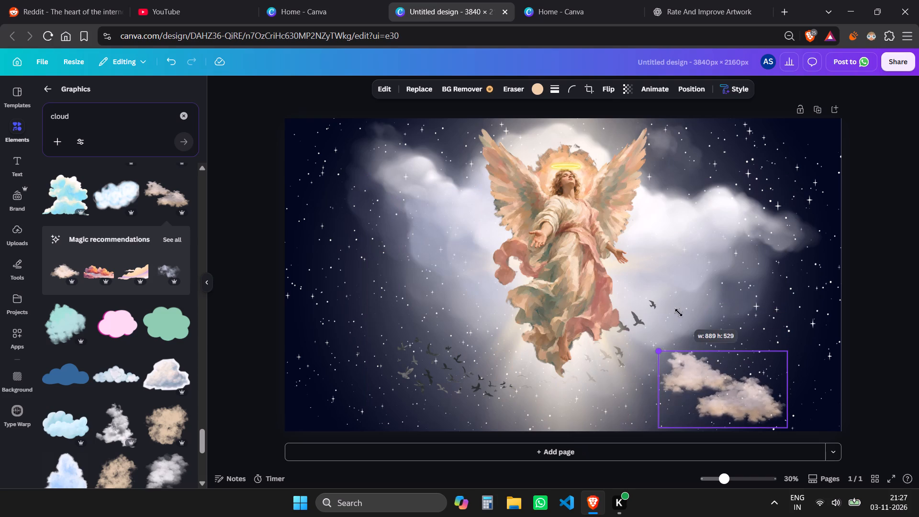
{"action": "left_click_drag", "start_coordinate": [679, 313], "coordinate": [144, 240]}
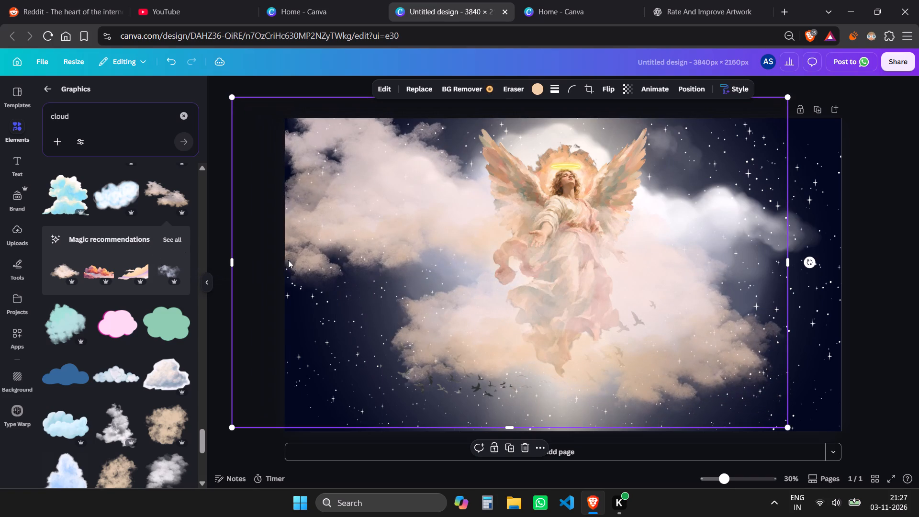
{"action": "left_click_drag", "start_coordinate": [527, 334], "coordinate": [465, 516]}
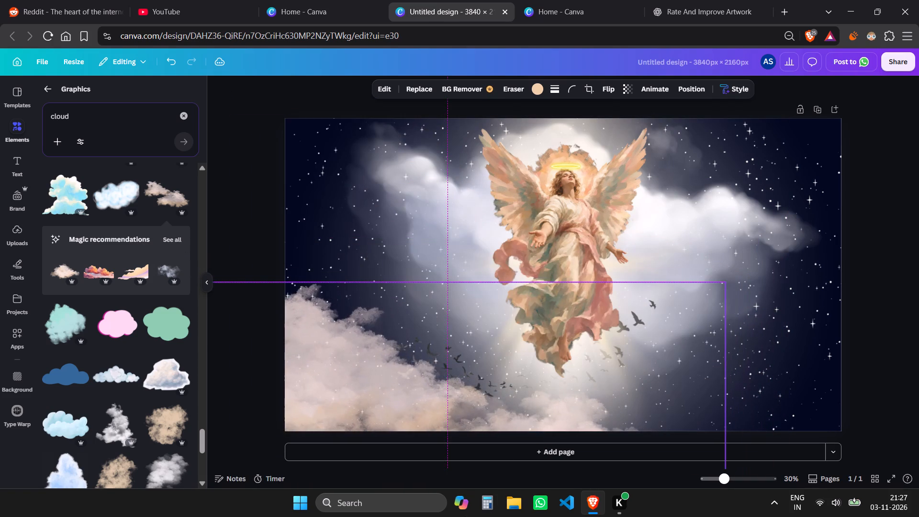
{"action": "left_click_drag", "start_coordinate": [465, 516], "coordinate": [329, 371]}
Flip the pinkish-beige cloud horizontally.
{"action": "left_click", "coordinate": [613, 86]}
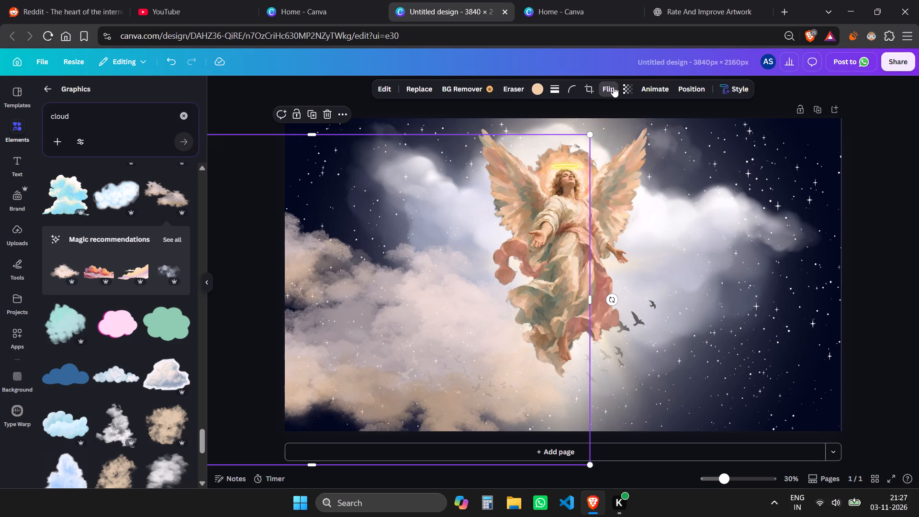
{"action": "left_click", "coordinate": [602, 116]}
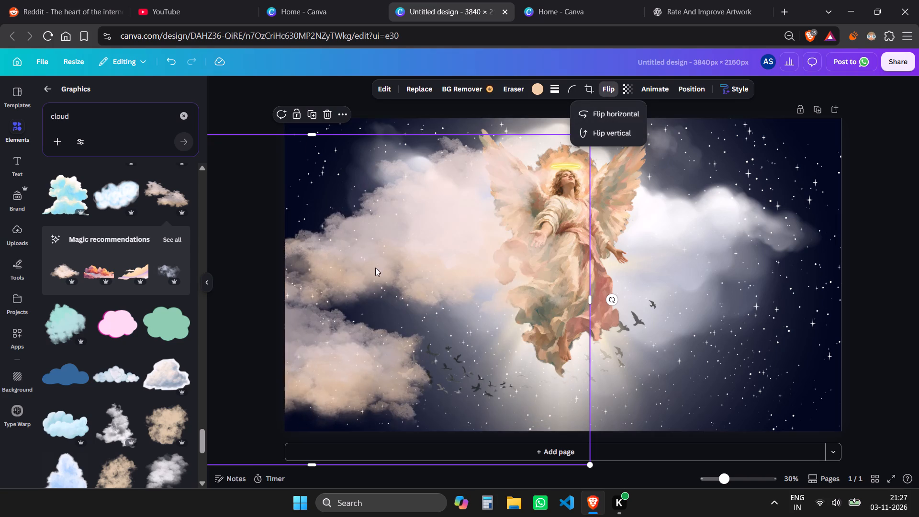
Resize the flipped cloud to slightly wider than the page and place it over the page's lower-right corner, partly off the page.
{"action": "left_click_drag", "start_coordinate": [375, 268], "coordinate": [854, 381]}
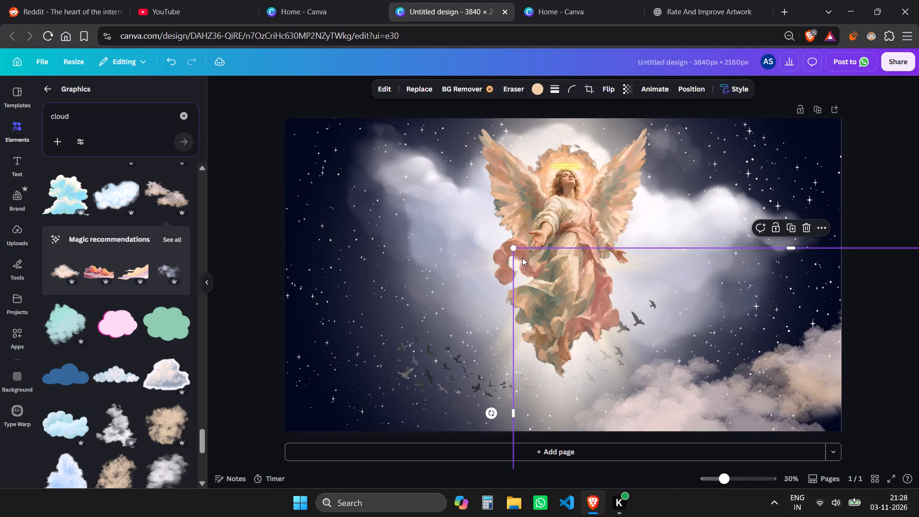
{"action": "left_click_drag", "start_coordinate": [513, 248], "coordinate": [734, 367]}
{"action": "left_click_drag", "start_coordinate": [824, 405], "coordinate": [612, 297]}
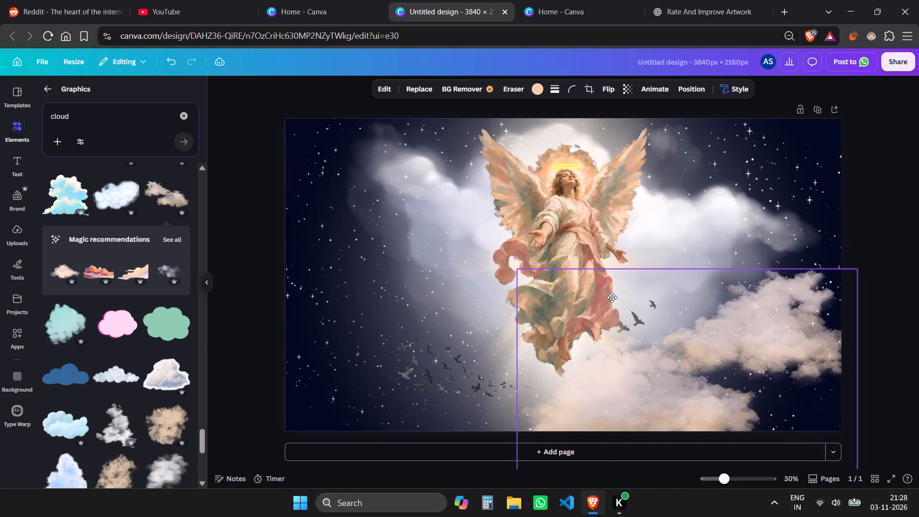
{"action": "left_click_drag", "start_coordinate": [612, 297], "coordinate": [611, 297]}
{"action": "left_click_drag", "start_coordinate": [698, 350], "coordinate": [808, 372]}
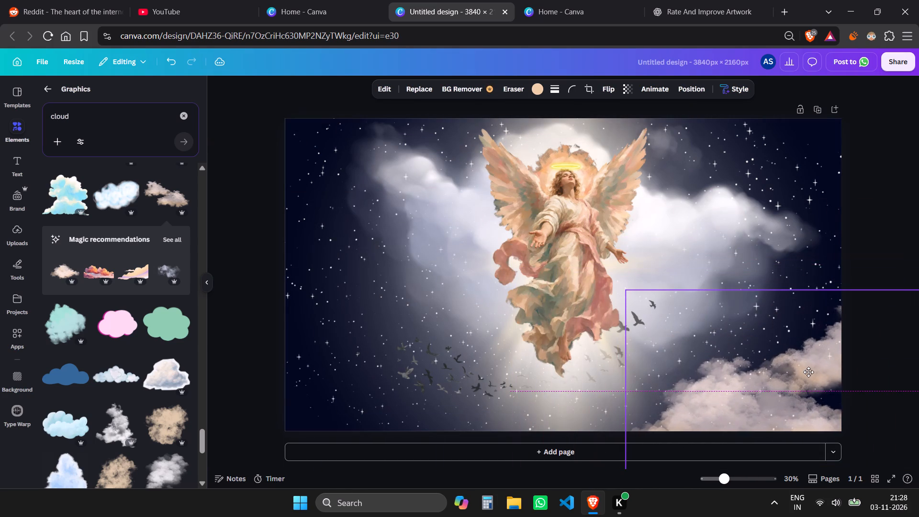
{"action": "left_click_drag", "start_coordinate": [808, 372], "coordinate": [681, 311]}
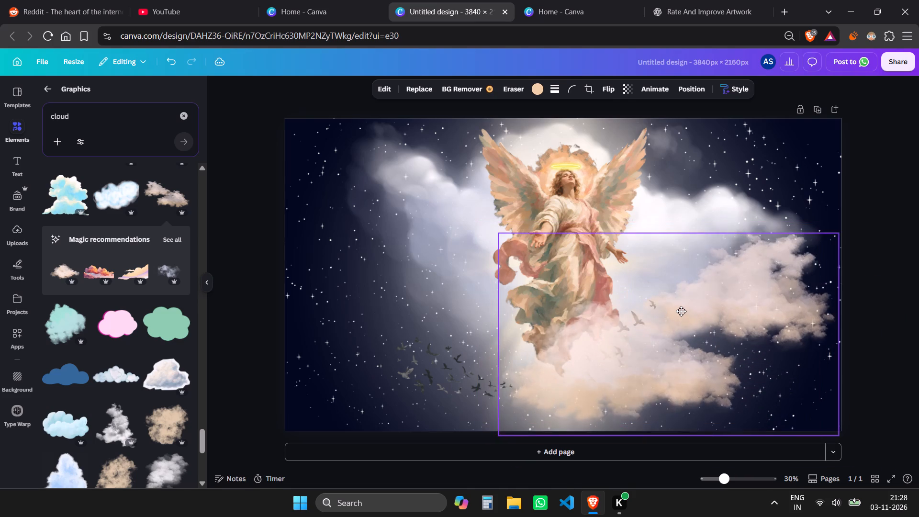
{"action": "left_click_drag", "start_coordinate": [681, 311], "coordinate": [682, 312]}
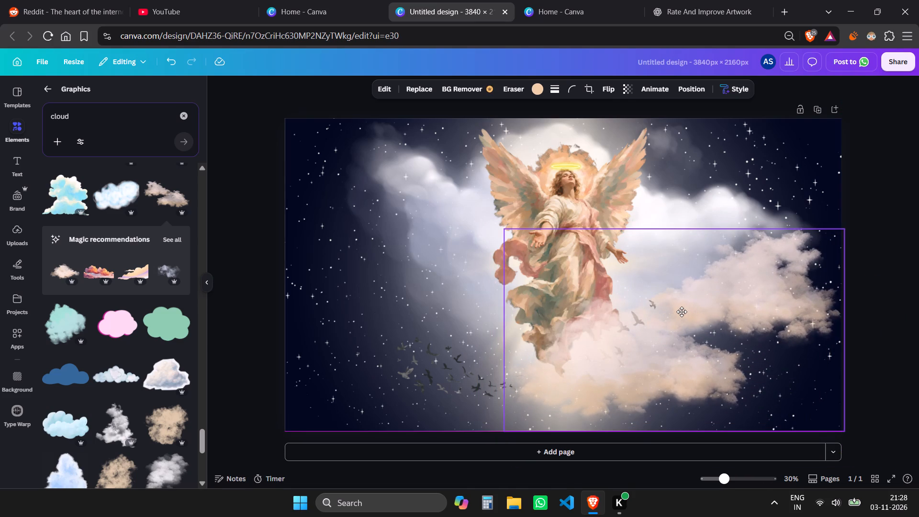
{"action": "left_click_drag", "start_coordinate": [682, 312], "coordinate": [685, 312]}
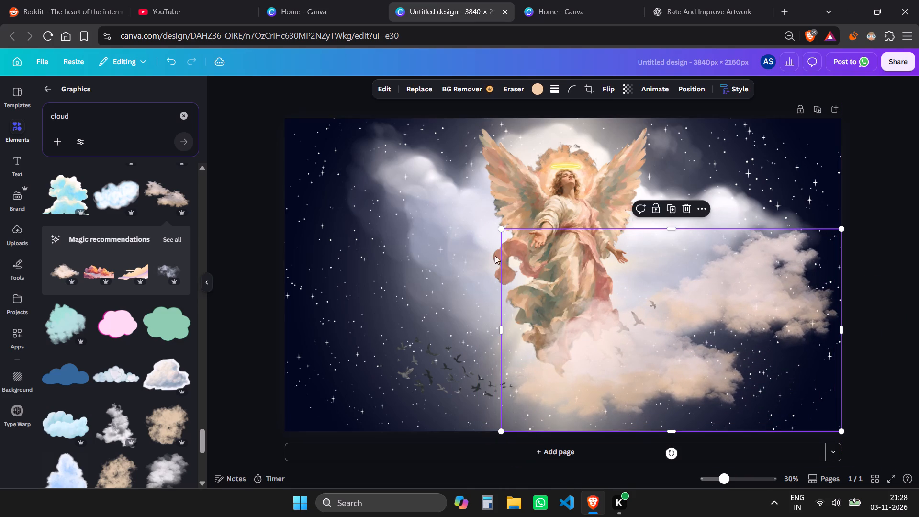
{"action": "left_click_drag", "start_coordinate": [501, 229], "coordinate": [751, 350]}
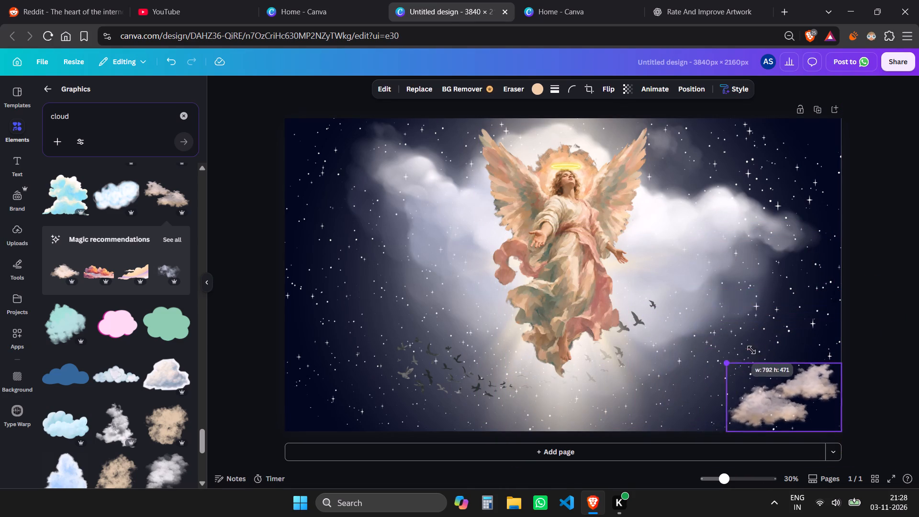
{"action": "left_click_drag", "start_coordinate": [751, 350], "coordinate": [180, 83]}
{"action": "left_click_drag", "start_coordinate": [438, 206], "coordinate": [739, 405]}
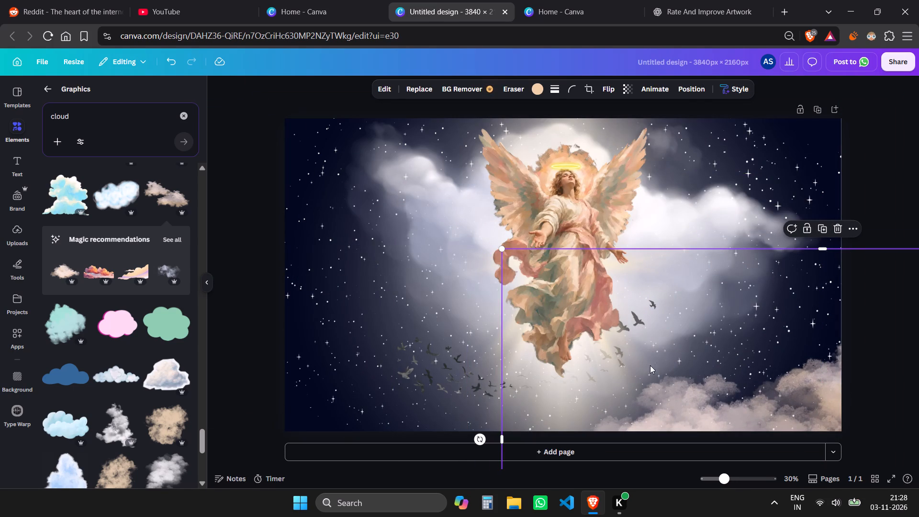
Select the bird flock beneath the angel's robe in the layer list and bring it forward by one layer.
{"action": "left_click", "coordinate": [604, 373]}
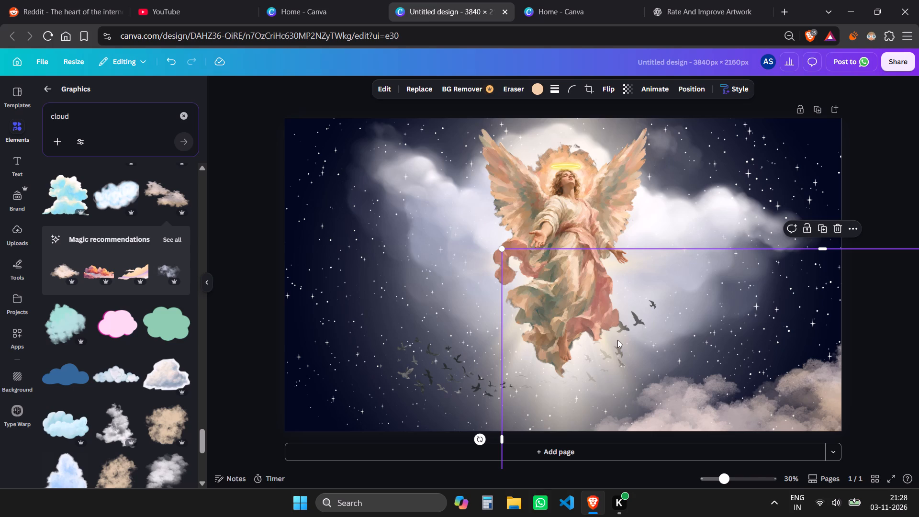
{"action": "right_click", "coordinate": [617, 340]}
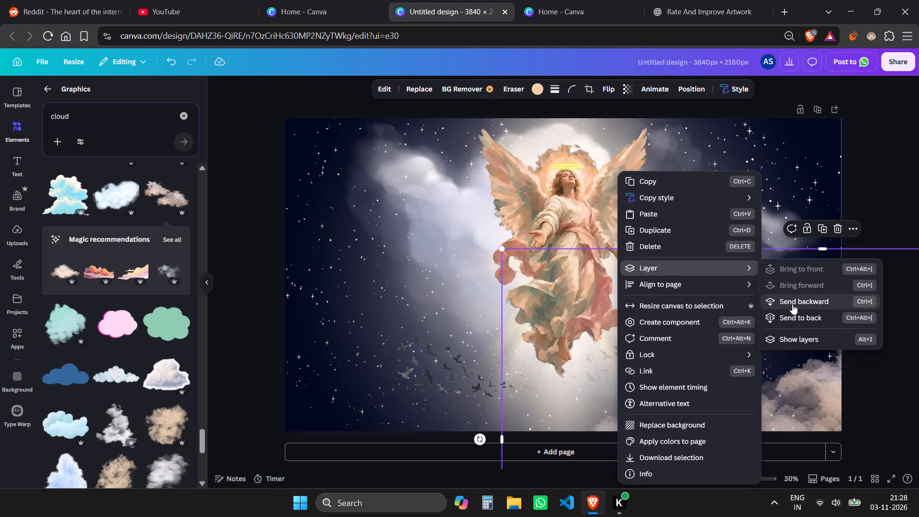
{"action": "left_click", "coordinate": [750, 266]}
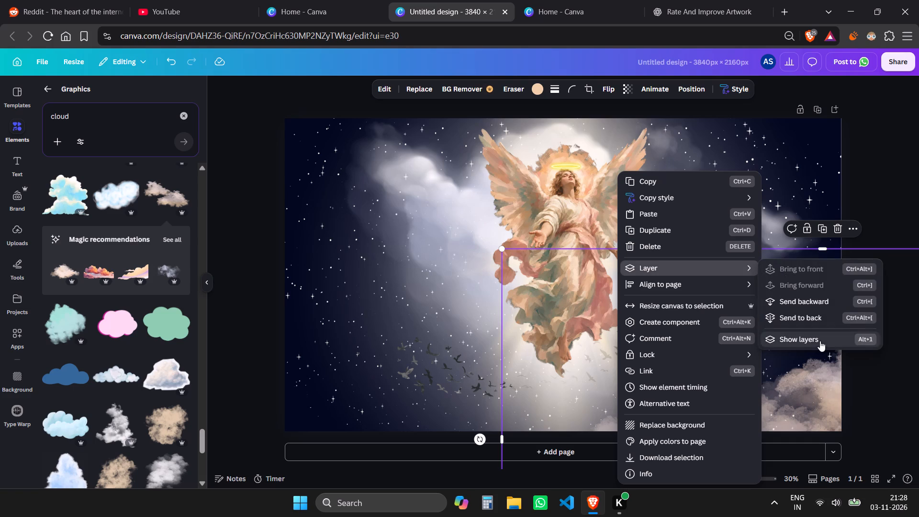
{"action": "left_click", "coordinate": [820, 341]}
{"action": "scroll", "coordinate": [161, 340], "scroll_direction": "down", "scroll_amount": 5}
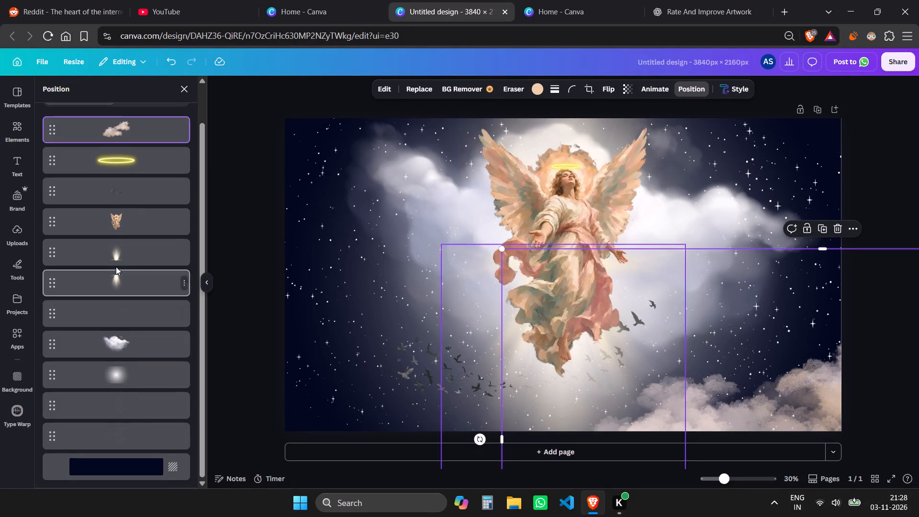
{"action": "left_click", "coordinate": [119, 307]}
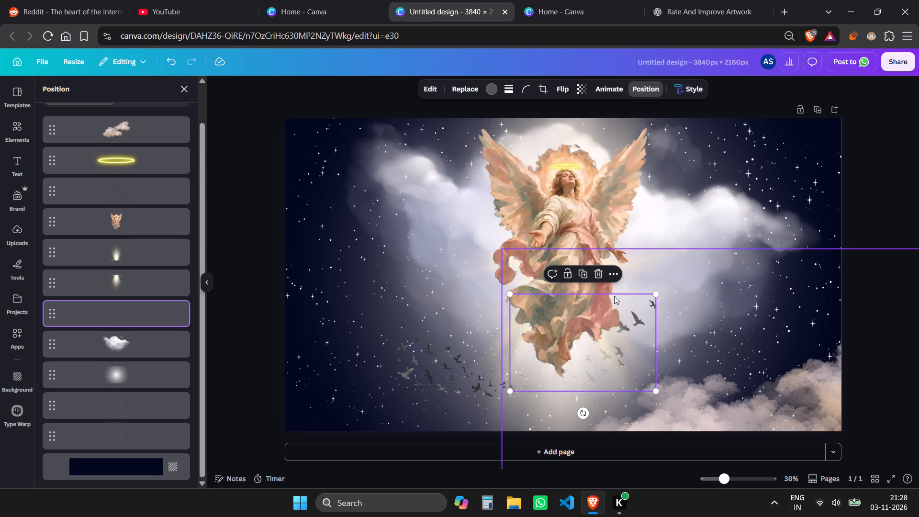
{"action": "left_click", "coordinate": [613, 268]}
{"action": "left_click", "coordinate": [668, 148]}
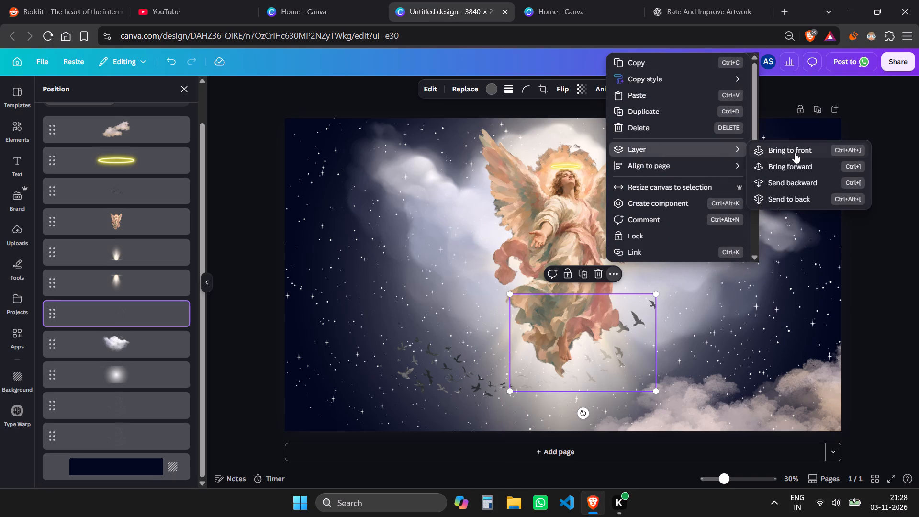
{"action": "left_click", "coordinate": [800, 164]}
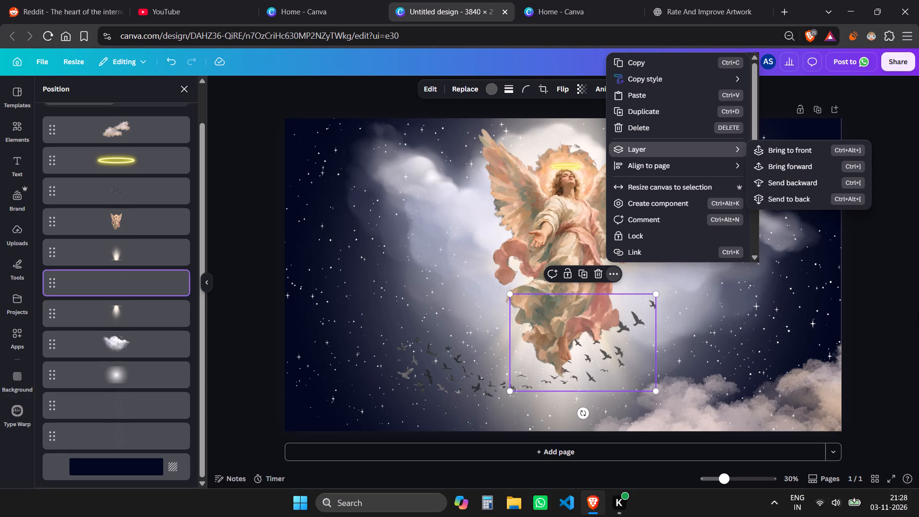
{"action": "left_click", "coordinate": [894, 288]}
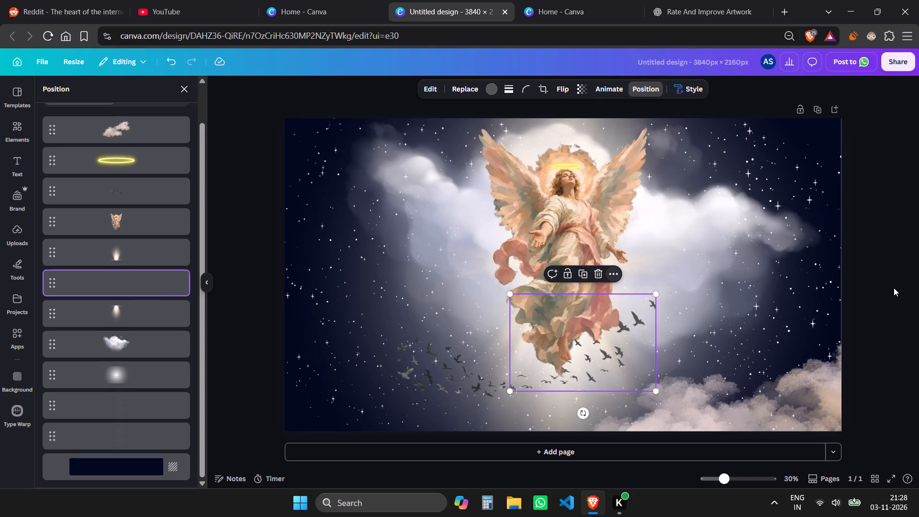
{"action": "left_click", "coordinate": [894, 288]}
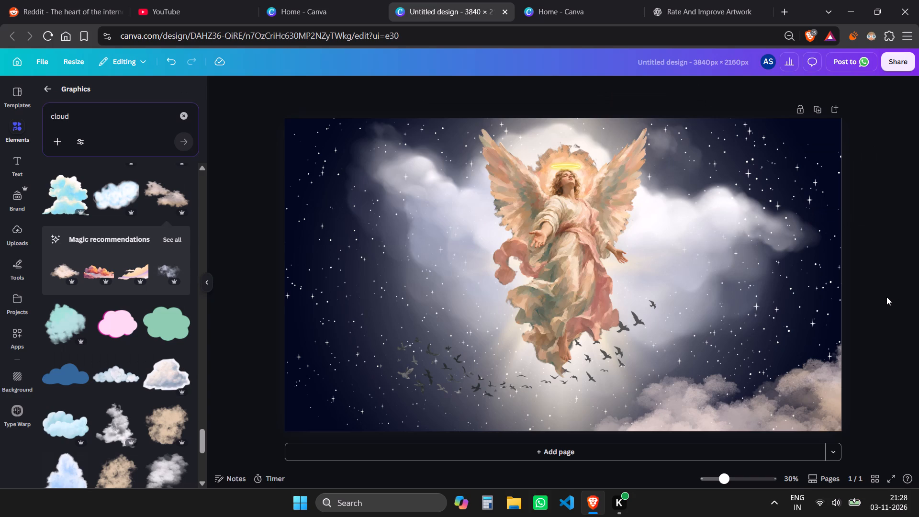
Set the angel's transparency to 90.
{"action": "left_click", "coordinate": [563, 222]}
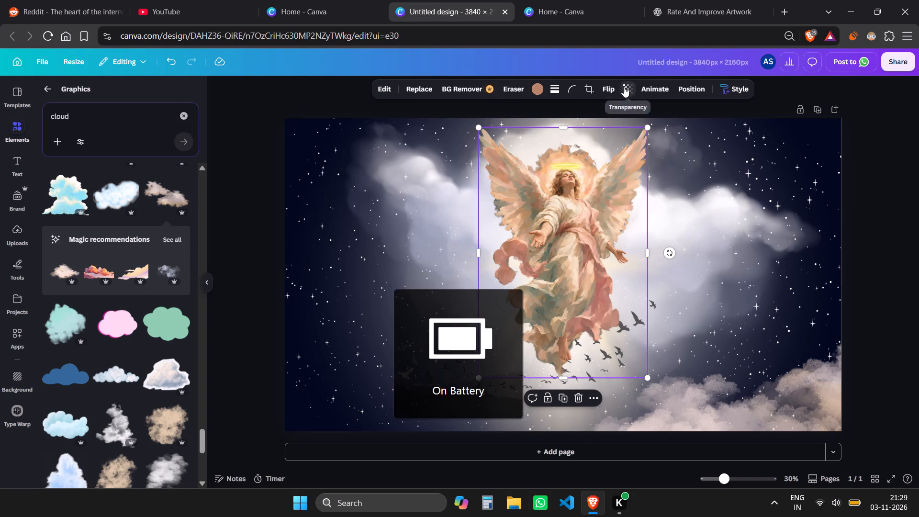
{"action": "left_click", "coordinate": [624, 87]}
{"action": "left_click_drag", "start_coordinate": [649, 130], "coordinate": [642, 133]}
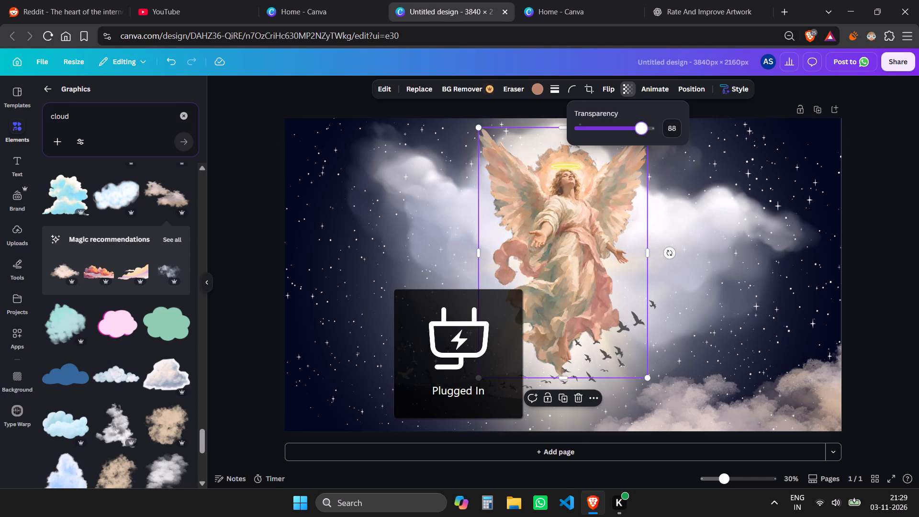
{"action": "left_click_drag", "start_coordinate": [642, 133], "coordinate": [645, 134]}
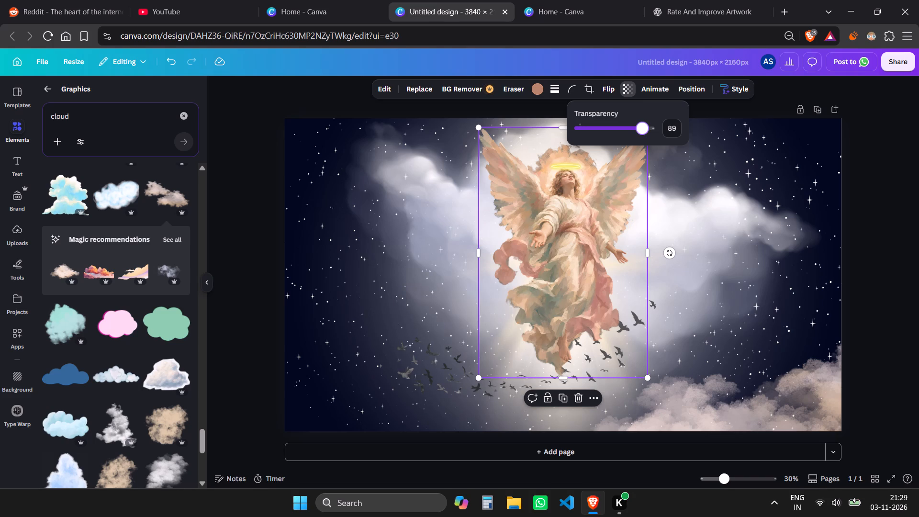
{"action": "left_click_drag", "start_coordinate": [645, 134], "coordinate": [645, 143]}
{"action": "double_click", "coordinate": [674, 128]}
{"action": "type", "text": "90"}
{"action": "key", "text": "Return"}
{"action": "left_click", "coordinate": [876, 169]}
Find the long, wispy white horizontal cloud among the cloud results and add it to the page.
{"action": "scroll", "coordinate": [104, 370], "scroll_direction": "down", "scroll_amount": 4}
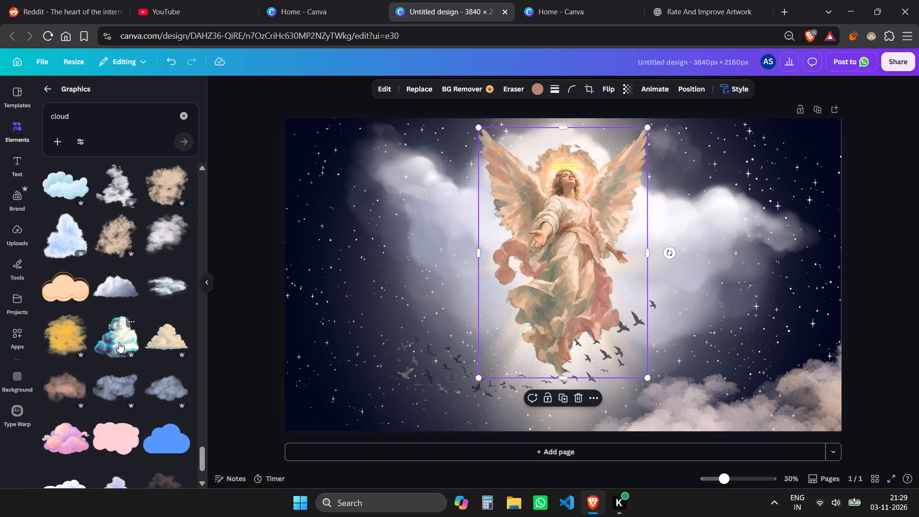
{"action": "scroll", "coordinate": [119, 342], "scroll_direction": "down", "scroll_amount": 8}
{"action": "scroll", "coordinate": [119, 342], "scroll_direction": "up", "scroll_amount": 1}
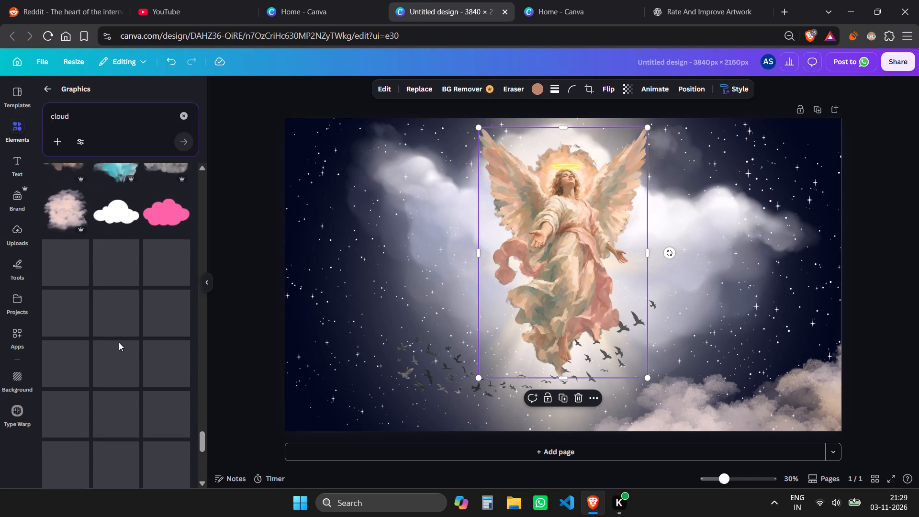
{"action": "scroll", "coordinate": [119, 342], "scroll_direction": "up", "scroll_amount": 1}
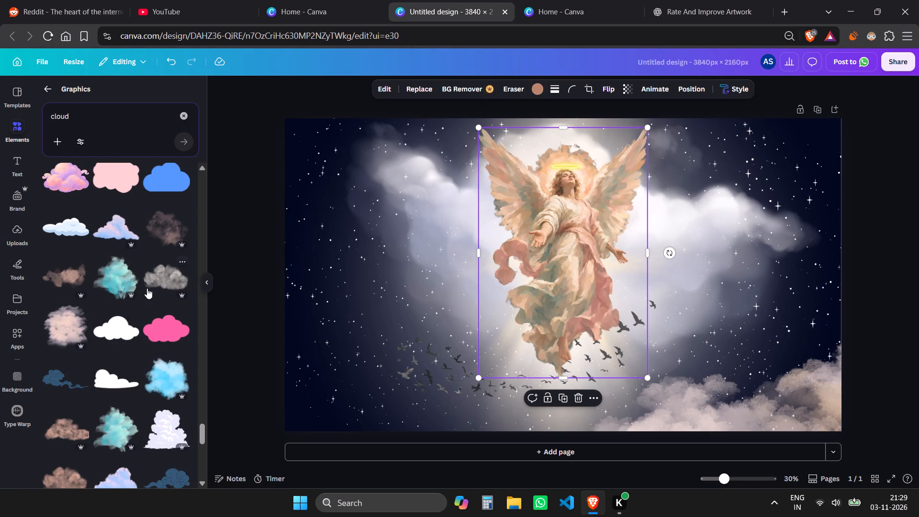
{"action": "scroll", "coordinate": [147, 288], "scroll_direction": "down", "scroll_amount": 5}
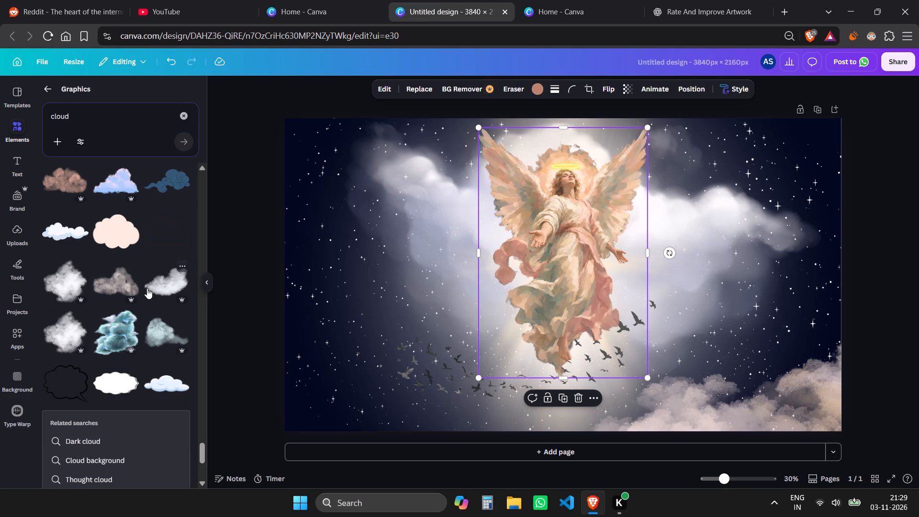
{"action": "scroll", "coordinate": [147, 288], "scroll_direction": "down", "scroll_amount": 7}
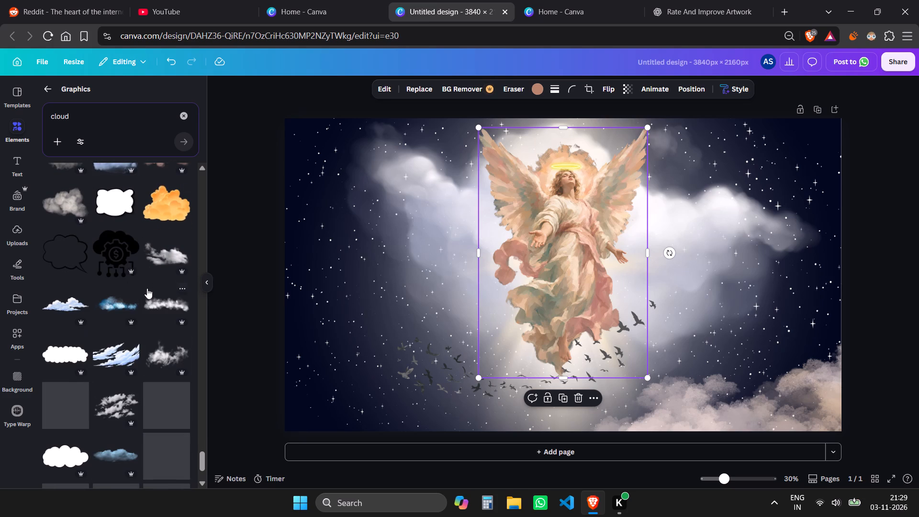
{"action": "left_click", "coordinate": [160, 308]}
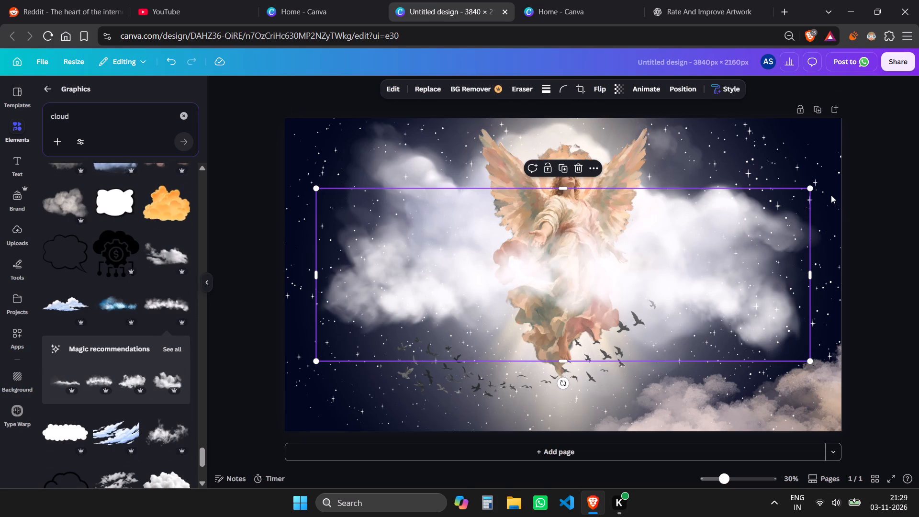
Rotate the new white cloud strip a quarter turn so that it stands vertically.
{"action": "left_click_drag", "start_coordinate": [560, 383], "coordinate": [640, 273]}
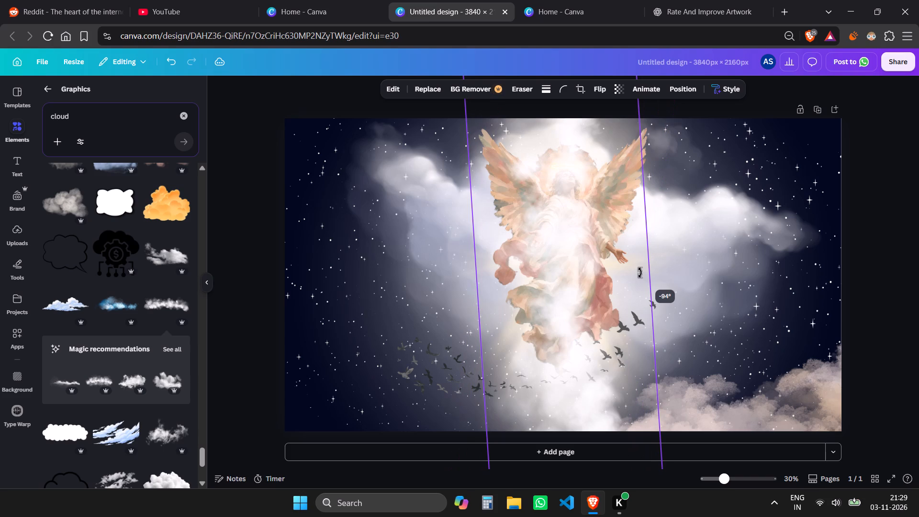
{"action": "left_click_drag", "start_coordinate": [640, 273], "coordinate": [640, 278]}
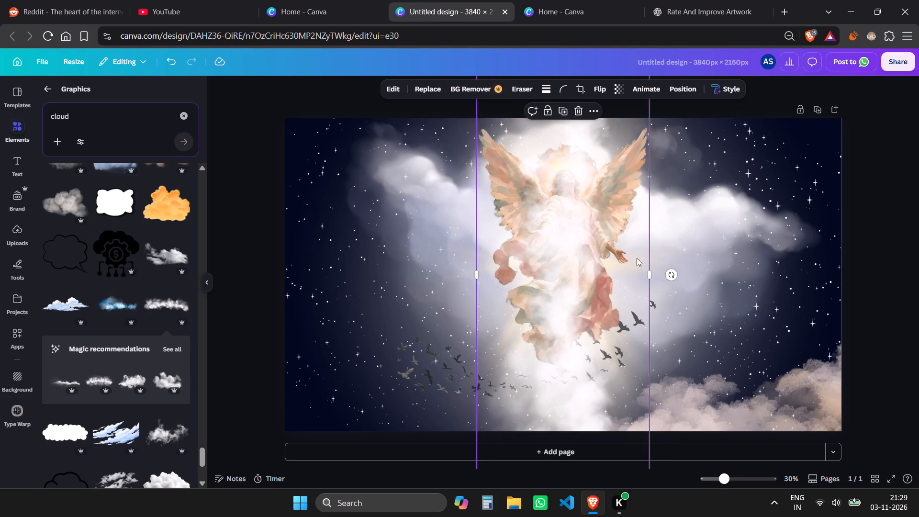
{"action": "scroll", "coordinate": [584, 229], "scroll_direction": "up", "scroll_amount": 3}
Shrink the vertical white cloud strip, move it to the page's left edge and enlarge it to span the page's full height.
{"action": "left_click_drag", "start_coordinate": [619, 274], "coordinate": [619, 221]}
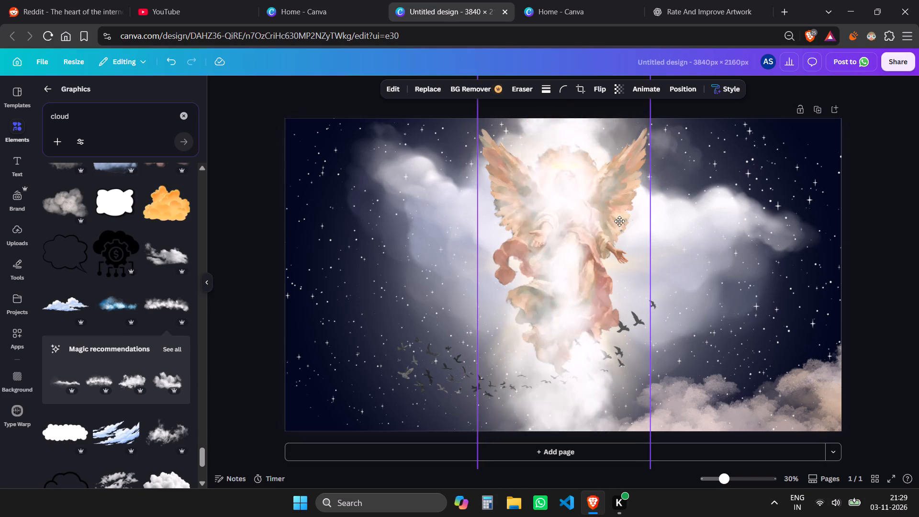
{"action": "left_click_drag", "start_coordinate": [619, 221], "coordinate": [557, 129]}
{"action": "left_click_drag", "start_coordinate": [586, 378], "coordinate": [530, 229]}
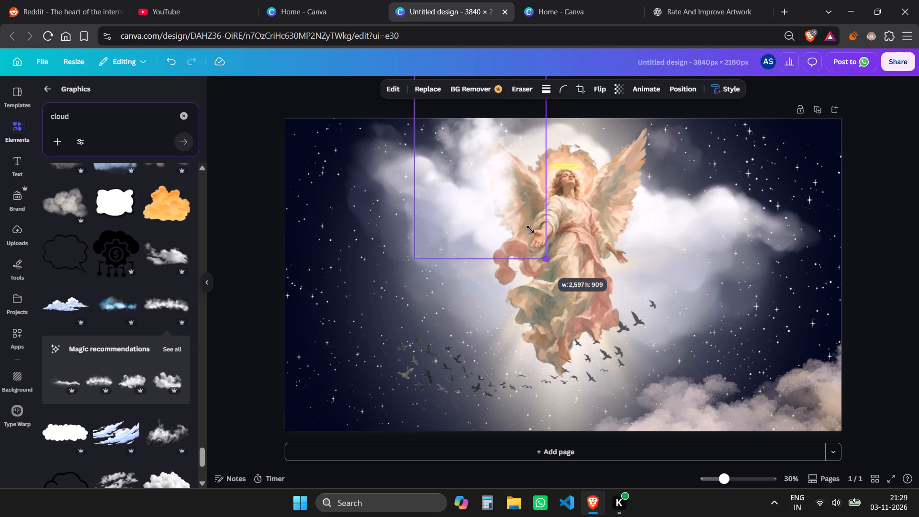
{"action": "left_click_drag", "start_coordinate": [530, 229], "coordinate": [530, 228]}
{"action": "left_click_drag", "start_coordinate": [495, 169], "coordinate": [303, 376]}
{"action": "left_click_drag", "start_coordinate": [341, 437], "coordinate": [503, 512]}
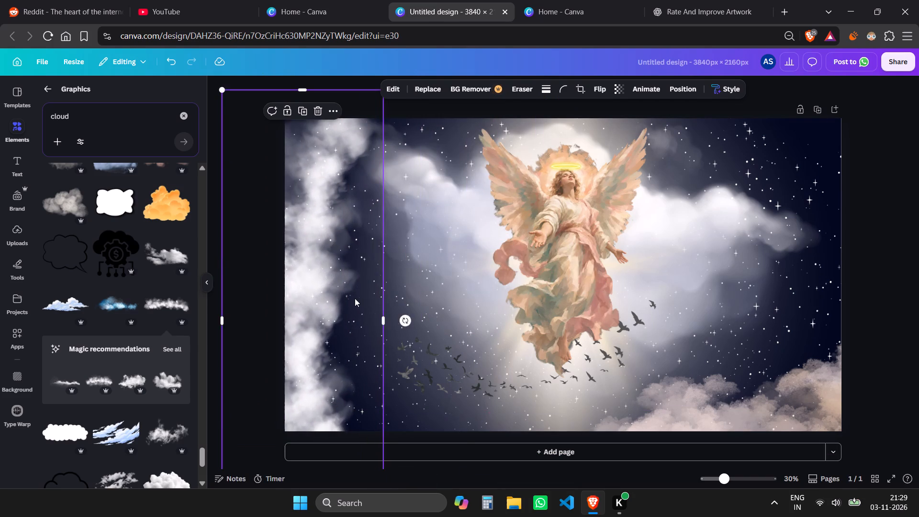
{"action": "left_click_drag", "start_coordinate": [341, 298], "coordinate": [299, 295]}
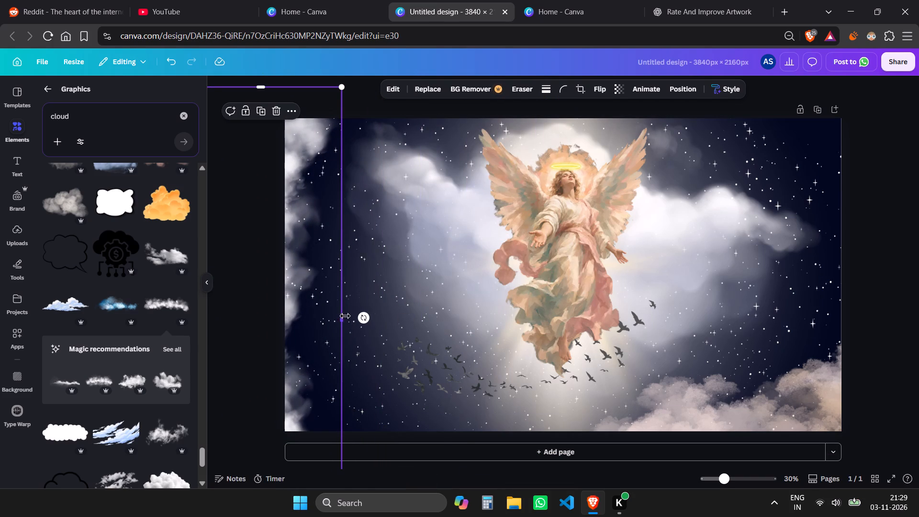
{"action": "left_click_drag", "start_coordinate": [345, 316], "coordinate": [426, 335]}
Lower the white cloud strip's transparency value until it is only a very faint haze.
{"action": "left_click", "coordinate": [621, 86]}
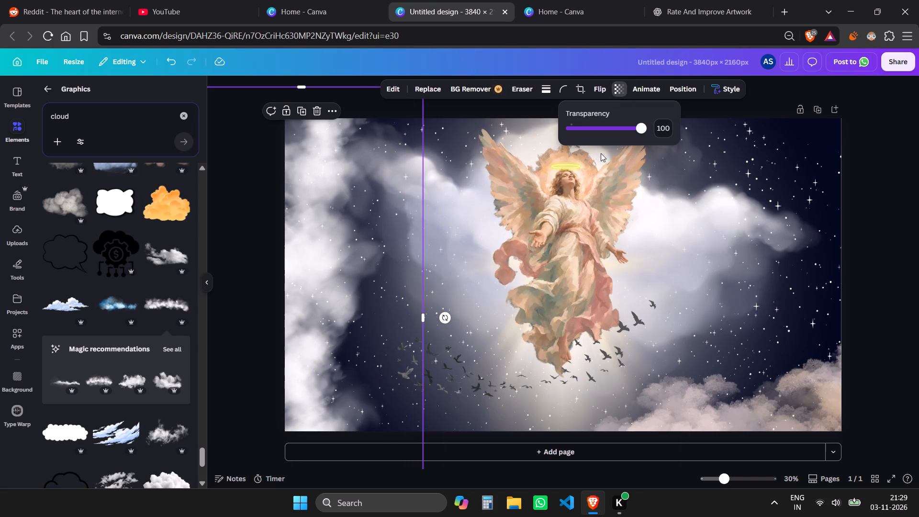
{"action": "left_click_drag", "start_coordinate": [638, 131], "coordinate": [577, 139]}
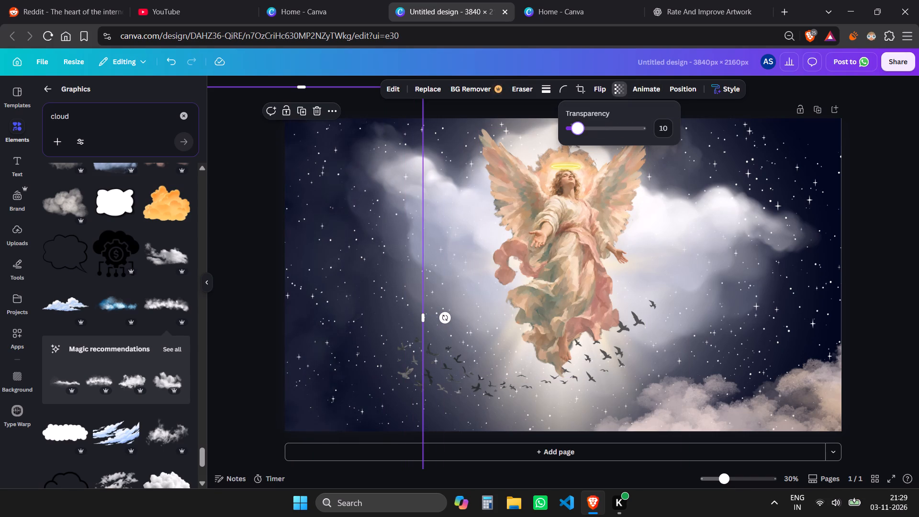
{"action": "left_click_drag", "start_coordinate": [577, 139], "coordinate": [576, 151]}
{"action": "left_click_drag", "start_coordinate": [576, 151], "coordinate": [573, 157]}
{"action": "left_click", "coordinate": [868, 220]}
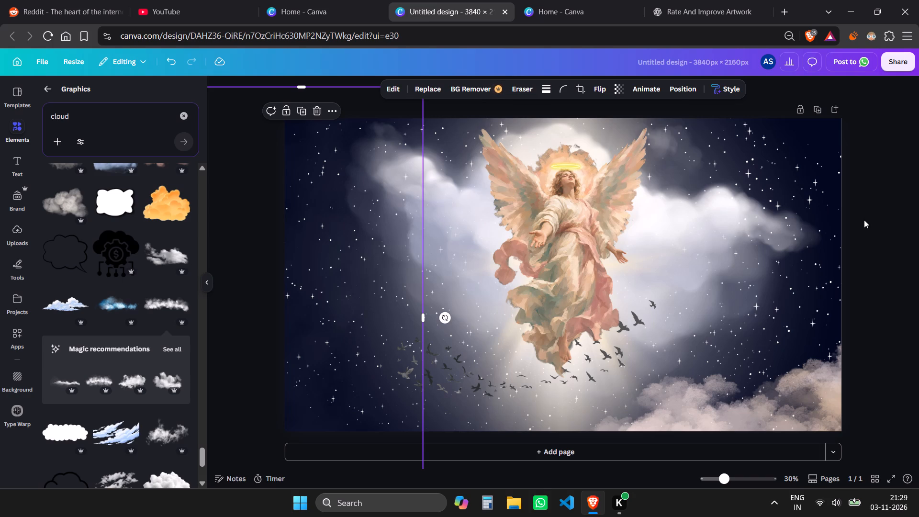
{"action": "left_click", "coordinate": [898, 140]}
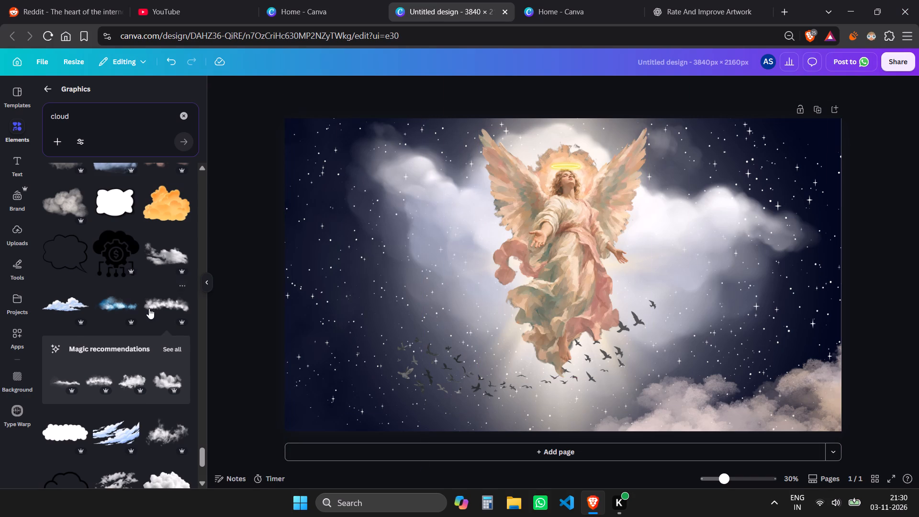
Shift the faint white cloud strip farther toward the outside of the page's left edge.
{"action": "scroll", "coordinate": [144, 308], "scroll_direction": "down", "scroll_amount": 4}
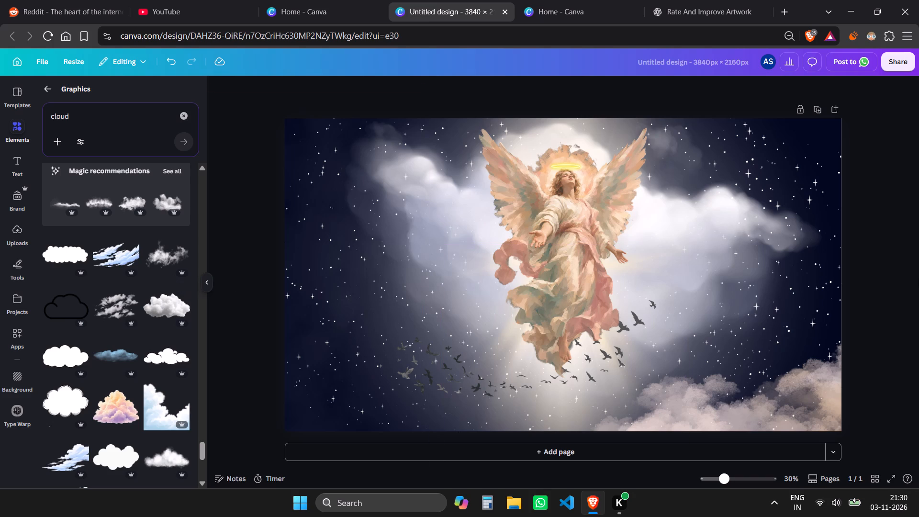
{"action": "left_click", "coordinate": [362, 307]}
{"action": "left_click_drag", "start_coordinate": [368, 303], "coordinate": [307, 304]}
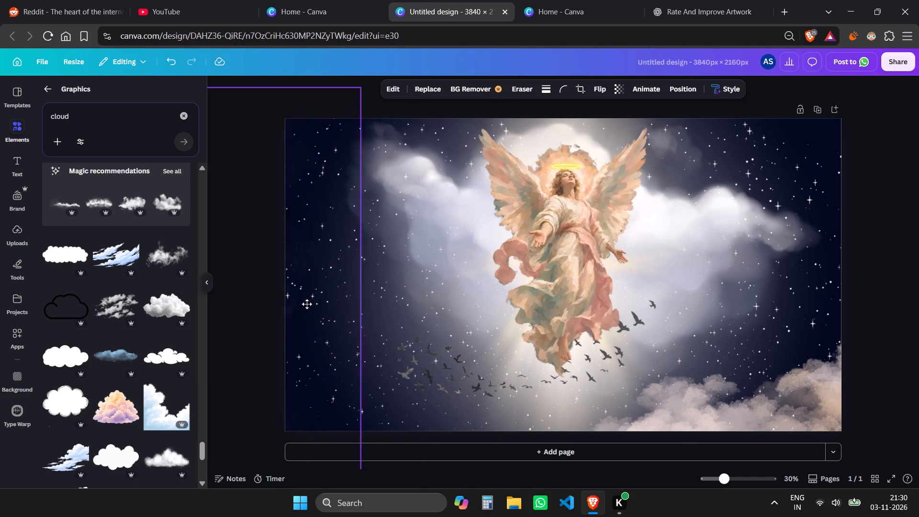
{"action": "left_click_drag", "start_coordinate": [307, 304], "coordinate": [327, 304]}
Shrink the large lavender cloud behind the angel slightly and move it a little up and to the left.
{"action": "left_click", "coordinate": [444, 251]}
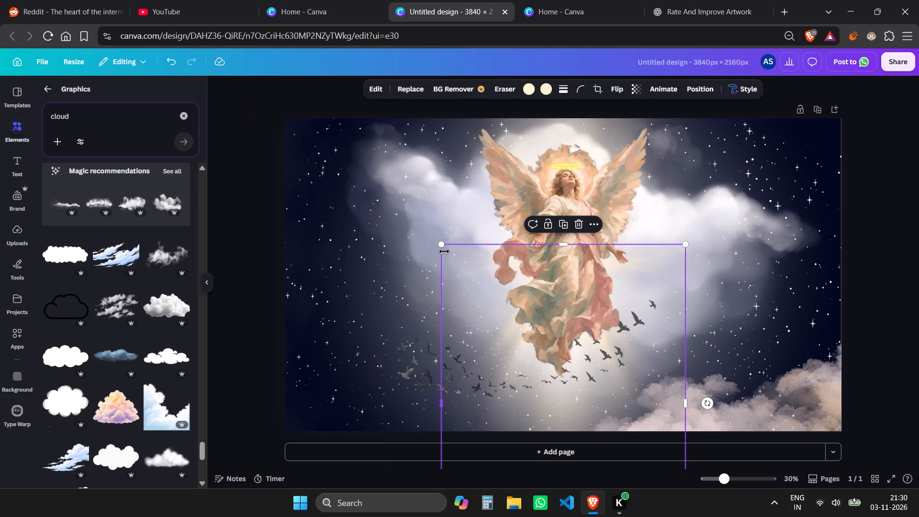
{"action": "left_click", "coordinate": [411, 231]}
{"action": "left_click_drag", "start_coordinate": [343, 117], "coordinate": [369, 135]}
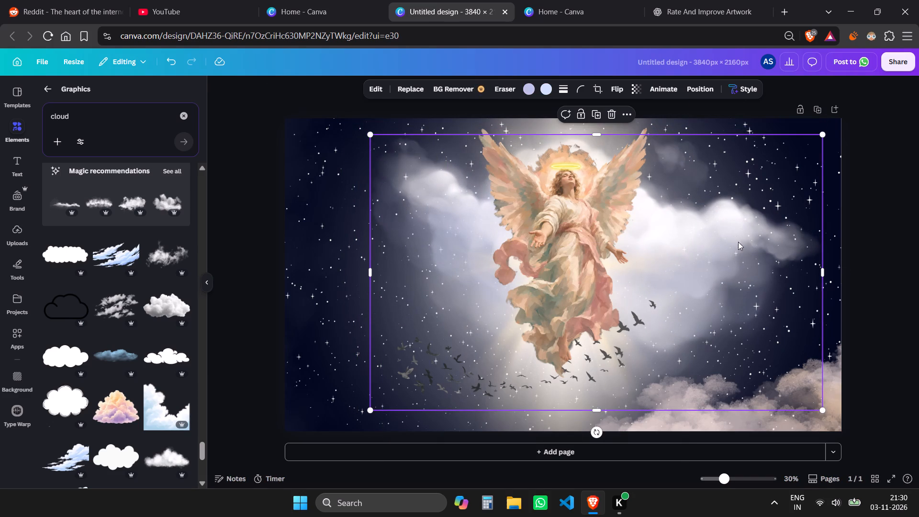
{"action": "left_click_drag", "start_coordinate": [716, 221], "coordinate": [701, 210]}
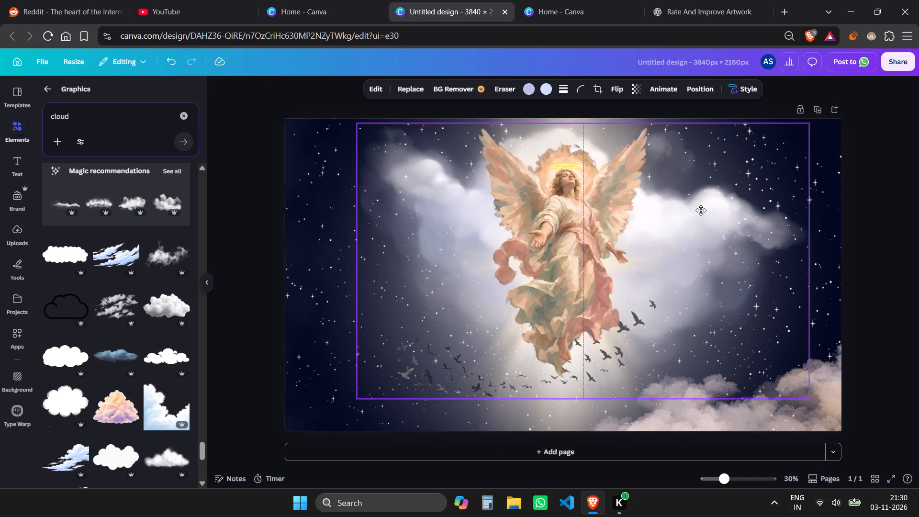
{"action": "left_click_drag", "start_coordinate": [701, 210], "coordinate": [701, 208]}
{"action": "left_click", "coordinate": [906, 253]}
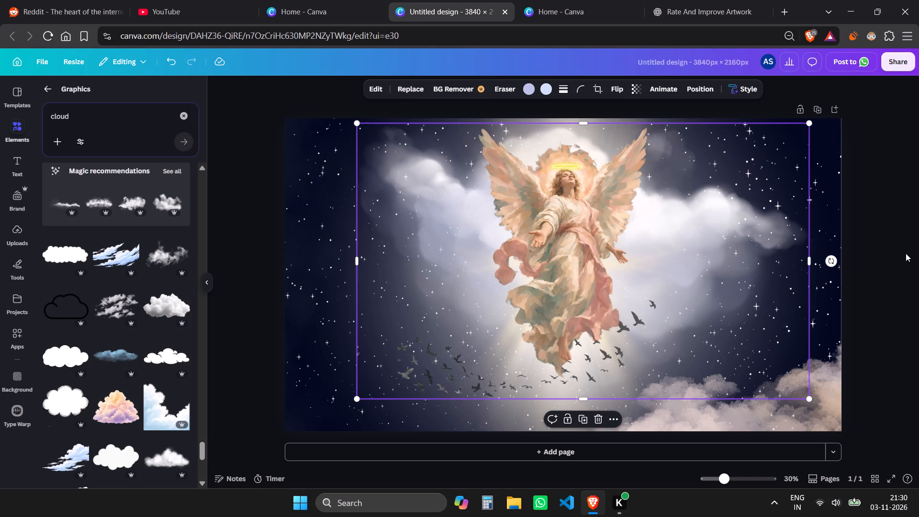
Set the transparency of the beige cloud bank in the page's lower-right corner to 24.
{"action": "left_click", "coordinate": [607, 349]}
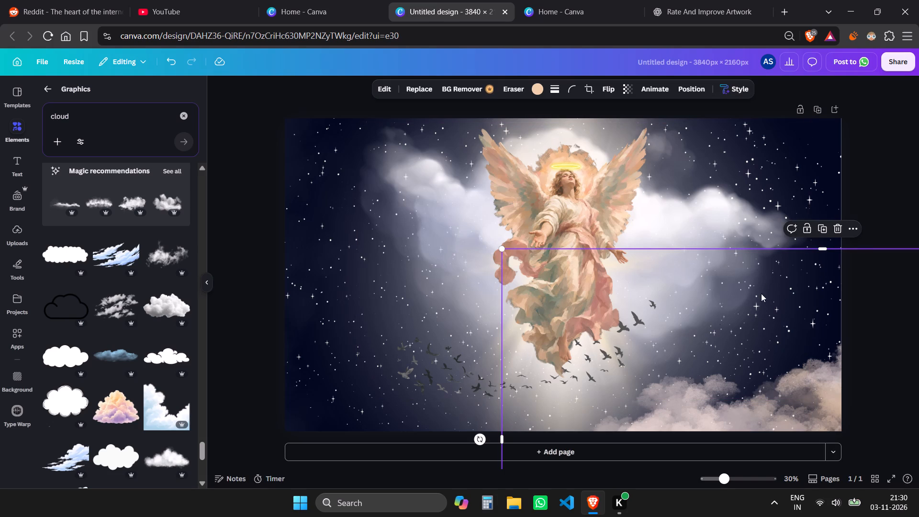
{"action": "left_click", "coordinate": [881, 188]}
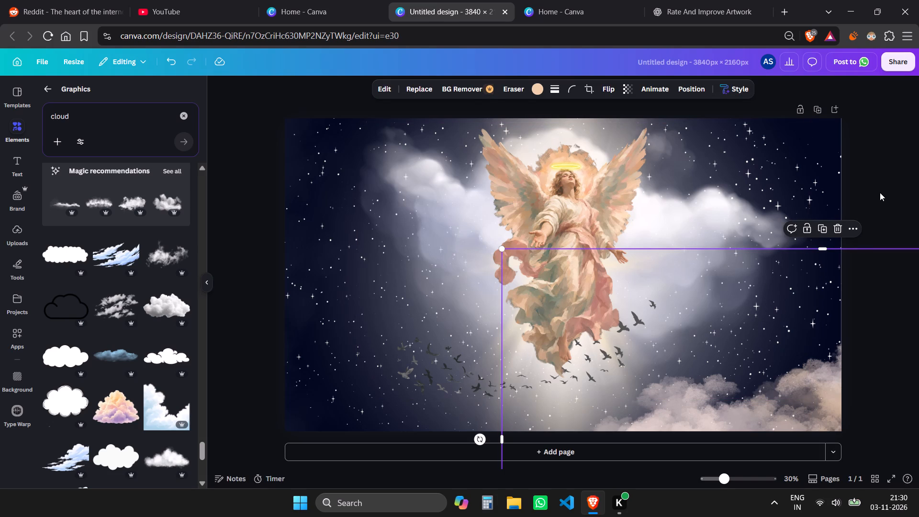
{"action": "left_click", "coordinate": [796, 394]}
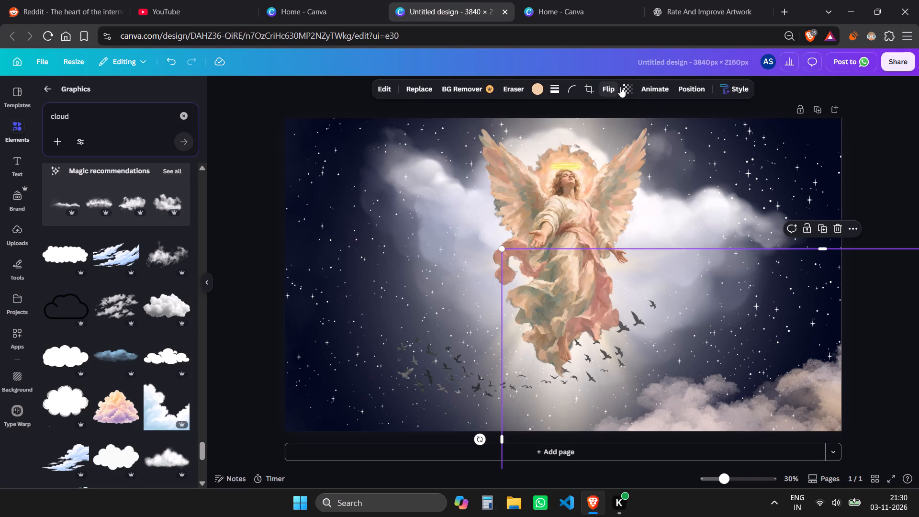
{"action": "left_click", "coordinate": [623, 85]}
{"action": "left_click_drag", "start_coordinate": [650, 129], "coordinate": [587, 142]}
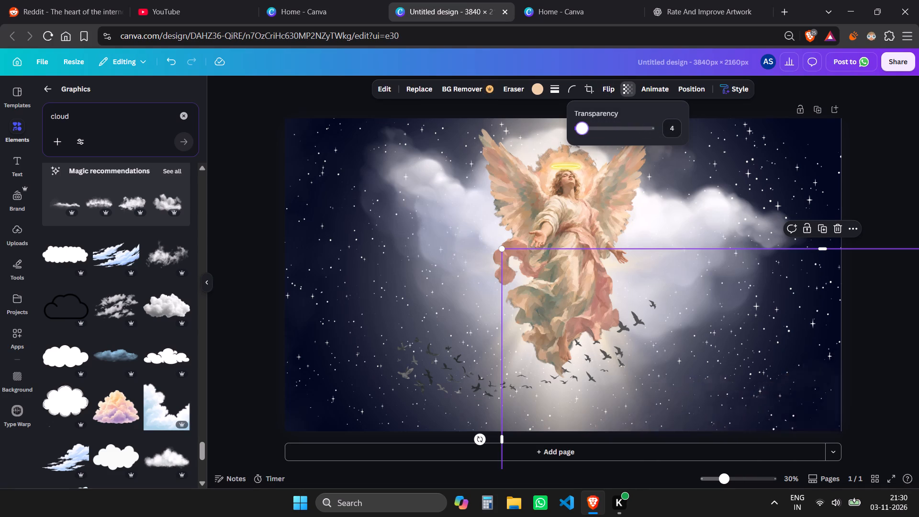
{"action": "left_click_drag", "start_coordinate": [587, 142], "coordinate": [591, 167]}
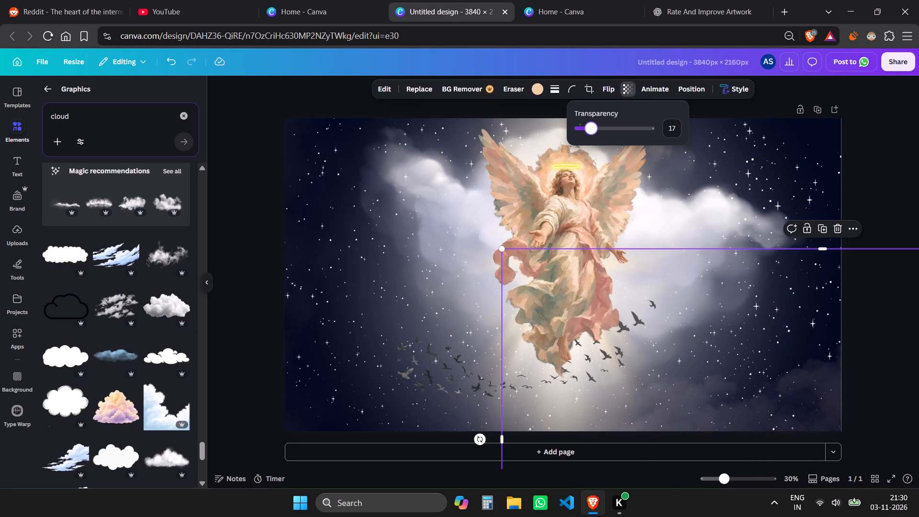
{"action": "left_click_drag", "start_coordinate": [591, 167], "coordinate": [595, 173]}
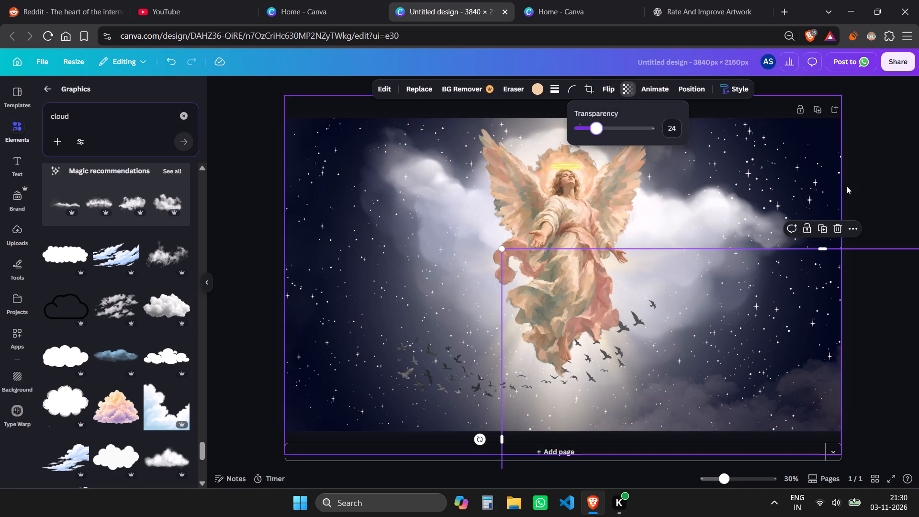
{"action": "left_click", "coordinate": [871, 182]}
{"action": "left_click", "coordinate": [871, 182]}
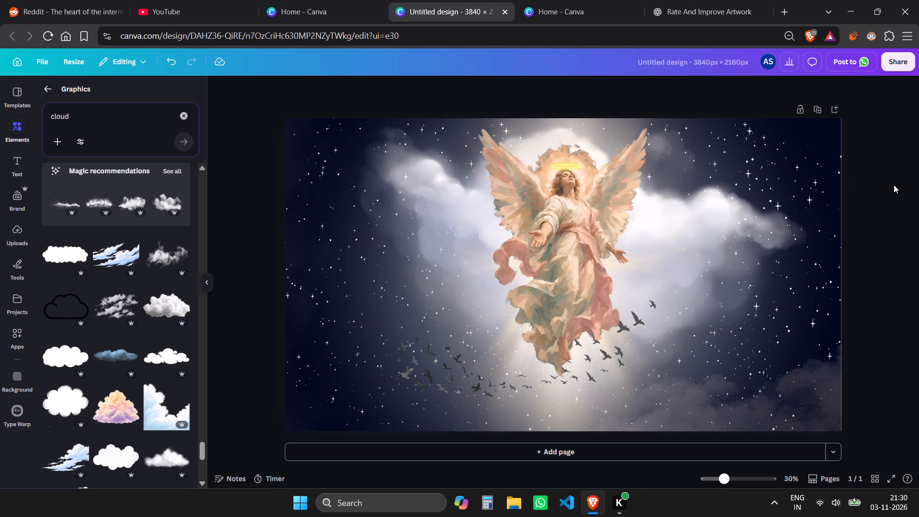
Bring the bird flock at the page's lower left forward to the topmost layer.
{"action": "left_click", "coordinate": [440, 349]}
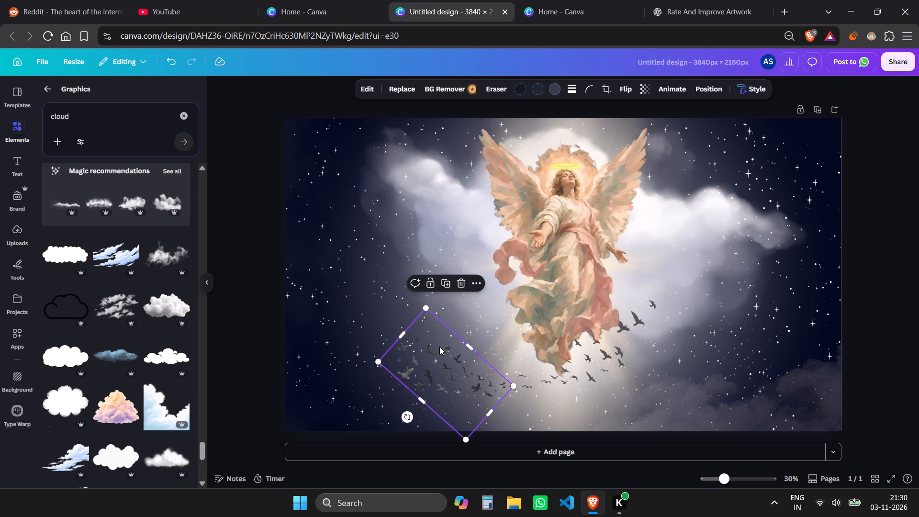
{"action": "left_click", "coordinate": [477, 286]}
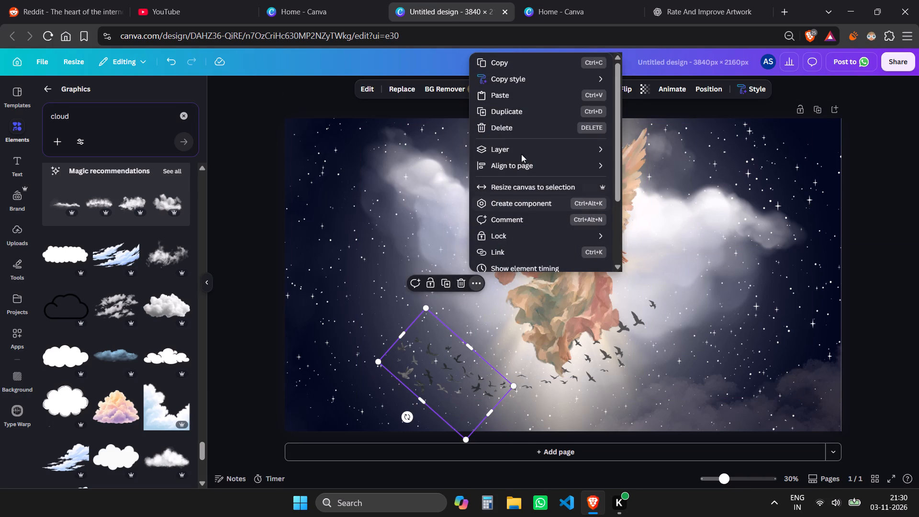
{"action": "left_click", "coordinate": [523, 145]}
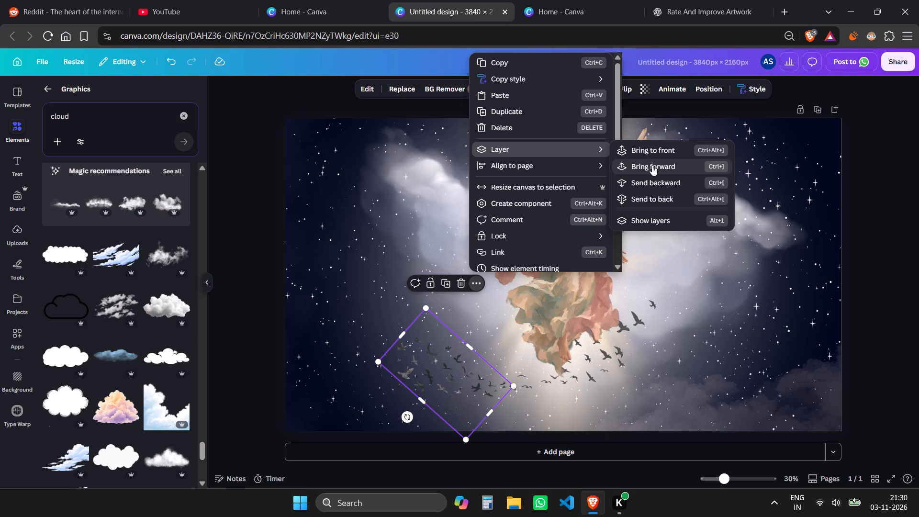
{"action": "left_click", "coordinate": [652, 165]}
{"action": "left_click", "coordinate": [652, 165]}
{"action": "left_click", "coordinate": [652, 165]}
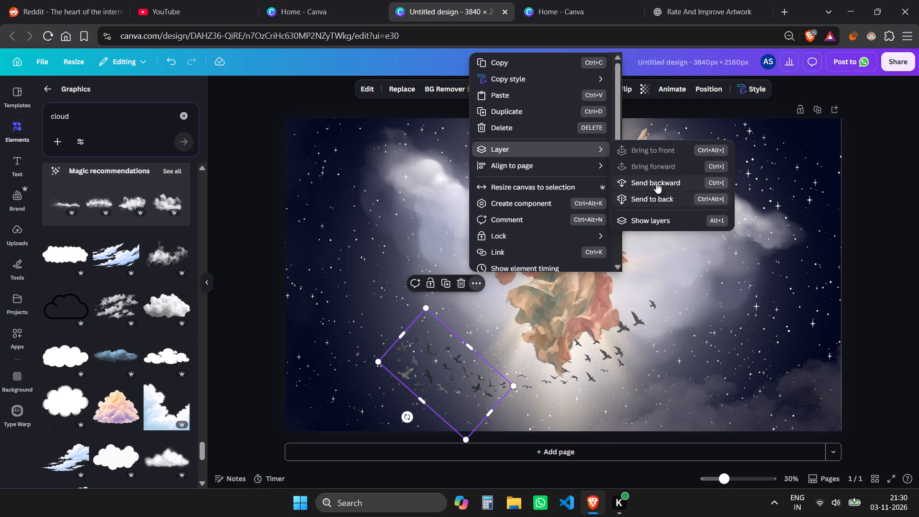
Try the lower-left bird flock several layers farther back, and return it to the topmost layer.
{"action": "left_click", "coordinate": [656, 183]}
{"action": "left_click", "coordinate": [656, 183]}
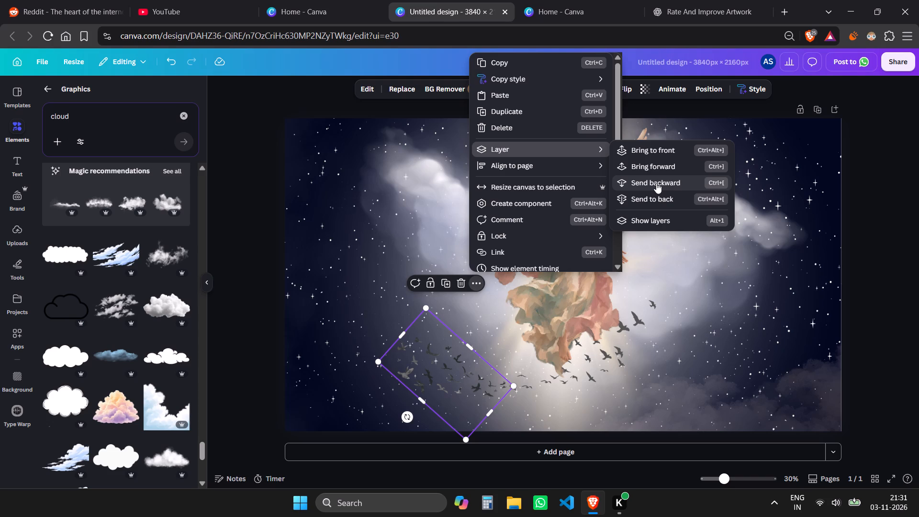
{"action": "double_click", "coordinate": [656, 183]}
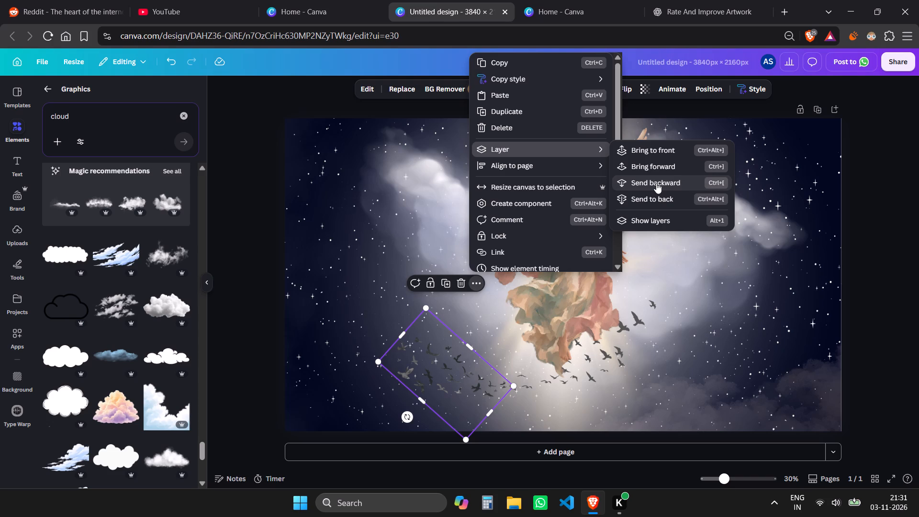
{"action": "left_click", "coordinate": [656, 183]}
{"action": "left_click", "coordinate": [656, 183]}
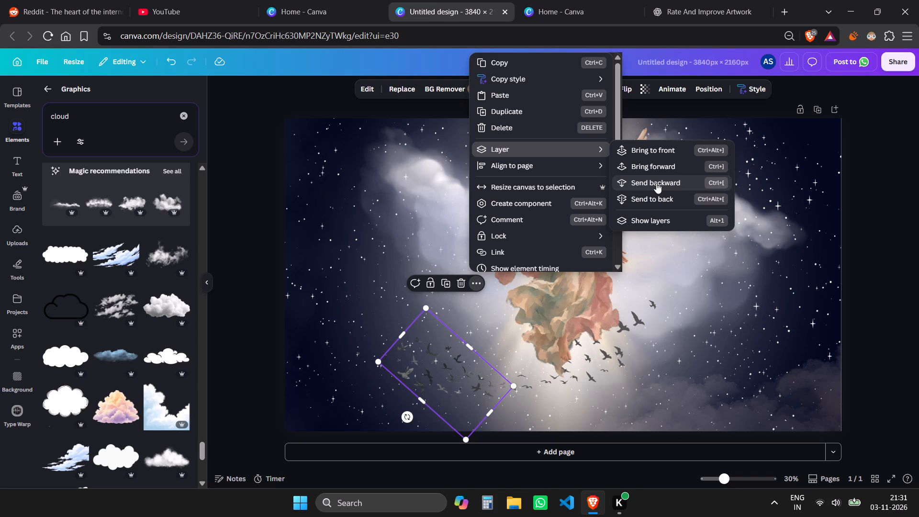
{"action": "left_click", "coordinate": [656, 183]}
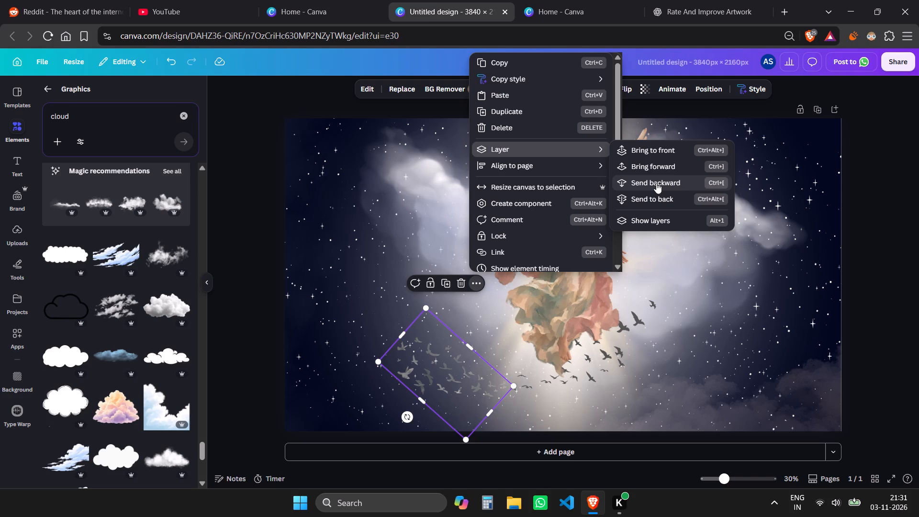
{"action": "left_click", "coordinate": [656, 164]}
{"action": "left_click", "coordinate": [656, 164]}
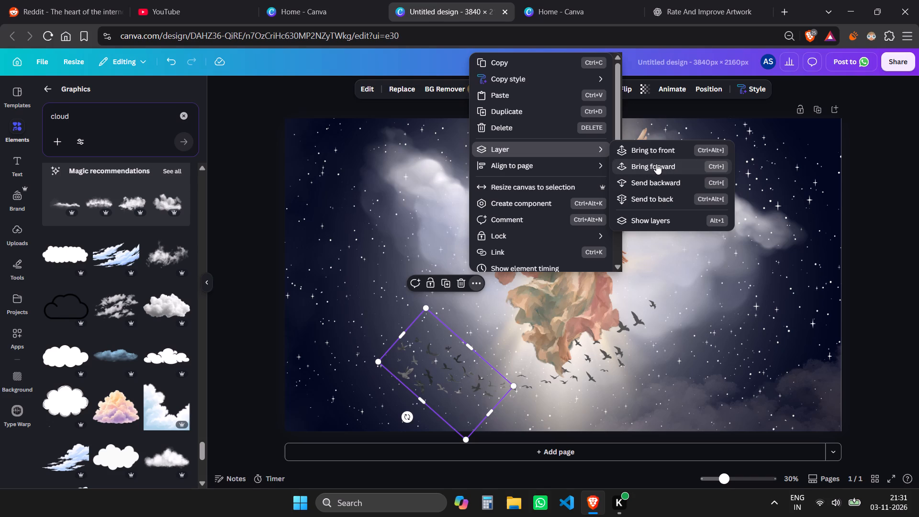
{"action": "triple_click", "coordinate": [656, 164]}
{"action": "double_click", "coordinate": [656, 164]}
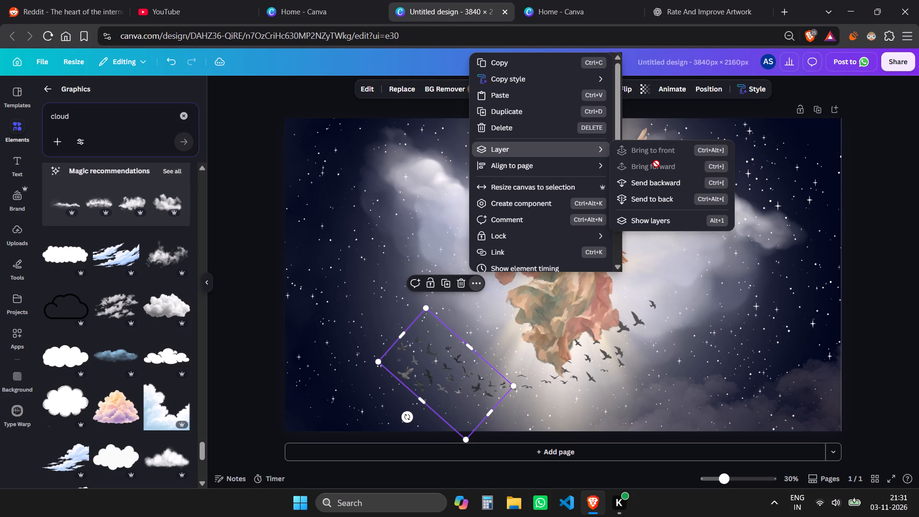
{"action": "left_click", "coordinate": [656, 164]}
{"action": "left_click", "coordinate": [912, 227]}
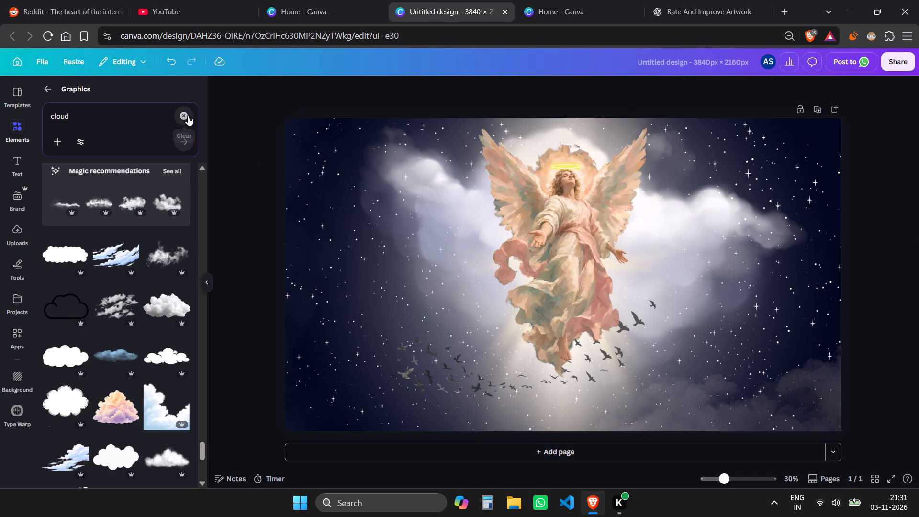
Search the graphics library for birds and browse to the silhouette flocks.
{"action": "left_click", "coordinate": [188, 115]}
{"action": "type", "text": "birds"}
{"action": "key", "text": "Return"}
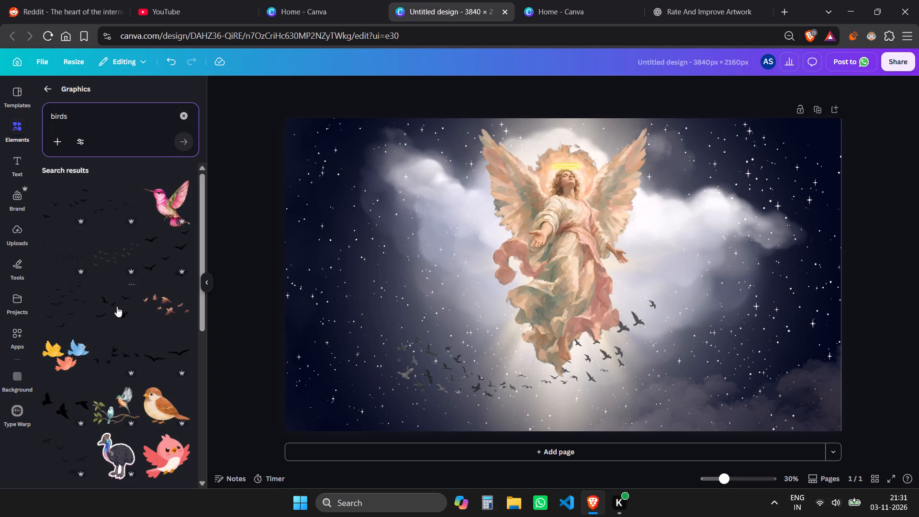
{"action": "scroll", "coordinate": [165, 352], "scroll_direction": "down", "scroll_amount": 5}
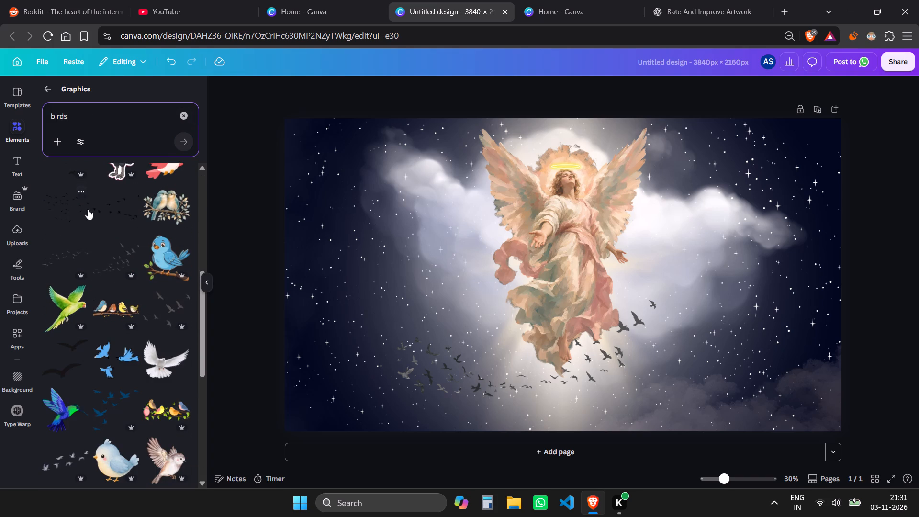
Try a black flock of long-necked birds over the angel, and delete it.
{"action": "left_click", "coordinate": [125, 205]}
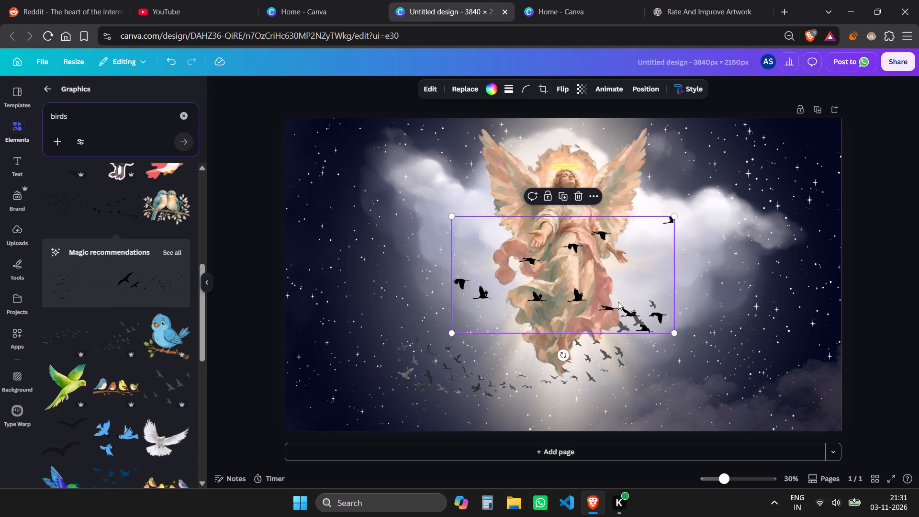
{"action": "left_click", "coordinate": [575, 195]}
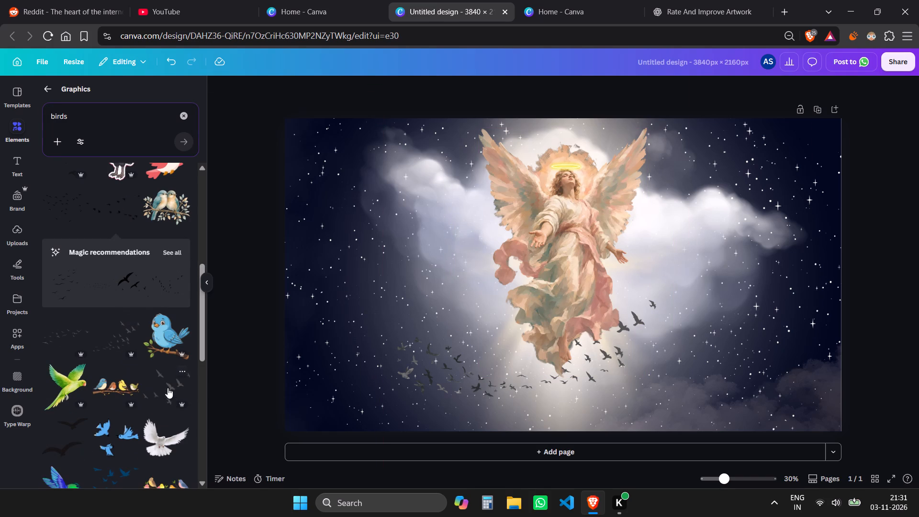
Add the grey bird flock graphic, flip it vertically and place it over the existing flock at the page's lower left.
{"action": "left_click", "coordinate": [77, 335]}
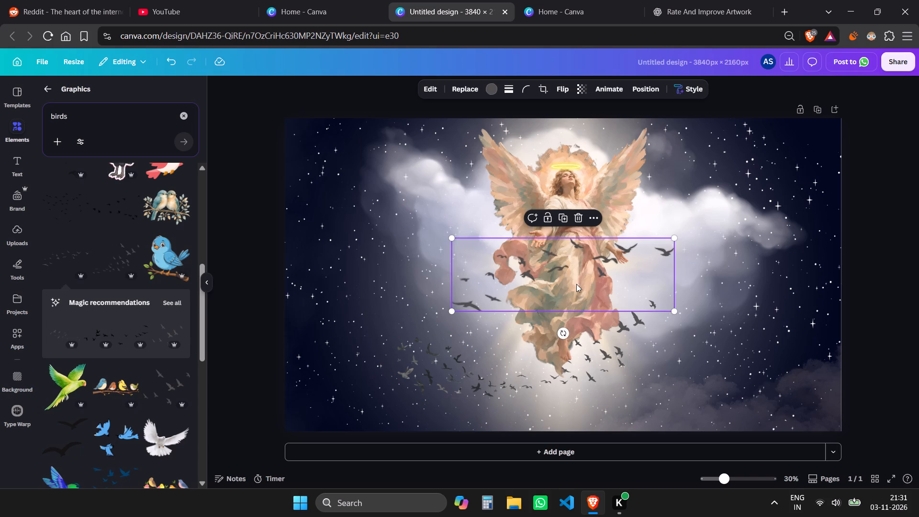
{"action": "left_click_drag", "start_coordinate": [566, 287], "coordinate": [436, 382]}
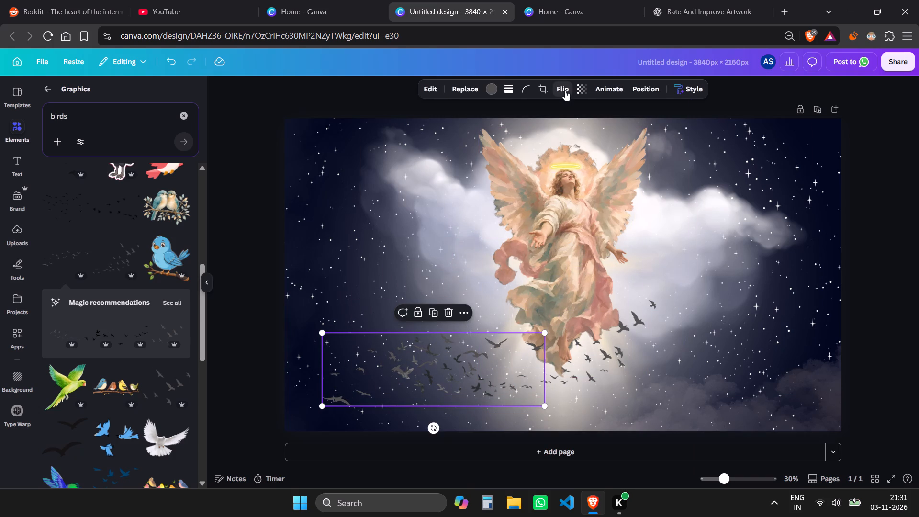
{"action": "left_click", "coordinate": [565, 90]}
{"action": "left_click", "coordinate": [570, 135]}
{"action": "left_click_drag", "start_coordinate": [426, 398], "coordinate": [426, 377]}
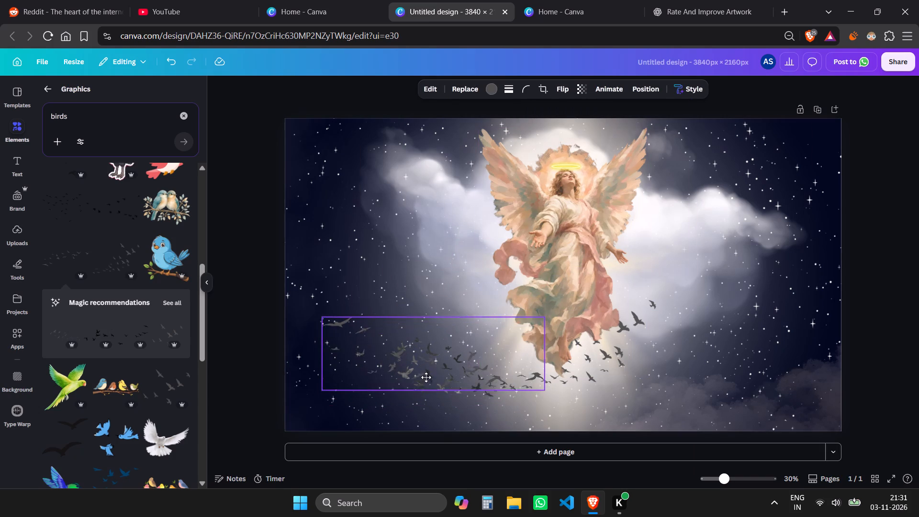
{"action": "left_click_drag", "start_coordinate": [426, 377], "coordinate": [411, 382]}
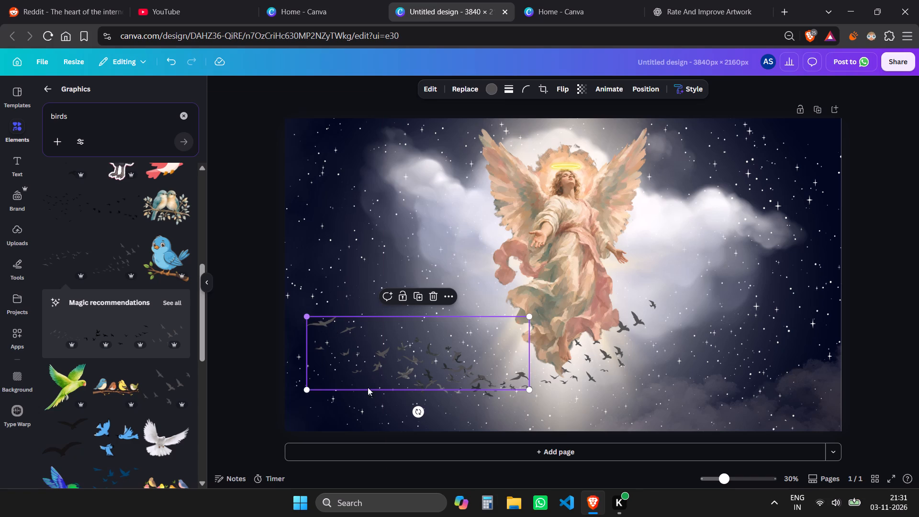
Tilt the new flock downward toward the angel's hem, shrink it and fit it over the old lower-left flock.
{"action": "left_click_drag", "start_coordinate": [415, 413], "coordinate": [387, 407]}
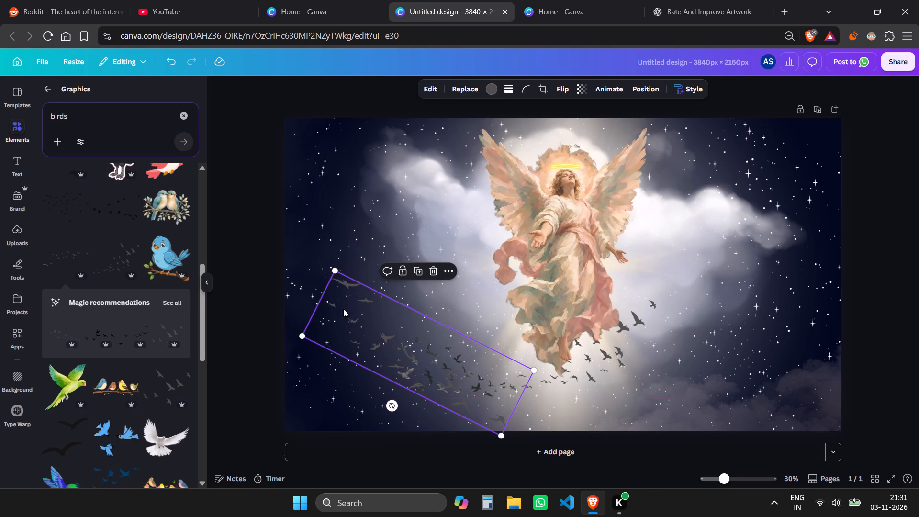
{"action": "left_click_drag", "start_coordinate": [335, 270], "coordinate": [402, 330]}
{"action": "left_click_drag", "start_coordinate": [438, 389], "coordinate": [441, 360]}
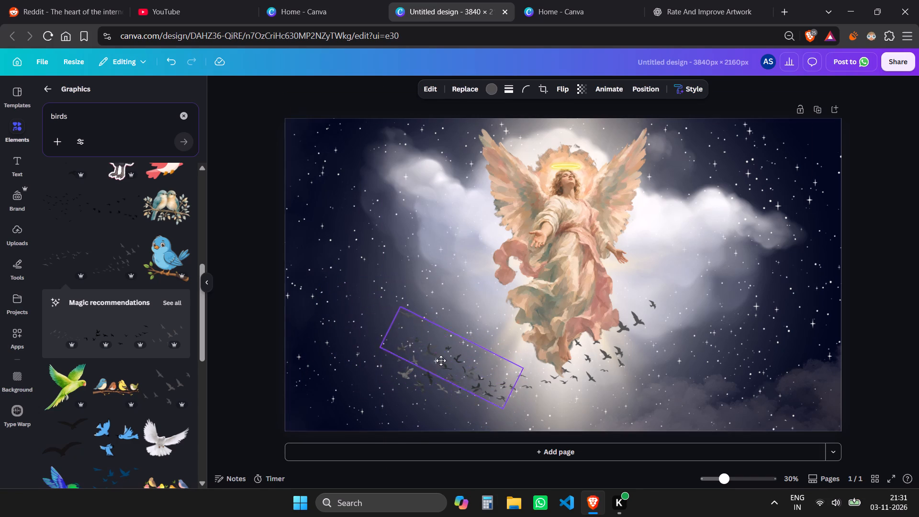
{"action": "left_click_drag", "start_coordinate": [441, 360], "coordinate": [443, 348]}
Delete the old bird flock at the page's lower left.
{"action": "left_click", "coordinate": [403, 372]}
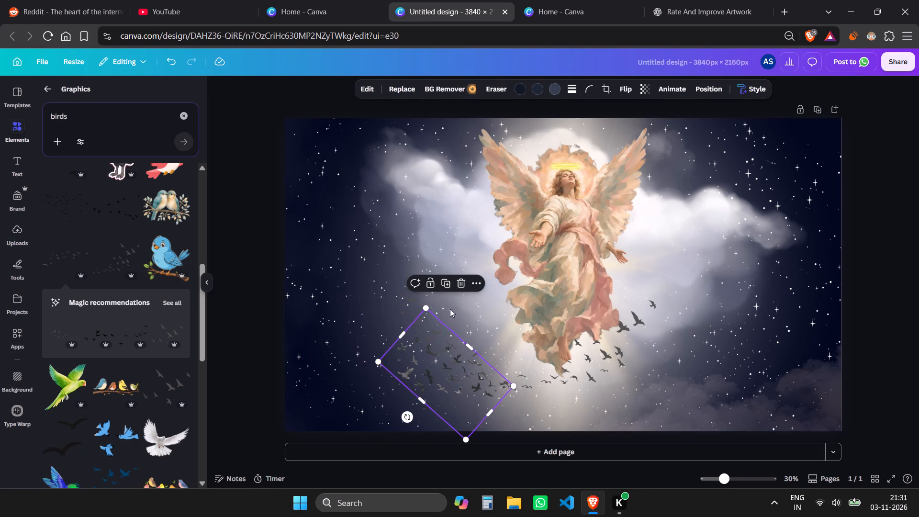
{"action": "left_click", "coordinate": [460, 282]}
Recolour the new tilted flock near-black #1B1B1B, after comparing black and grey #545454.
{"action": "left_click", "coordinate": [459, 350]}
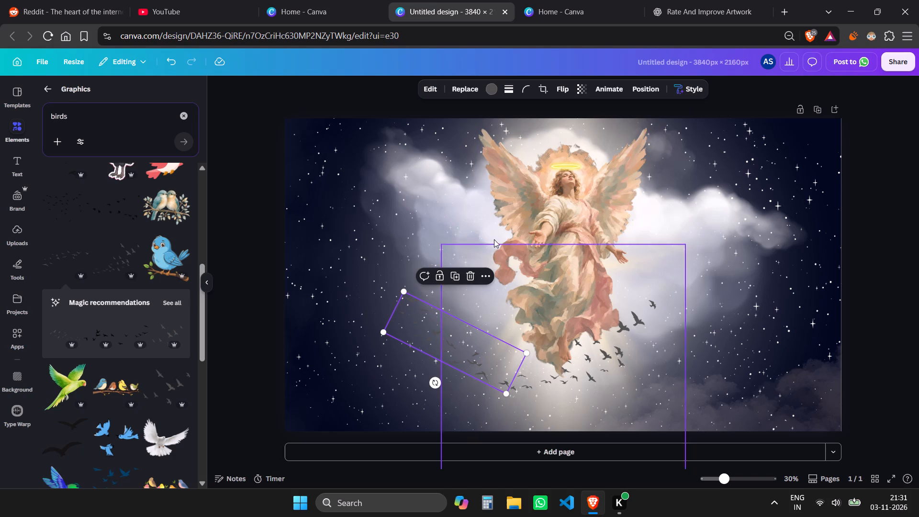
{"action": "left_click", "coordinate": [493, 92]}
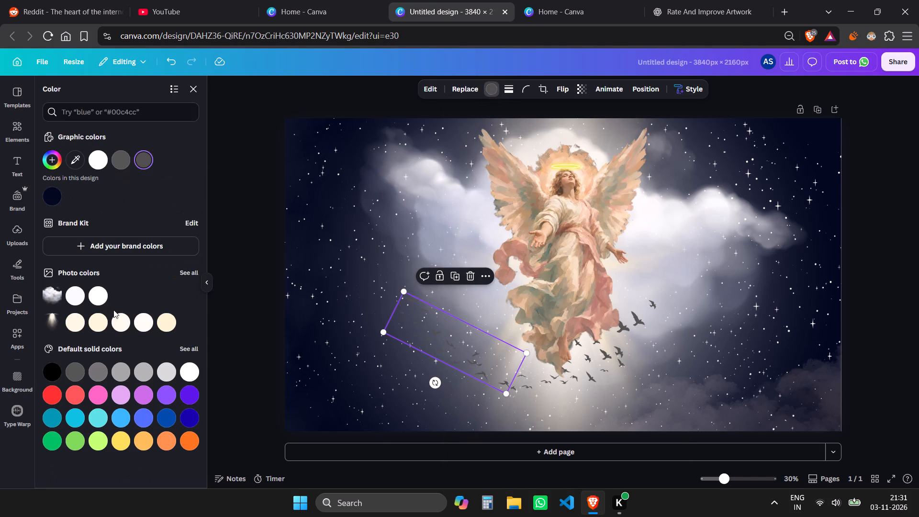
{"action": "left_click", "coordinate": [54, 379]}
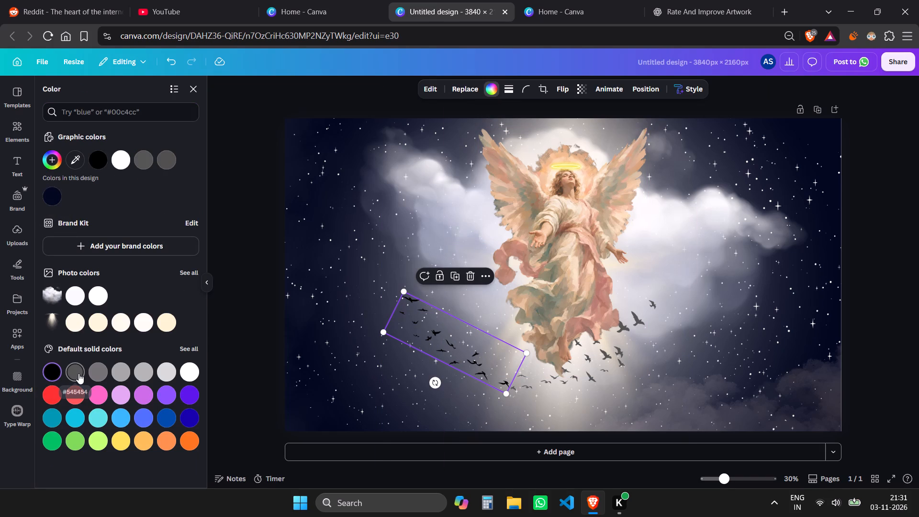
{"action": "left_click", "coordinate": [78, 373]}
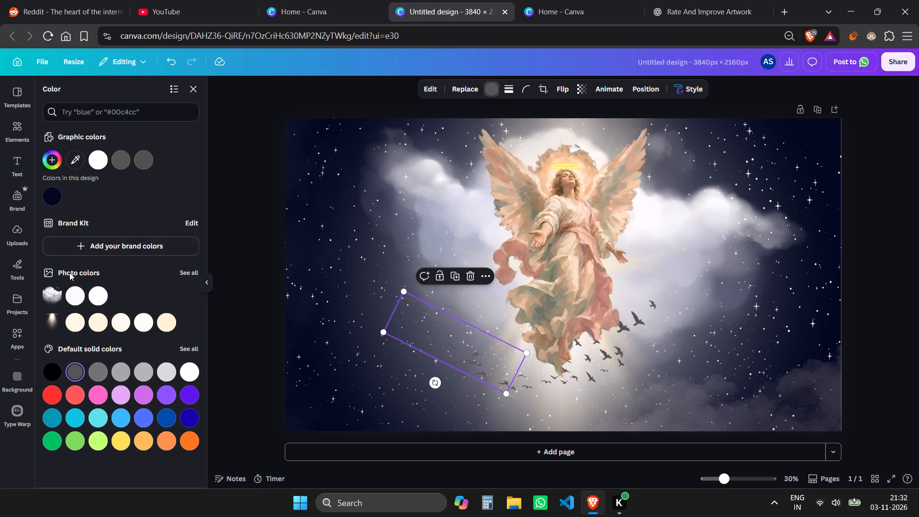
{"action": "left_click", "coordinate": [53, 369]}
{"action": "left_click", "coordinate": [56, 160]}
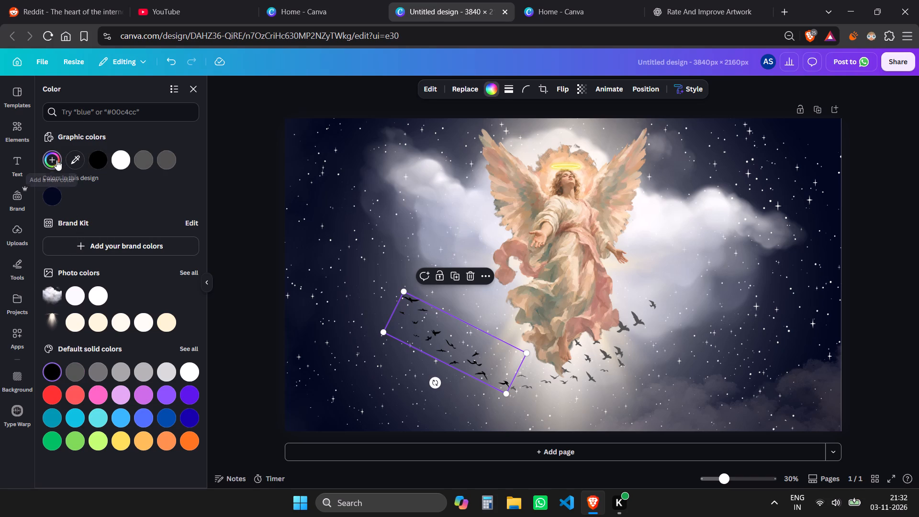
{"action": "left_click_drag", "start_coordinate": [52, 233], "coordinate": [48, 226]}
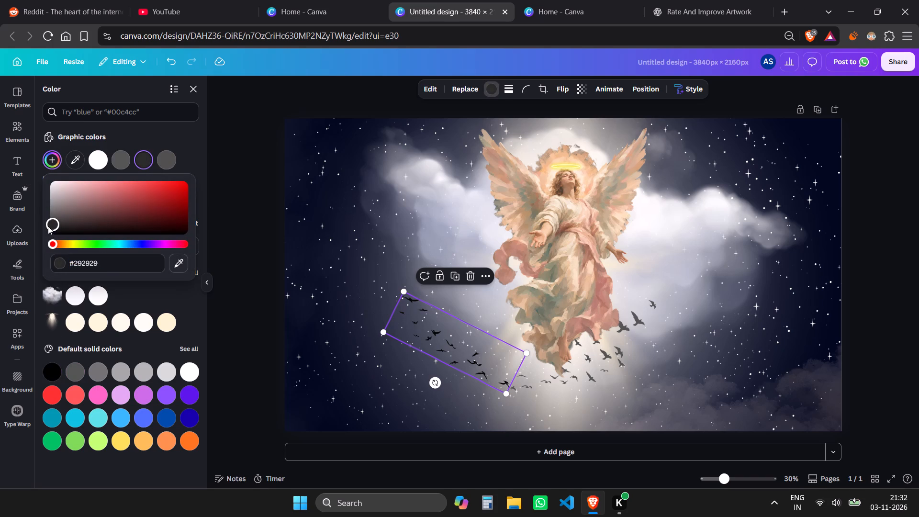
{"action": "left_click_drag", "start_coordinate": [48, 226], "coordinate": [48, 229]}
Rotate the new flock to about -167° after trying several other angles.
{"action": "left_click_drag", "start_coordinate": [434, 383], "coordinate": [437, 384]}
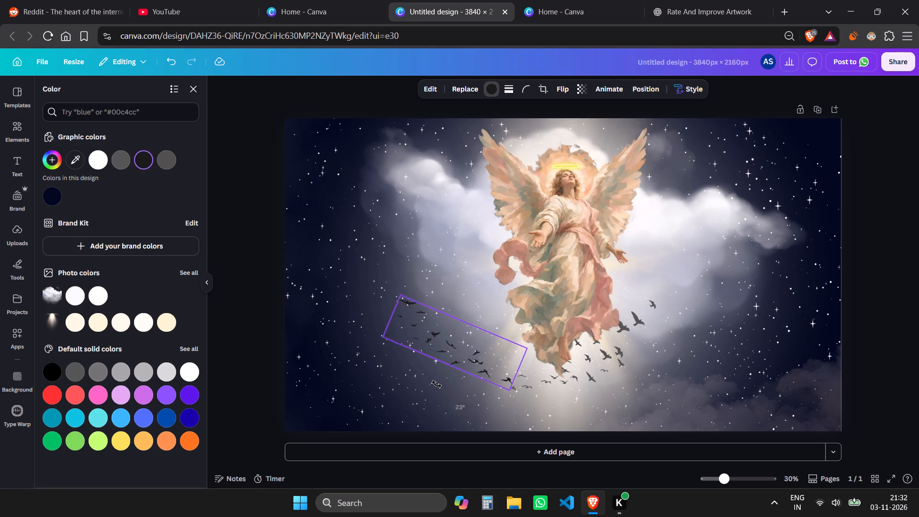
{"action": "left_click_drag", "start_coordinate": [437, 384], "coordinate": [430, 382]}
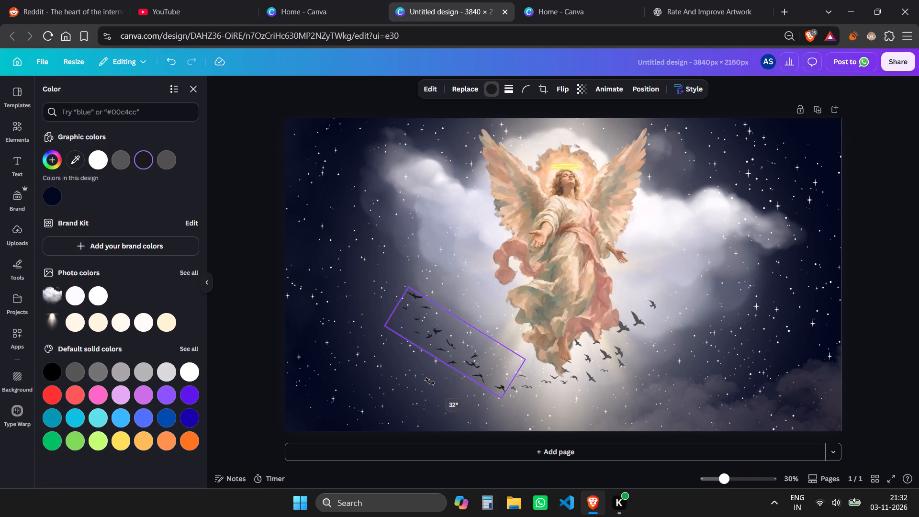
{"action": "left_click_drag", "start_coordinate": [430, 382], "coordinate": [441, 316]}
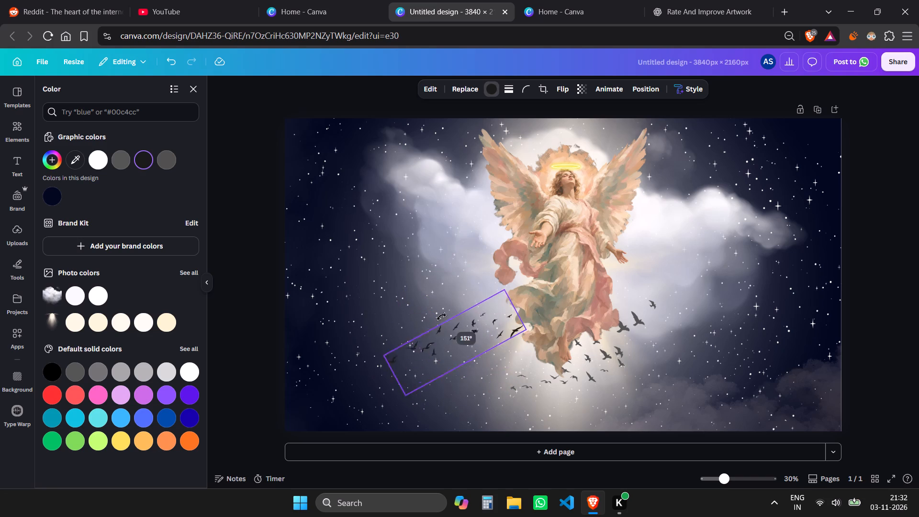
{"action": "left_click_drag", "start_coordinate": [441, 316], "coordinate": [456, 339]}
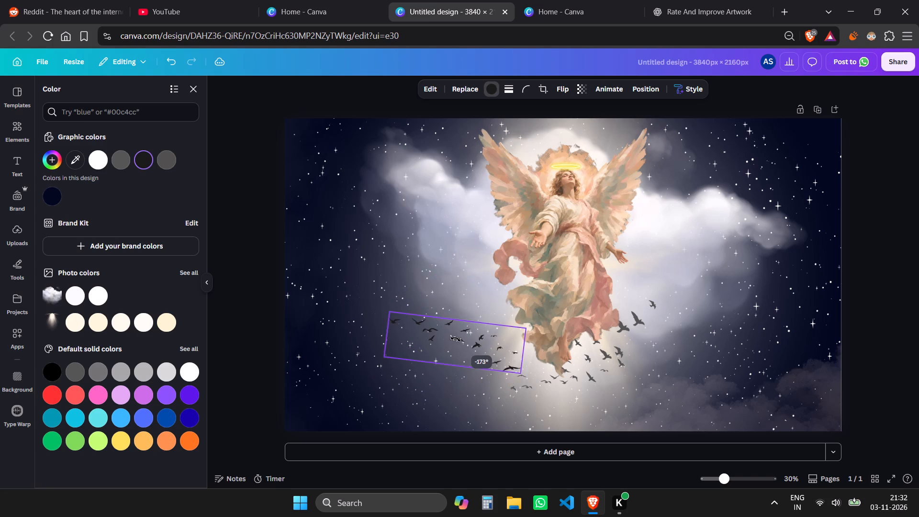
{"action": "left_click_drag", "start_coordinate": [456, 339], "coordinate": [450, 337]}
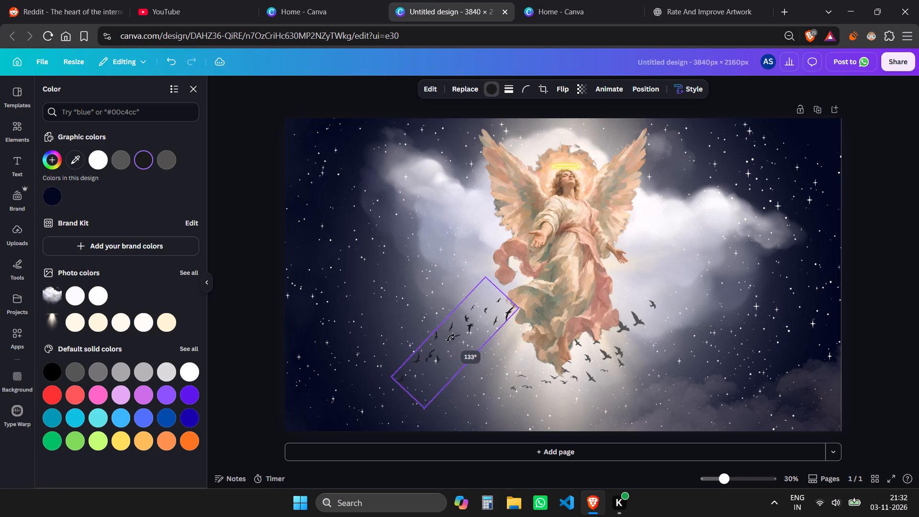
{"action": "left_click_drag", "start_coordinate": [450, 337], "coordinate": [457, 340]}
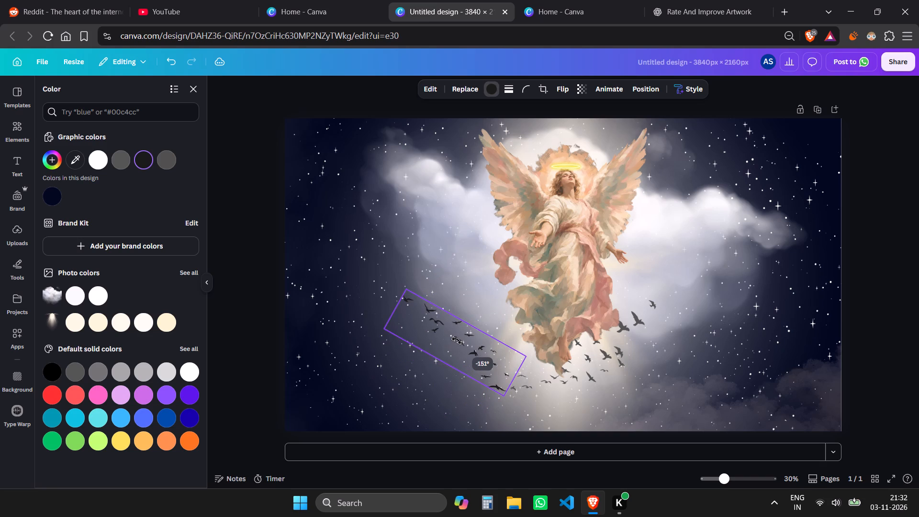
{"action": "left_click_drag", "start_coordinate": [457, 340], "coordinate": [454, 344]}
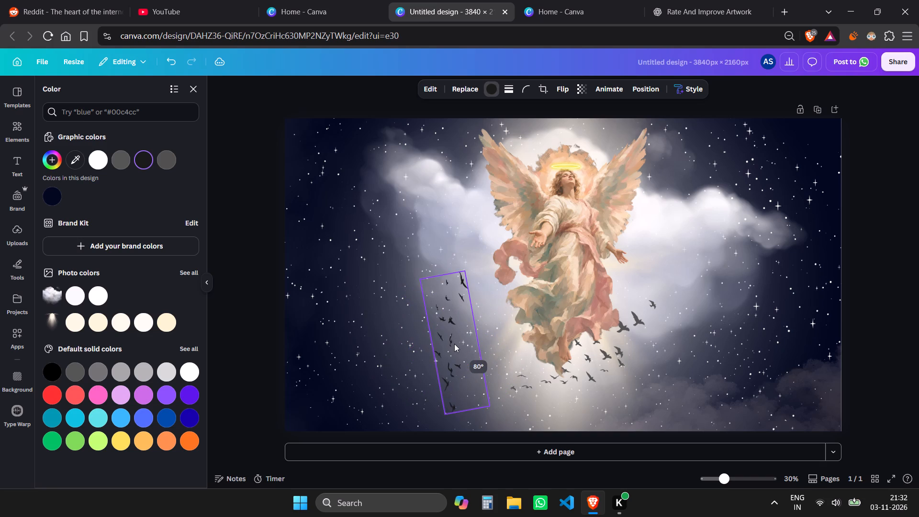
{"action": "left_click_drag", "start_coordinate": [454, 344], "coordinate": [473, 319]}
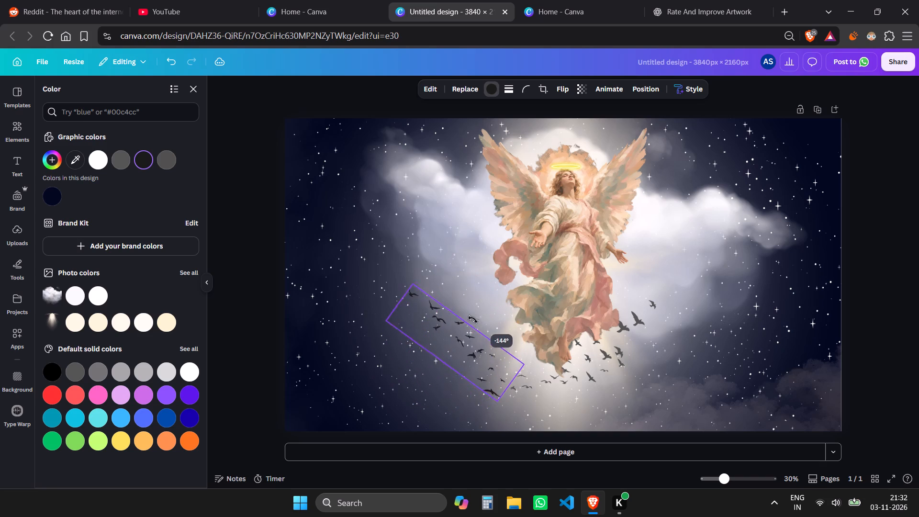
{"action": "left_click_drag", "start_coordinate": [473, 319], "coordinate": [459, 328]}
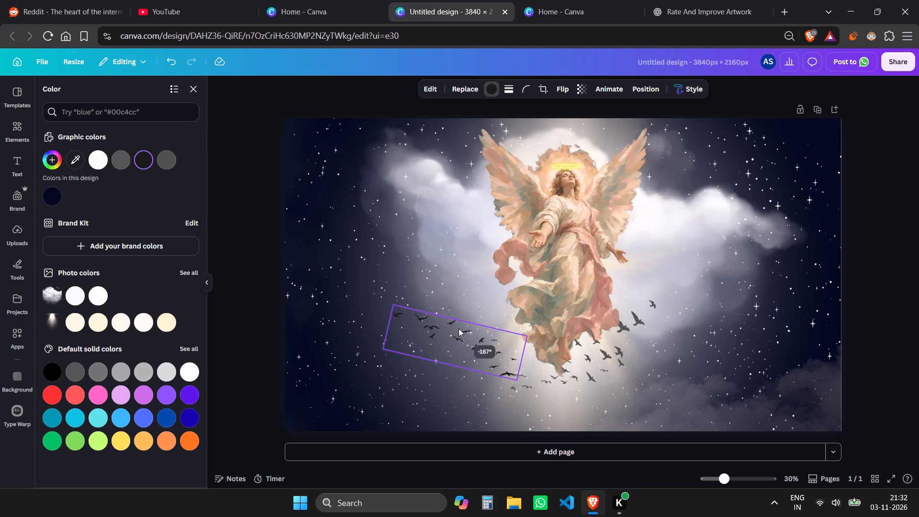
Move the new flock to the lower right of the angel's hem, trailing down toward the beige cloud bank.
{"action": "left_click_drag", "start_coordinate": [441, 334], "coordinate": [573, 418]}
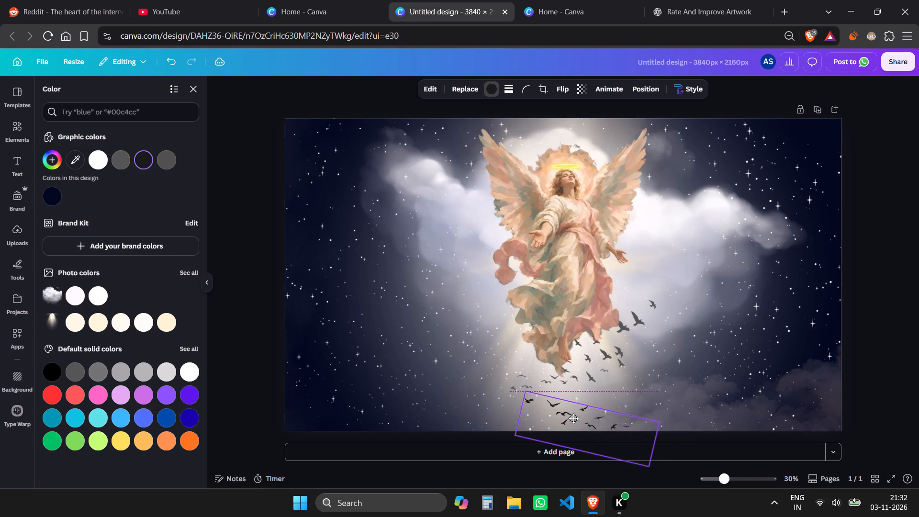
{"action": "left_click_drag", "start_coordinate": [573, 418], "coordinate": [592, 400]}
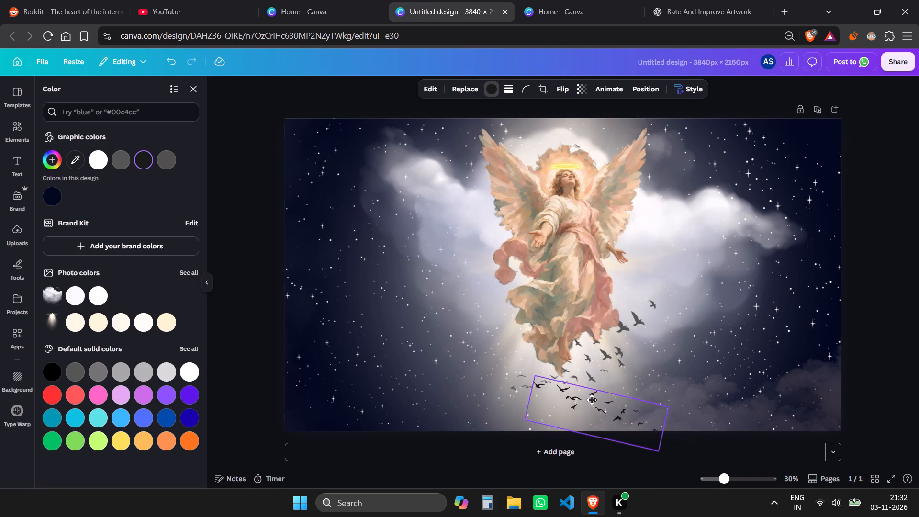
{"action": "left_click_drag", "start_coordinate": [592, 400], "coordinate": [566, 392]}
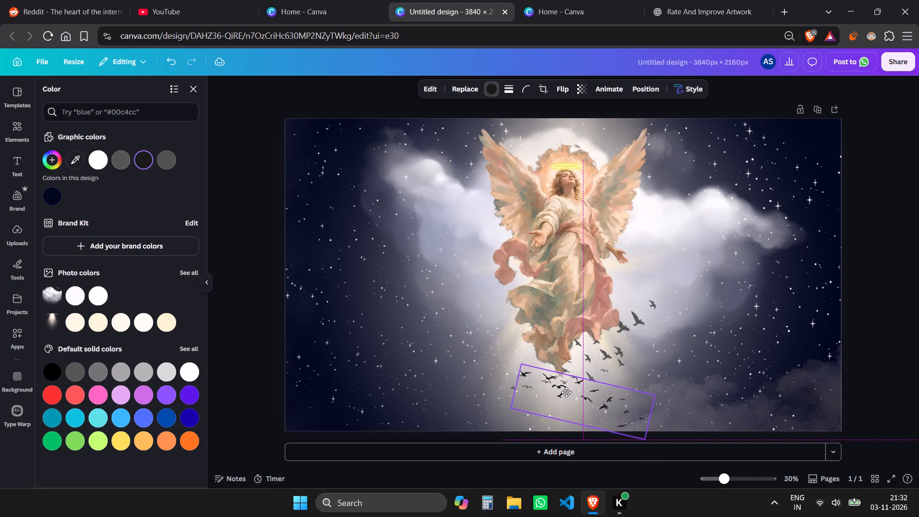
{"action": "left_click_drag", "start_coordinate": [566, 392], "coordinate": [675, 362]}
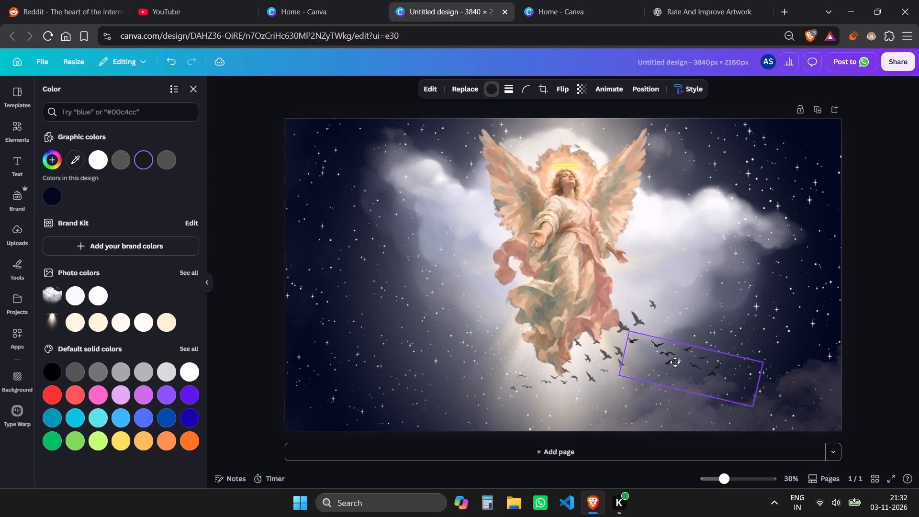
{"action": "left_click_drag", "start_coordinate": [675, 362], "coordinate": [661, 362]}
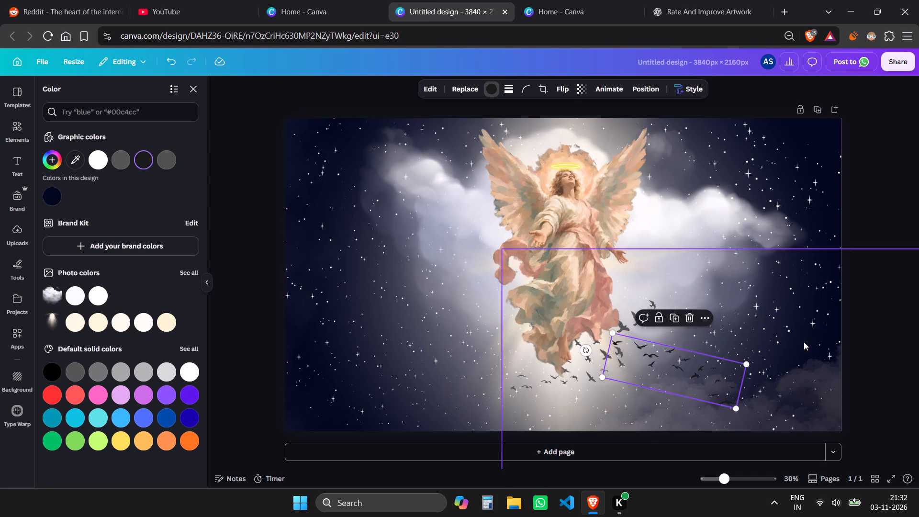
{"action": "left_click", "coordinate": [882, 306]}
{"action": "left_click", "coordinate": [695, 372]}
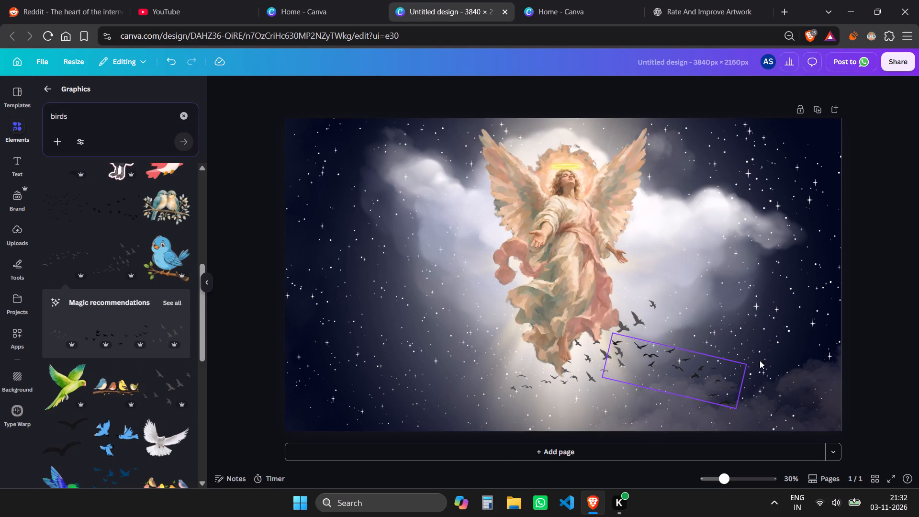
{"action": "left_click", "coordinate": [866, 326]}
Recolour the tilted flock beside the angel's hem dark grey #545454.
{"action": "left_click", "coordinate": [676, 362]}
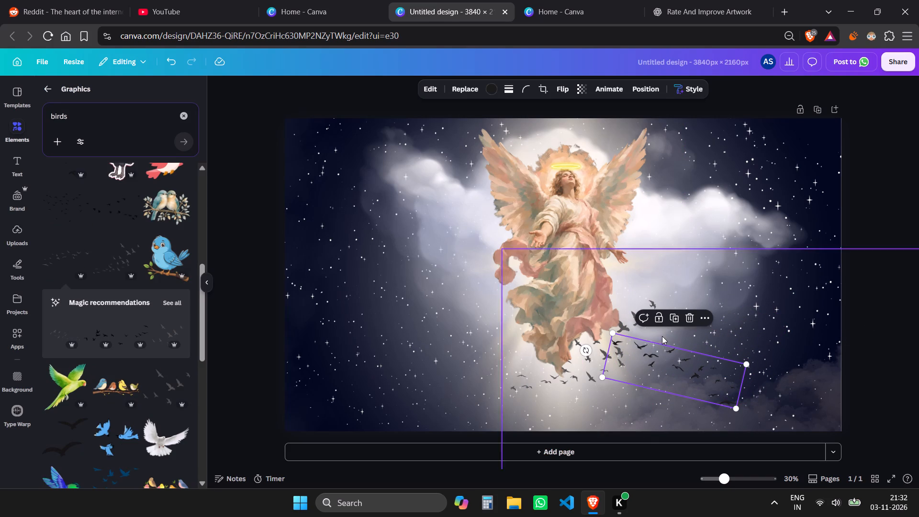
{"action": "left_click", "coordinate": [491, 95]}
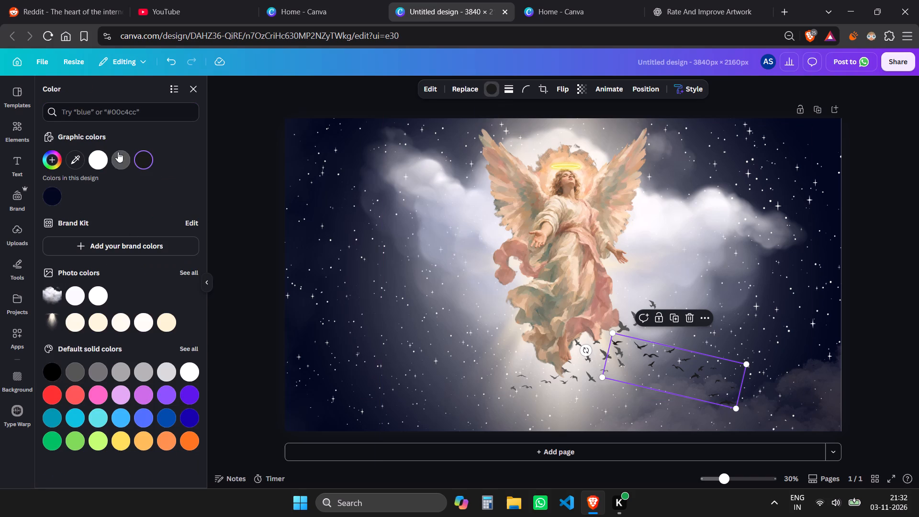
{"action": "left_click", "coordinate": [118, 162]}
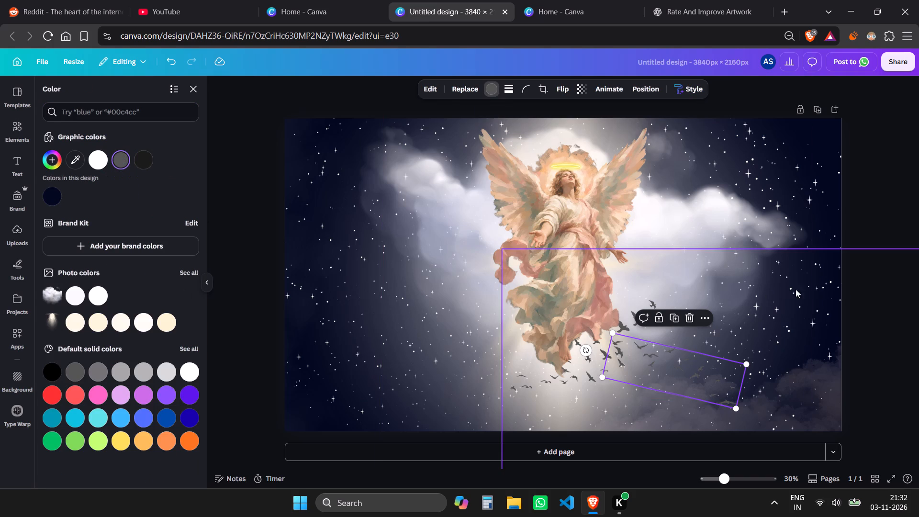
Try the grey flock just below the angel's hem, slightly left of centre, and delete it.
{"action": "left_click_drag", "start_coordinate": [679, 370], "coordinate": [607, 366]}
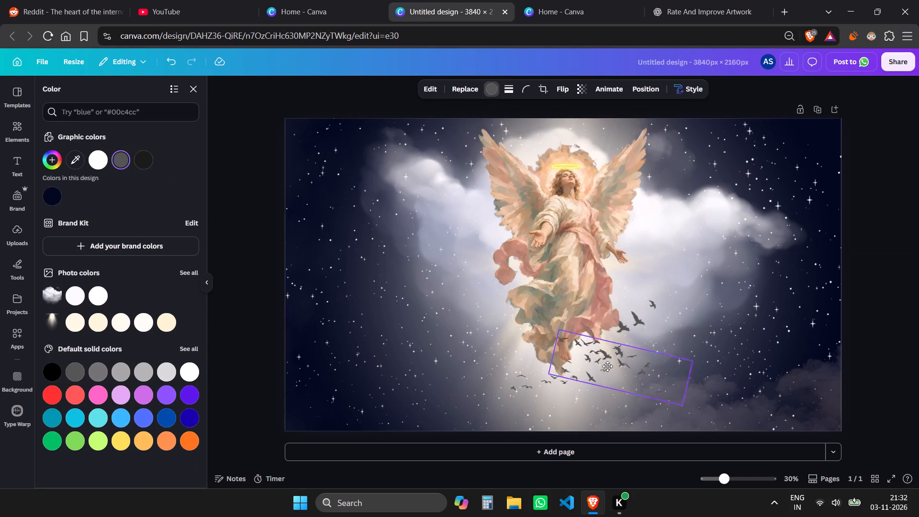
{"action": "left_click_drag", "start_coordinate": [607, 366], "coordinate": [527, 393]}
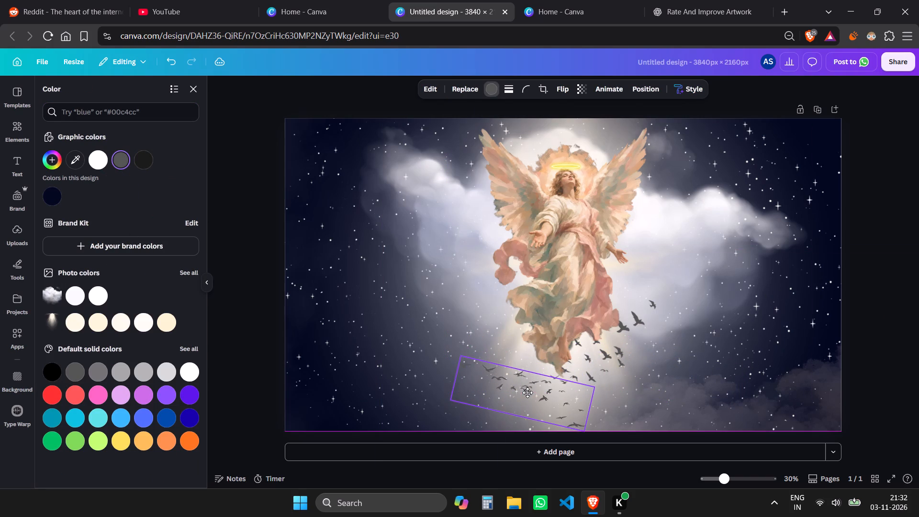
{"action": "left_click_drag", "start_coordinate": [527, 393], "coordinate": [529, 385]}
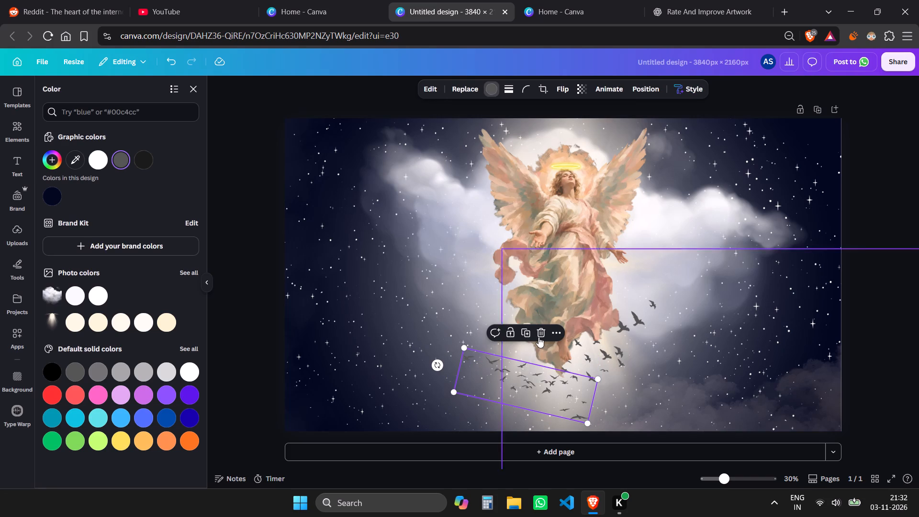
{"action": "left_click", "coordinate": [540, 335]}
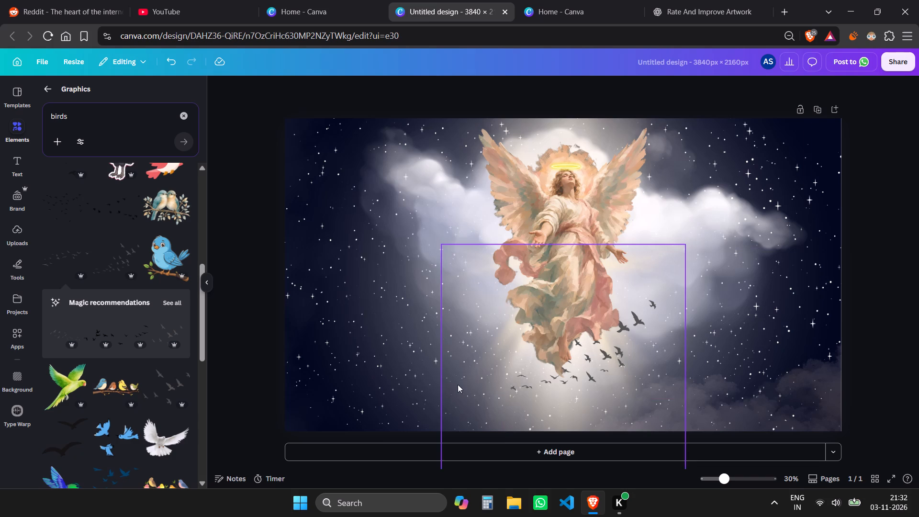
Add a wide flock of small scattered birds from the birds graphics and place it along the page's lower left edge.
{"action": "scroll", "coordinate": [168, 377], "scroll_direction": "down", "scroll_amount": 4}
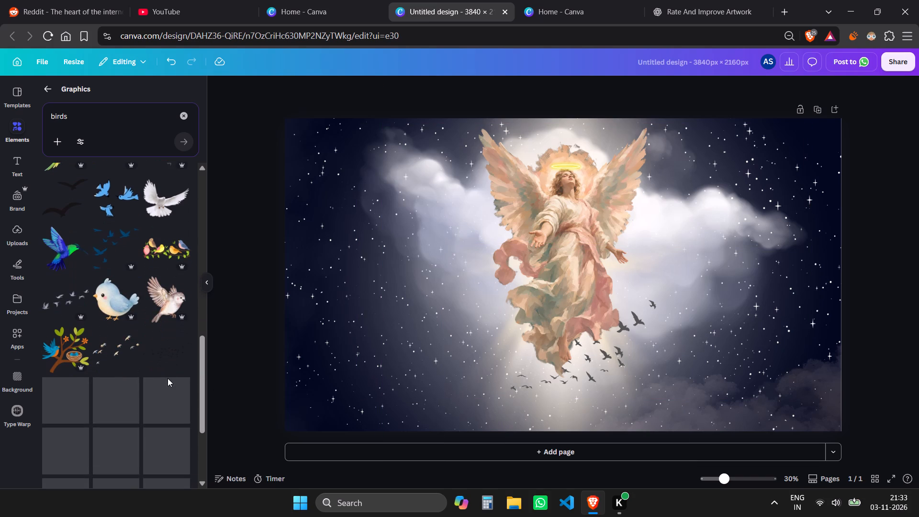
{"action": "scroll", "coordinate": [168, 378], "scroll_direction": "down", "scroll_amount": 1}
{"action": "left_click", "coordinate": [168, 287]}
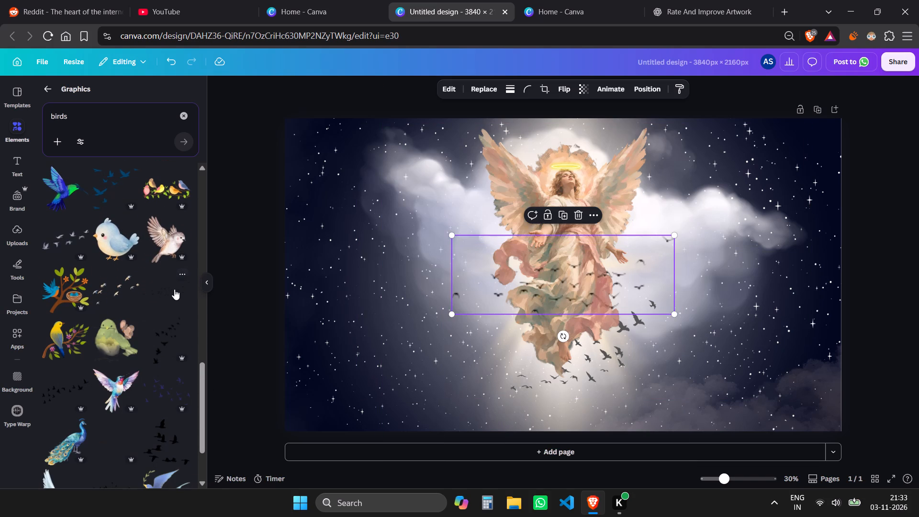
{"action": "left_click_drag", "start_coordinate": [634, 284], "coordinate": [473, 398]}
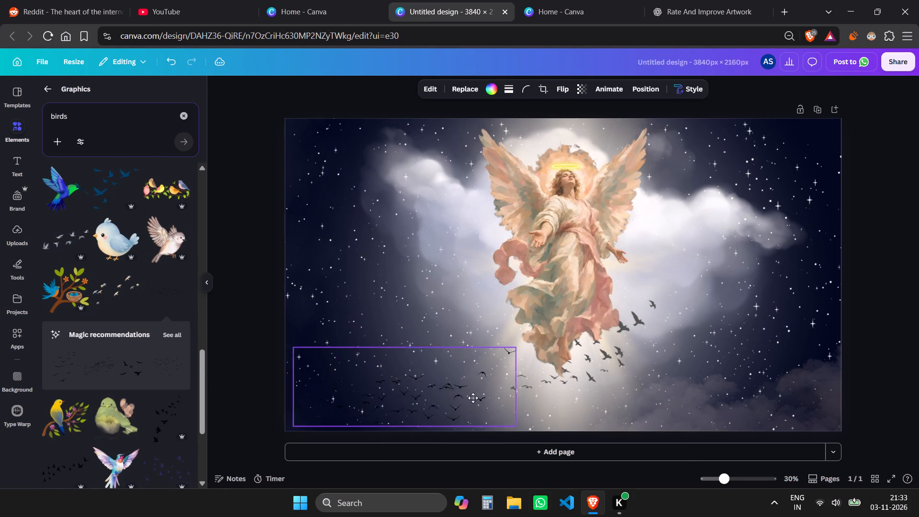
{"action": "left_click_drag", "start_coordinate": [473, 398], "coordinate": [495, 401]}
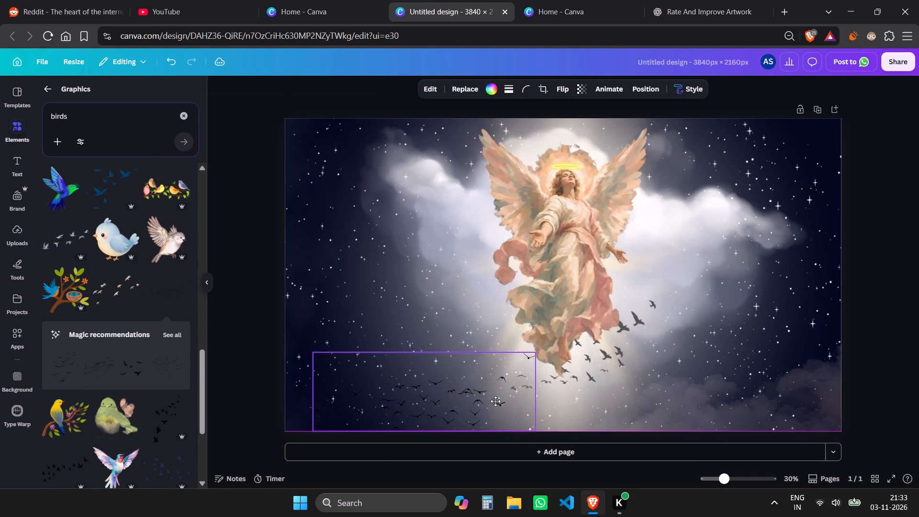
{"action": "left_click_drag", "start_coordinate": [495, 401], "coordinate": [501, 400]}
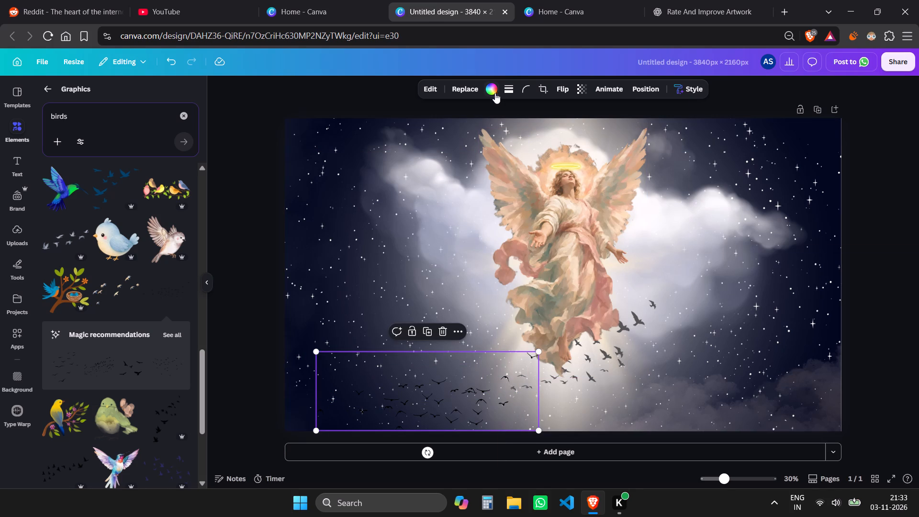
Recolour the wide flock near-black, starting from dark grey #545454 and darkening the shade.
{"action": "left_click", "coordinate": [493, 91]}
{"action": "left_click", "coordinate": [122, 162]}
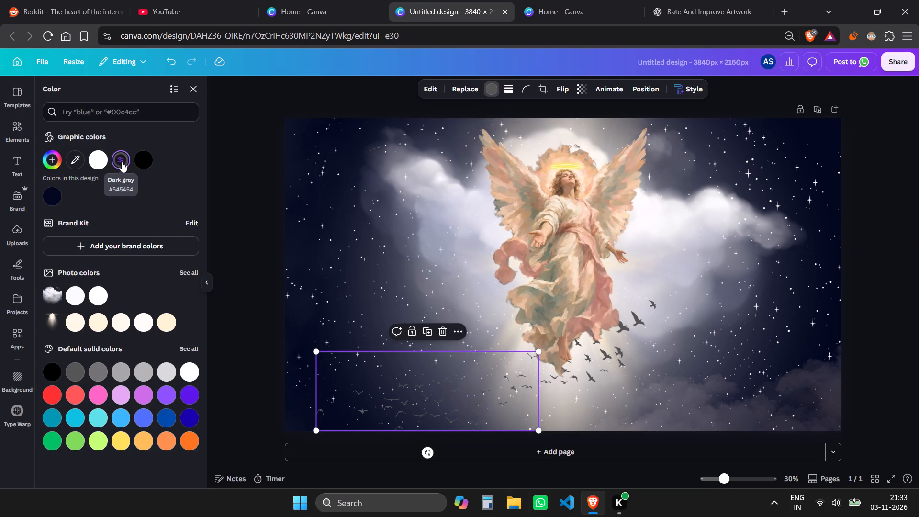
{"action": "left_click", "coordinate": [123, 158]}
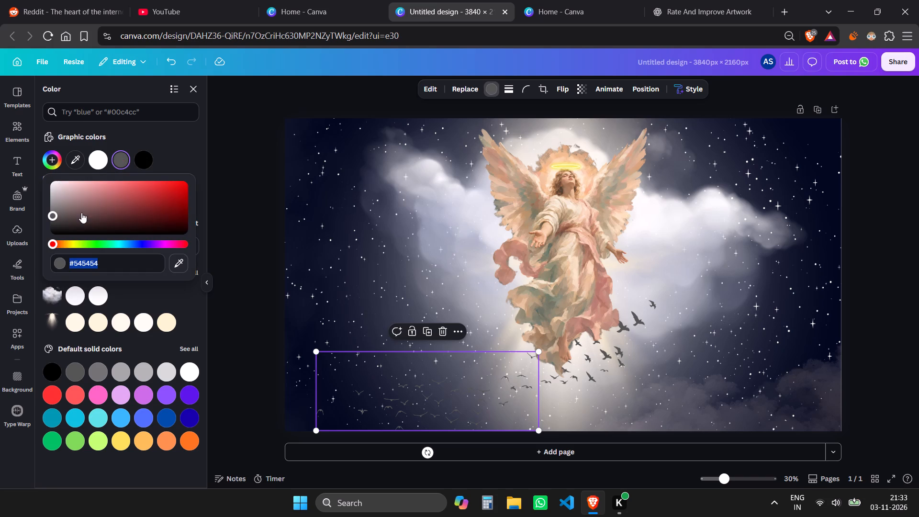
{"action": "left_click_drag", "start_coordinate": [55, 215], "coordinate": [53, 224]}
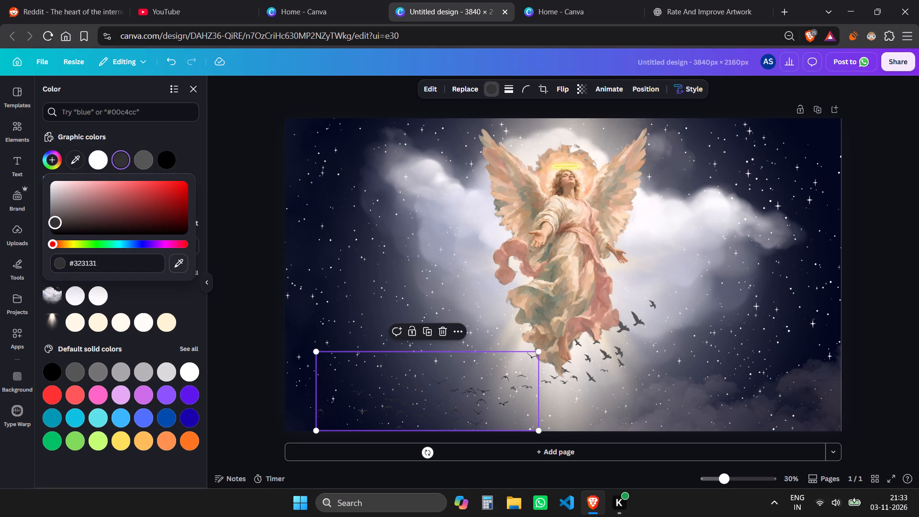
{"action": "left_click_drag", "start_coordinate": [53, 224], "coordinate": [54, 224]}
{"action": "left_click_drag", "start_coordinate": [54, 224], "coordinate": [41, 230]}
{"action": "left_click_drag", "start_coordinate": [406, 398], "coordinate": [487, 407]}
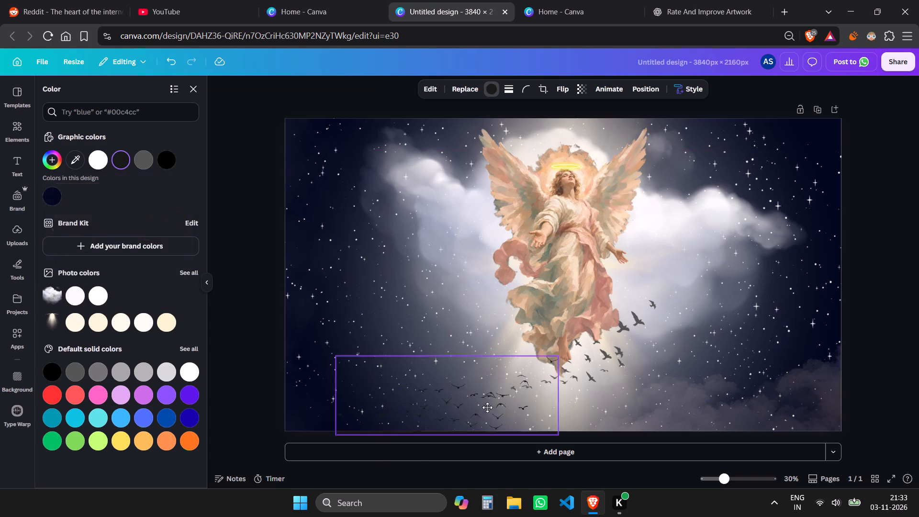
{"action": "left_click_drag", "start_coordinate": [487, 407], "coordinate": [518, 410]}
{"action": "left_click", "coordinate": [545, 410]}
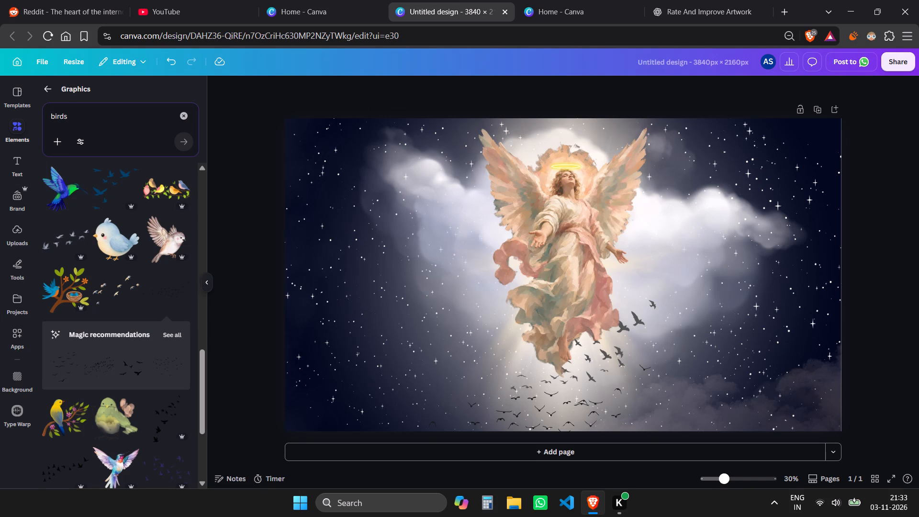
Undo the recent bird flock edits back to the point where the old flock trails lower left of the angel's hem.
{"action": "left_click", "coordinate": [550, 416]}
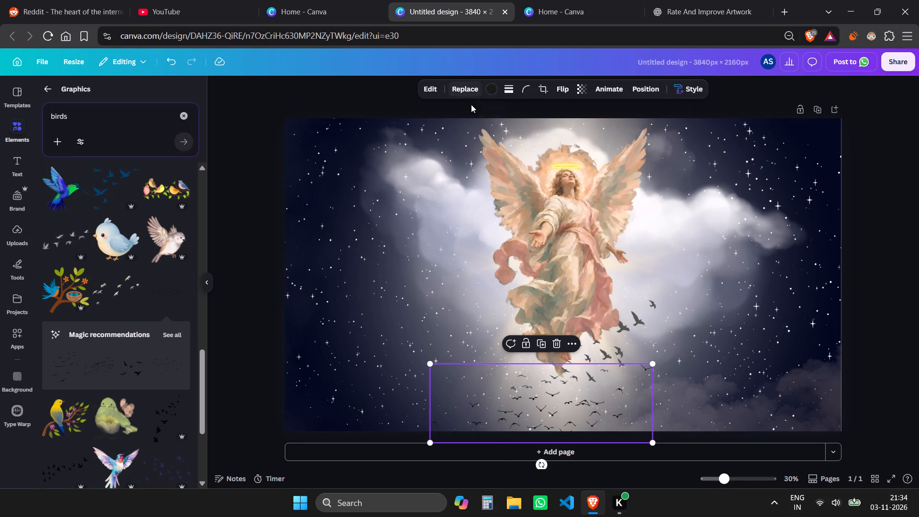
{"action": "key", "text": "ctrl+z"}
{"action": "key", "text": "ctrl+z"}
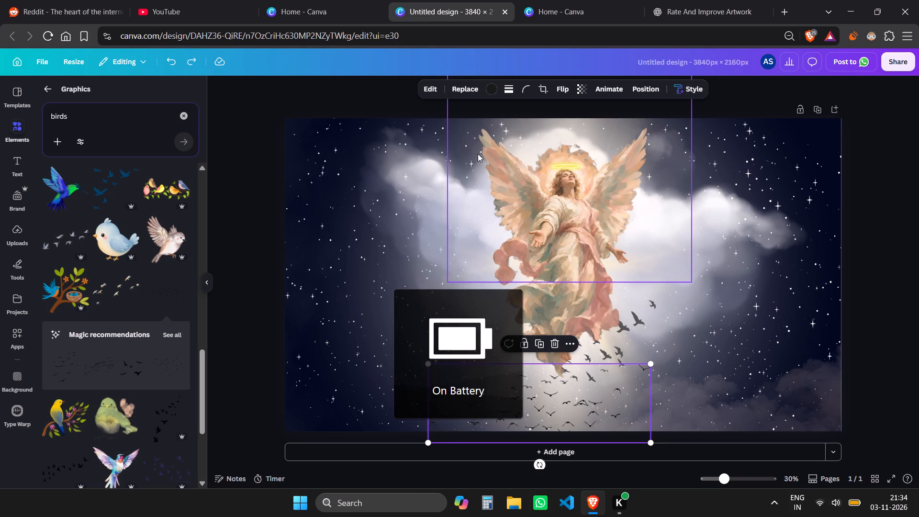
{"action": "key", "text": "ctrl+z"}
{"action": "key", "text": "ctrl+z"}
{"action": "key", "text": "ctrl+z"}
{"action": "key", "text": "ctrl+z"}
{"action": "key", "text": "ctrl+z"}
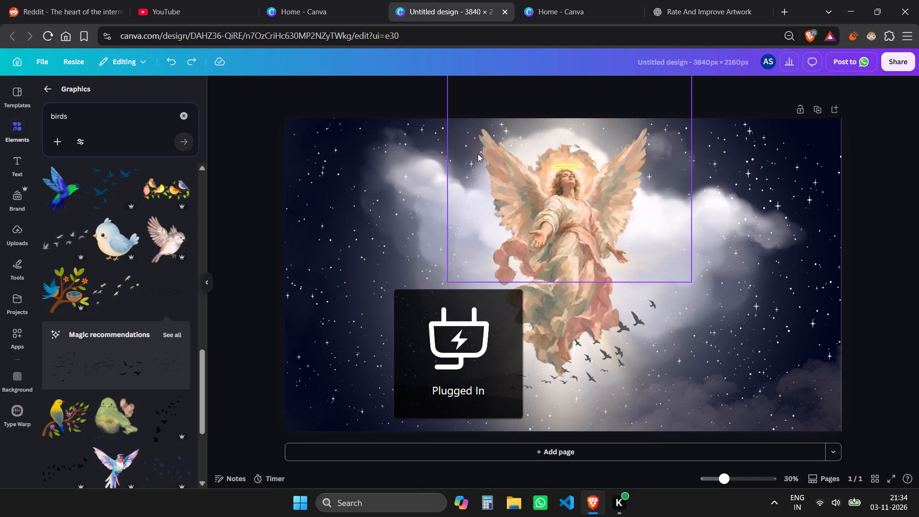
{"action": "key", "text": "ctrl+z"}
{"action": "key", "text": "ctrl+z"}
{"action": "key", "text": "ctrl+z"}
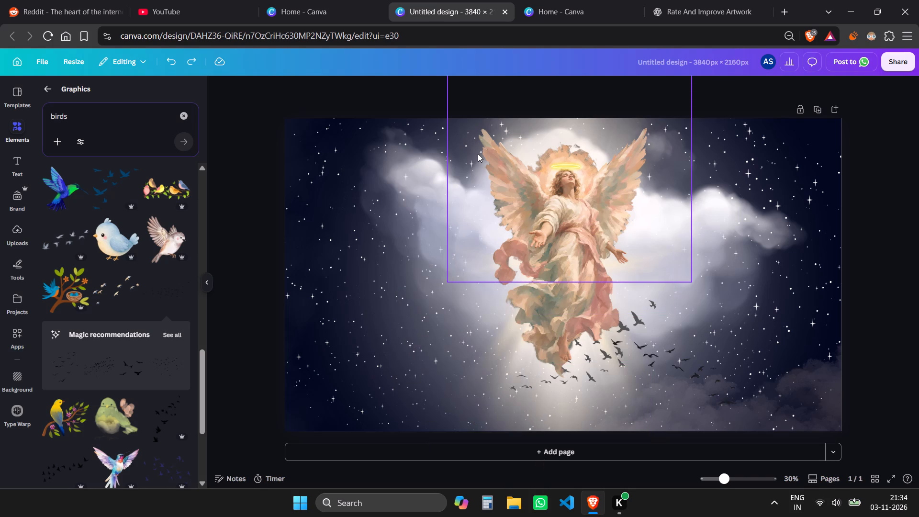
{"action": "key", "text": "ctrl+z"}
{"action": "key", "text": "ctrl+z"}
{"action": "key", "text": "ctrl+z"}
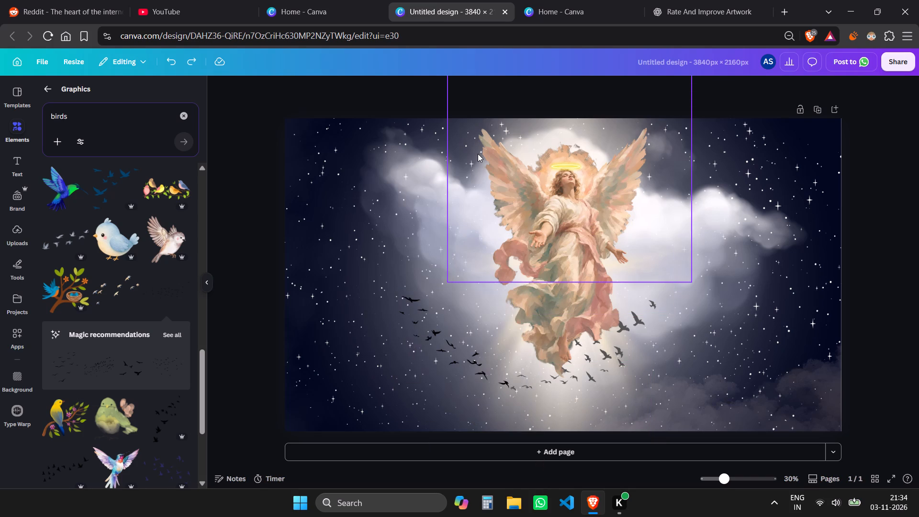
{"action": "key", "text": "ctrl+z"}
{"action": "key", "text": "ctrl+z"}
{"action": "key", "text": "ctrl+z"}
{"action": "key", "text": "ctrl+z"}
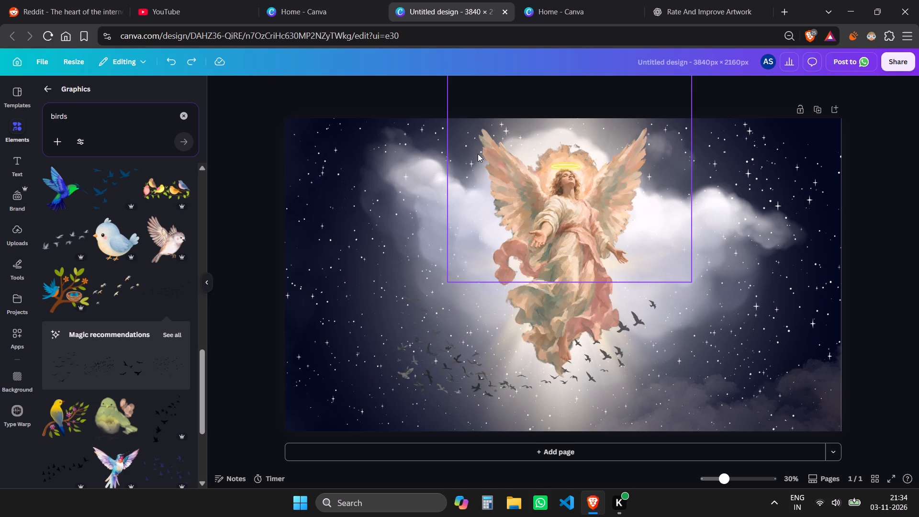
{"action": "key", "text": "ctrl+z"}
Delete the recolourable grey flock overlapping the old flock at the lower left of the angel's hem, and leave nothing selected.
{"action": "left_click", "coordinate": [472, 406]}
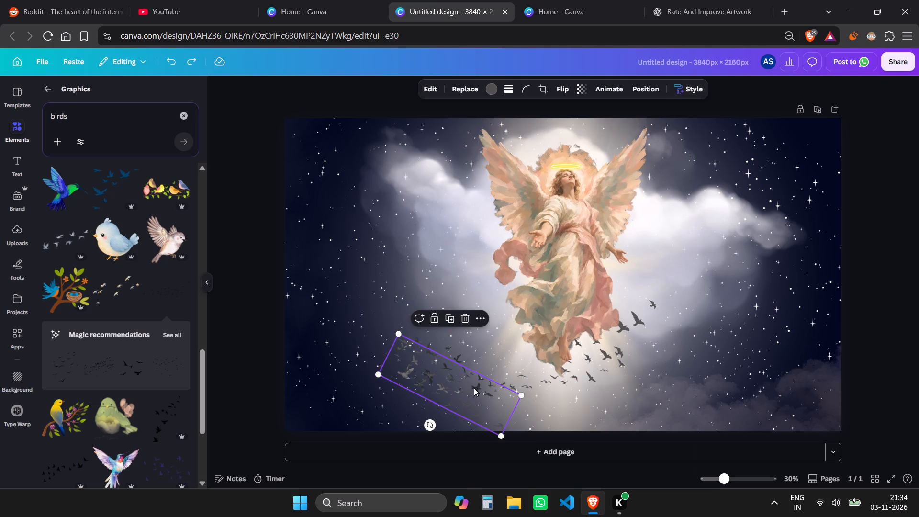
{"action": "left_click", "coordinate": [466, 321]}
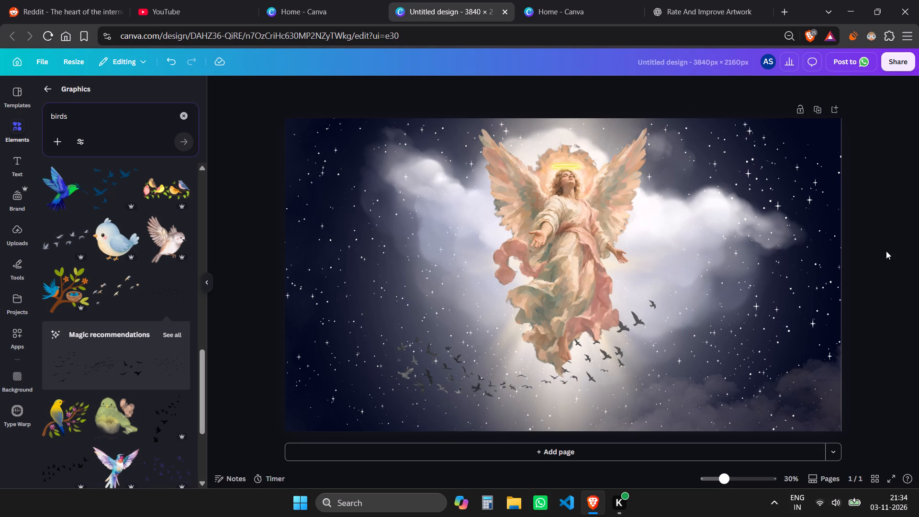
{"action": "left_click", "coordinate": [430, 378]}
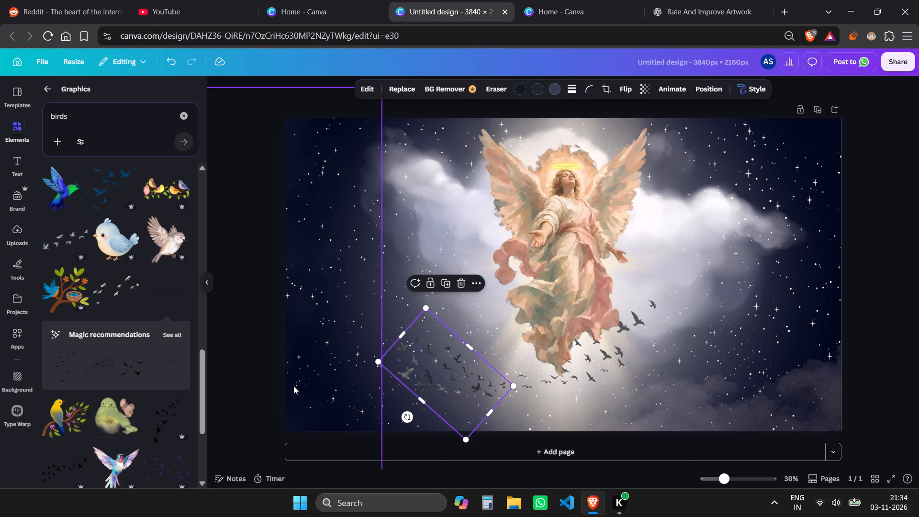
{"action": "left_click", "coordinate": [260, 353]}
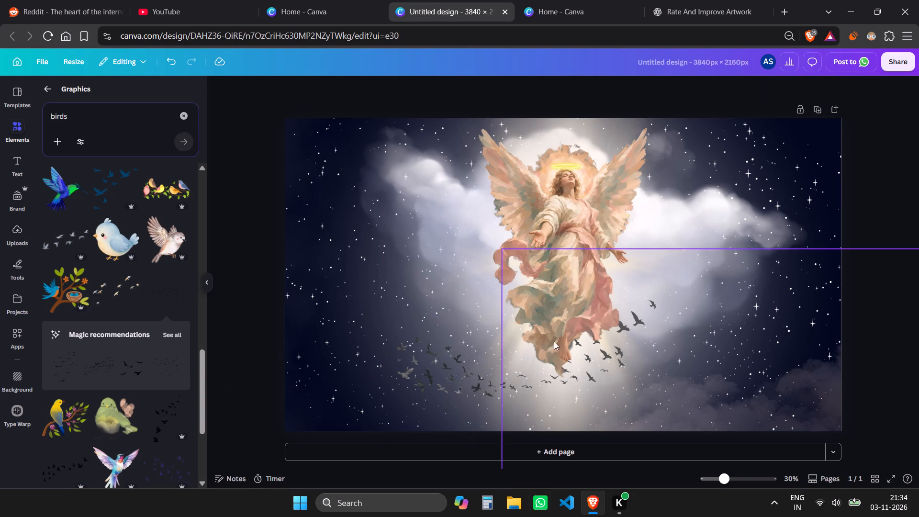
Show the layers list and group the bird flock beneath the angel's hem with the flock trailing to its lower left.
{"action": "right_click", "coordinate": [594, 343]}
{"action": "left_click", "coordinate": [644, 271]}
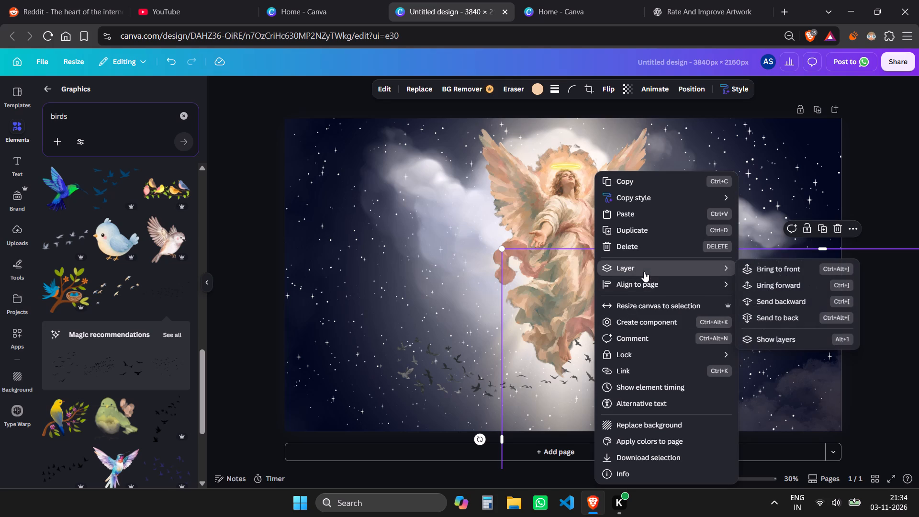
{"action": "left_click", "coordinate": [782, 339]}
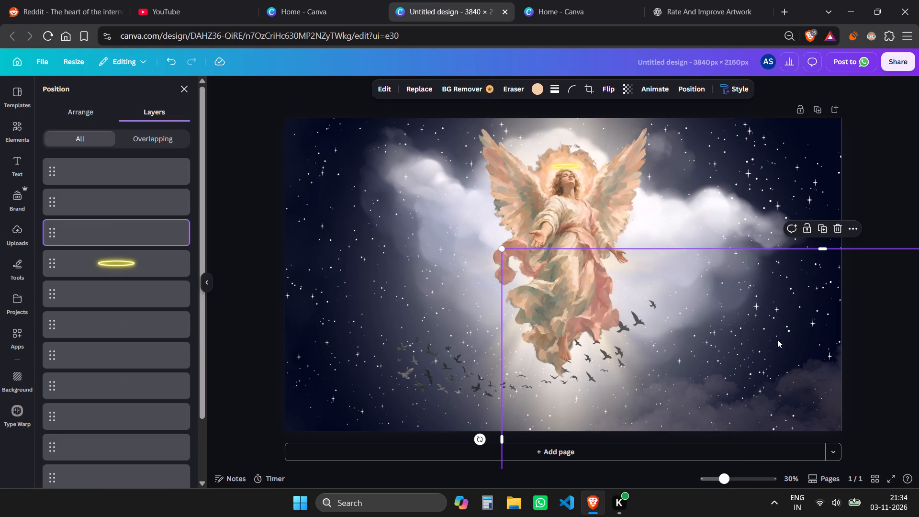
{"action": "left_click", "coordinate": [147, 353]}
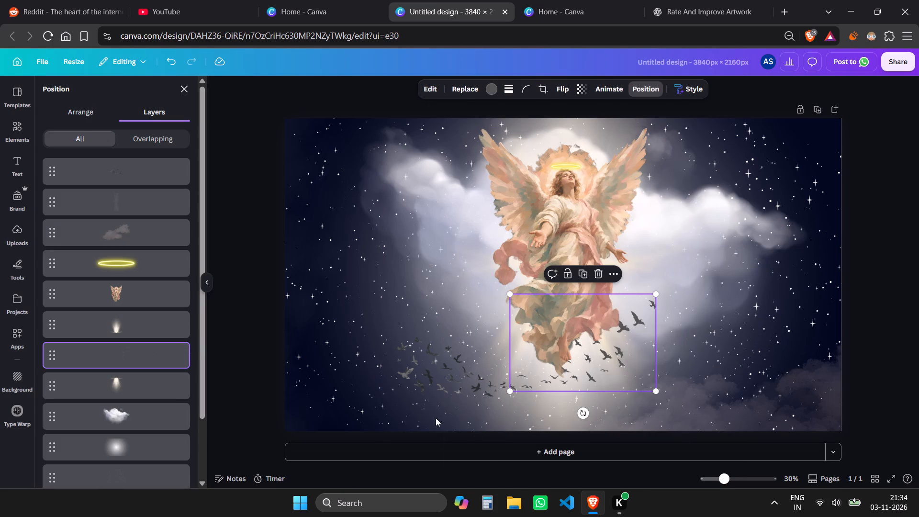
{"action": "left_click", "coordinate": [469, 366], "text": "shift"}
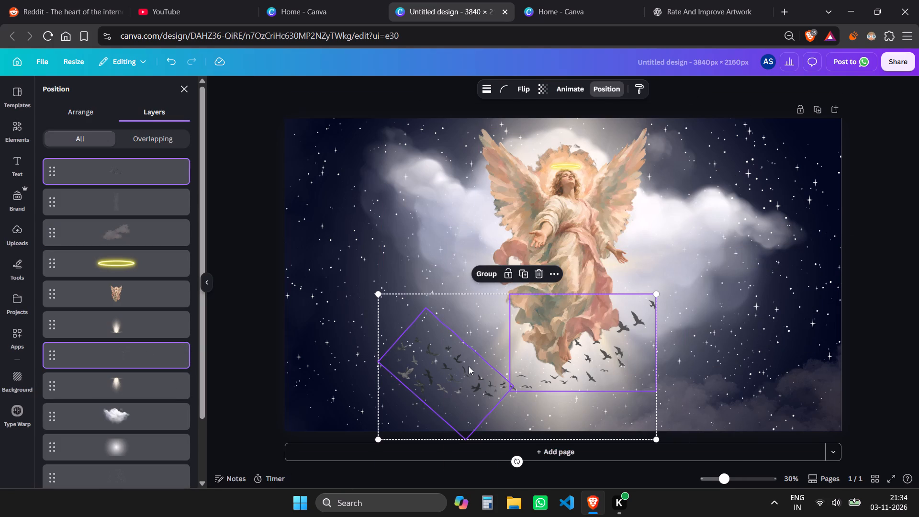
{"action": "left_click", "coordinate": [491, 277]}
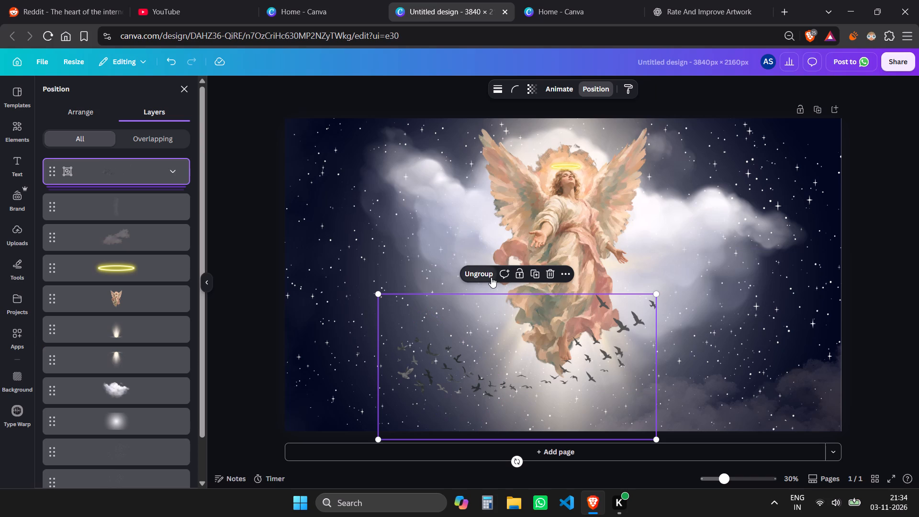
Move the grouped birds right and slightly up so the flock sweeps evenly around both sides of the angel's hem.
{"action": "left_click_drag", "start_coordinate": [510, 379], "coordinate": [544, 379]}
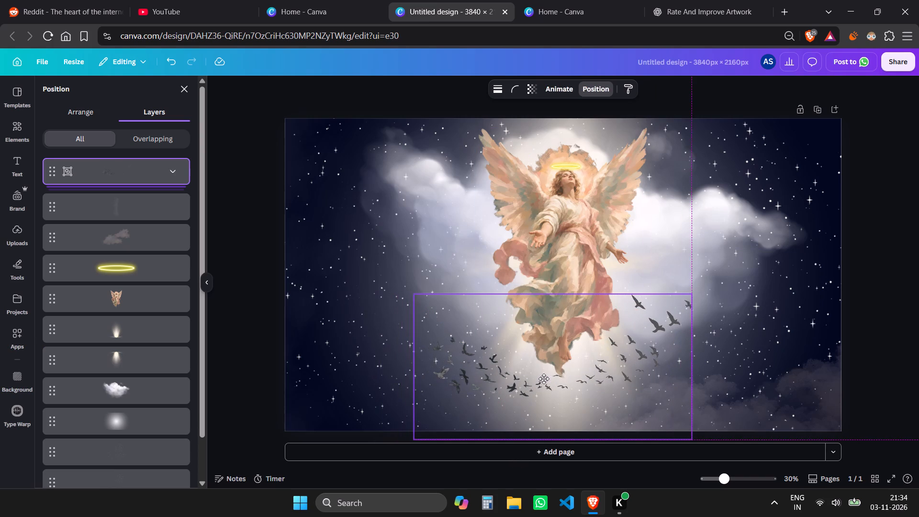
{"action": "left_click_drag", "start_coordinate": [544, 379], "coordinate": [551, 357]}
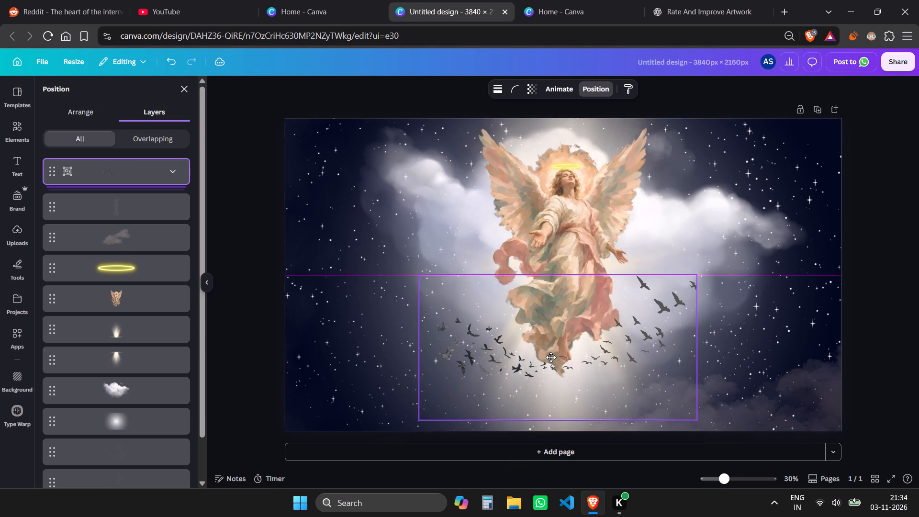
{"action": "left_click_drag", "start_coordinate": [551, 357], "coordinate": [551, 358]}
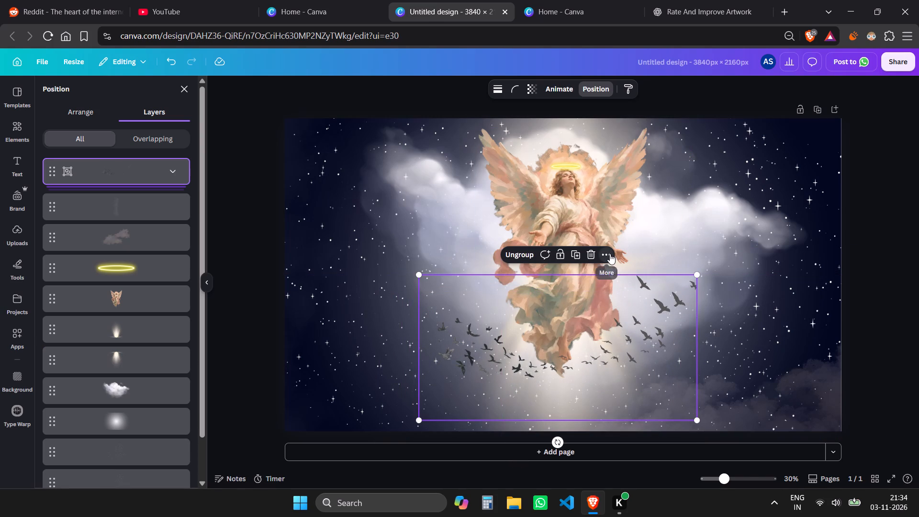
Send the grouped birds backward in the layer order to sit just behind the angel.
{"action": "left_click", "coordinate": [610, 254]}
{"action": "left_click", "coordinate": [660, 363]}
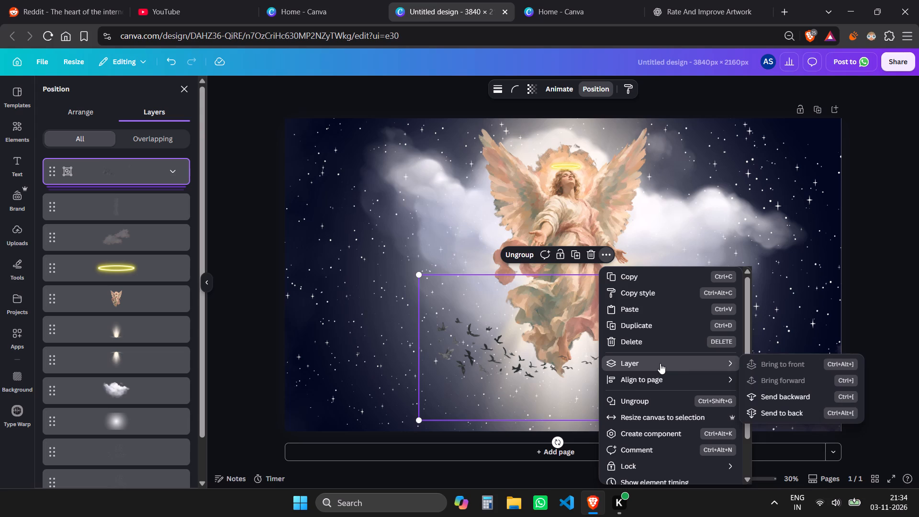
{"action": "left_click", "coordinate": [784, 394]}
{"action": "left_click", "coordinate": [784, 394]}
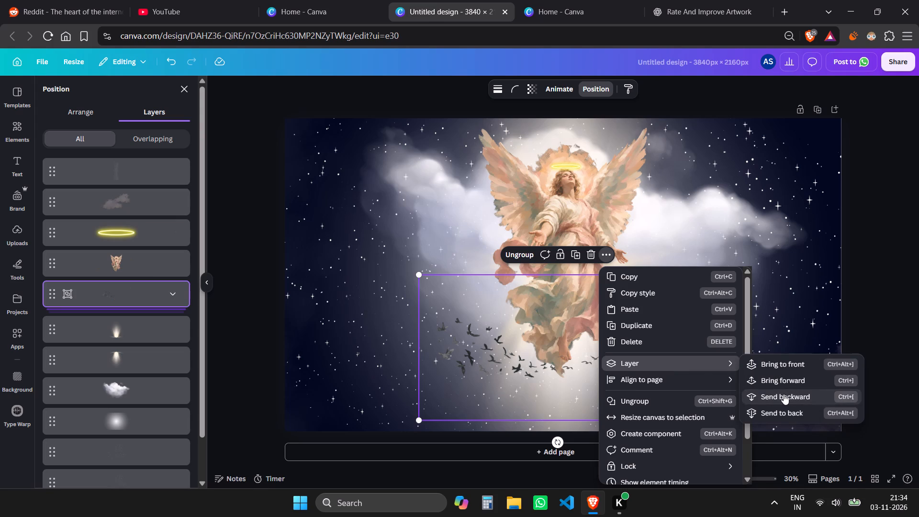
{"action": "left_click", "coordinate": [871, 279]}
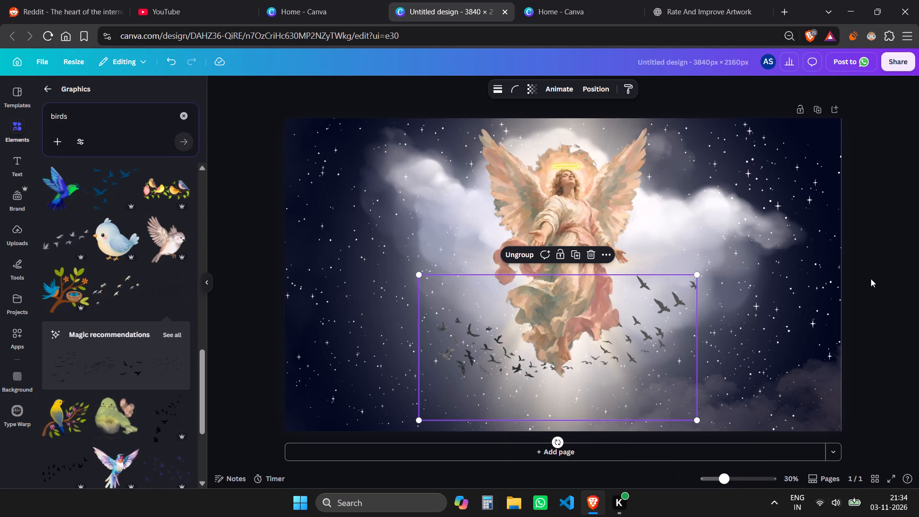
Nudge the grouped birds slightly down beneath the angel's hem and deselect them.
{"action": "left_click_drag", "start_coordinate": [594, 352], "coordinate": [594, 366]}
{"action": "left_click", "coordinate": [902, 210]}
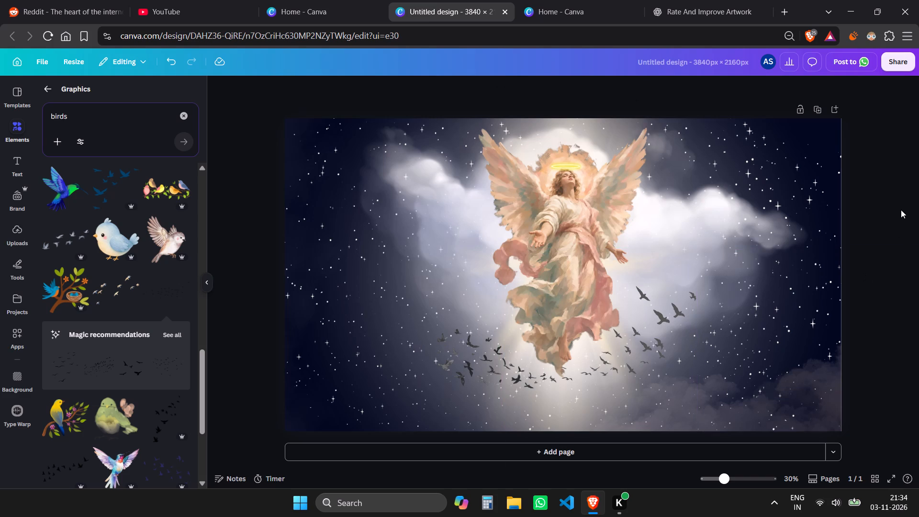
{"action": "key", "text": "shift+super+s"}
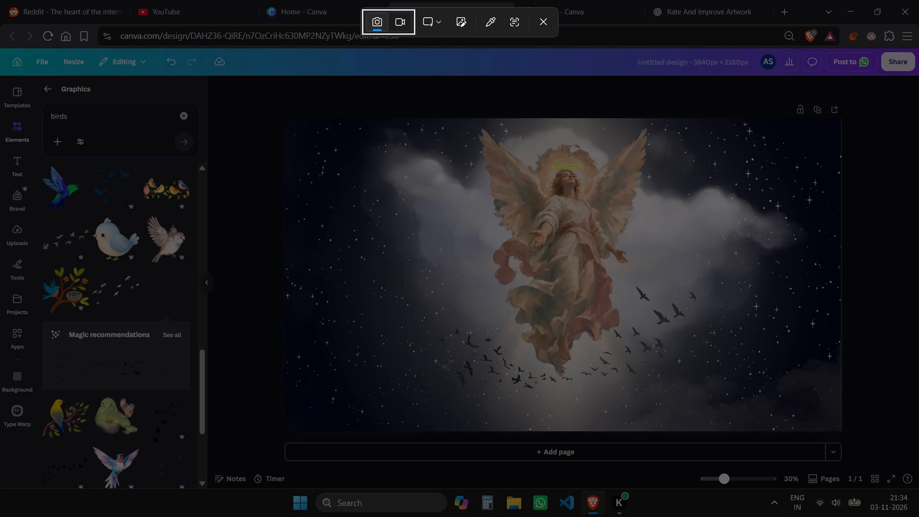
{"action": "left_click_drag", "start_coordinate": [286, 119], "coordinate": [833, 432]}
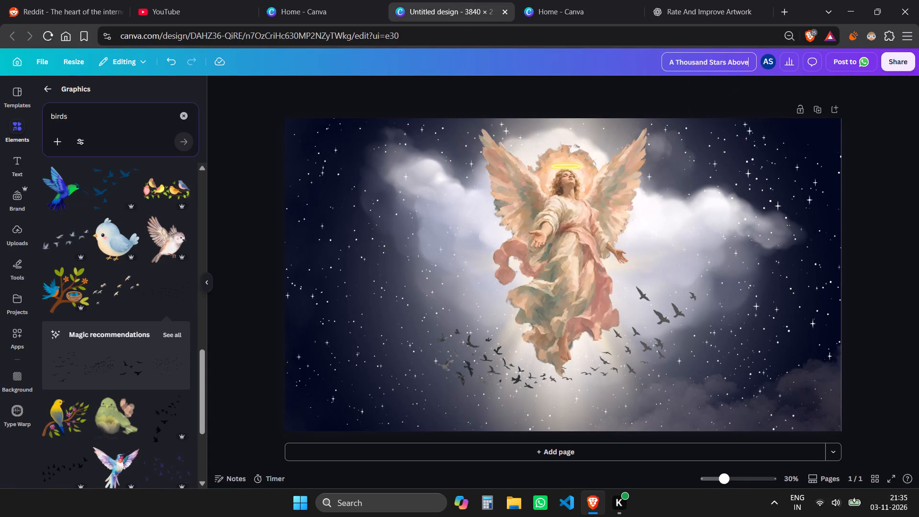
{"action": "key", "text": "Return"}
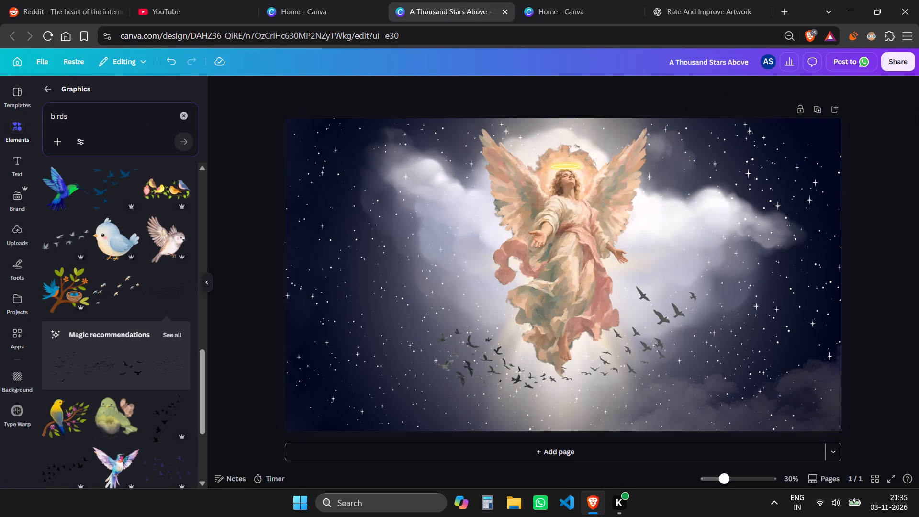
Leave the design for the Canva home page and close the two spare Canva home tabs.
{"action": "left_click", "coordinate": [20, 60]}
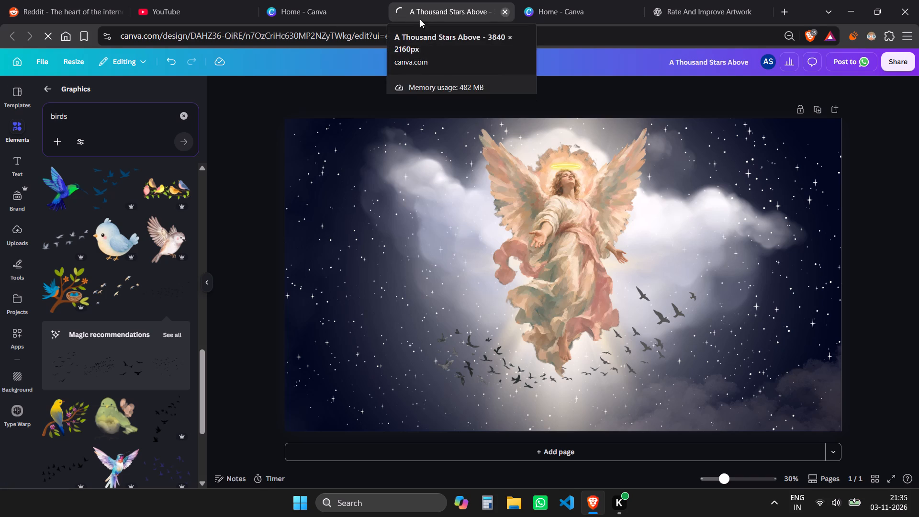
{"action": "left_click", "coordinate": [321, 22]}
{"action": "left_click", "coordinate": [437, 13]}
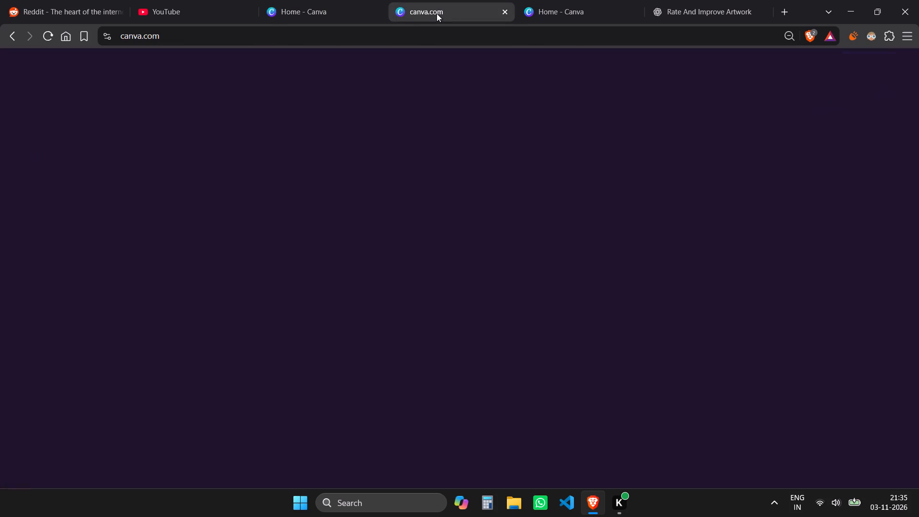
{"action": "left_click", "coordinate": [375, 14]}
{"action": "left_click", "coordinate": [508, 13]}
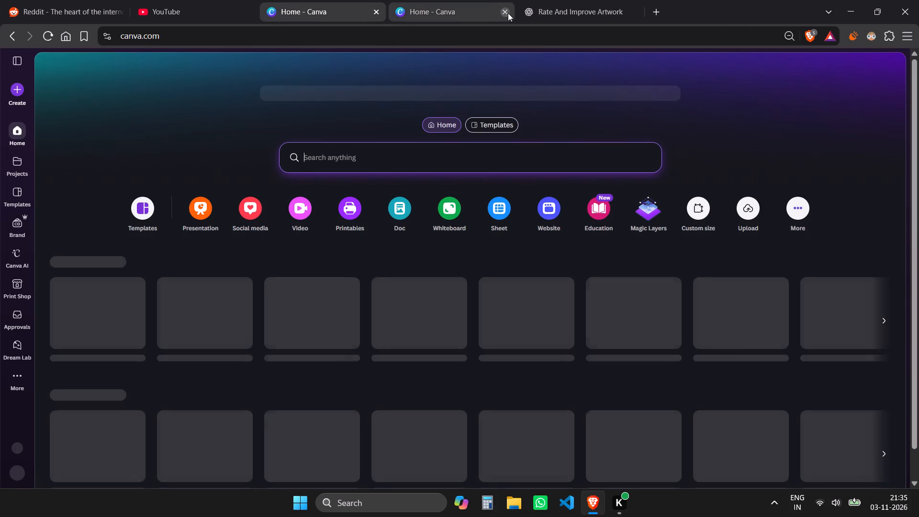